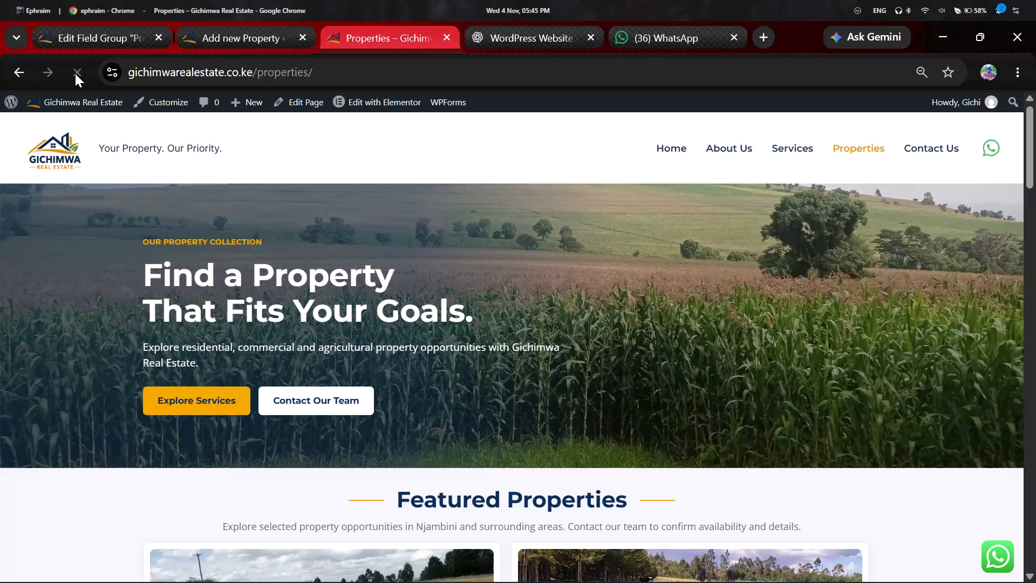
# Review the live Properties page from the featured property listings down to the closing contact section.
pyautogui.scroll(-5, 189, 246)
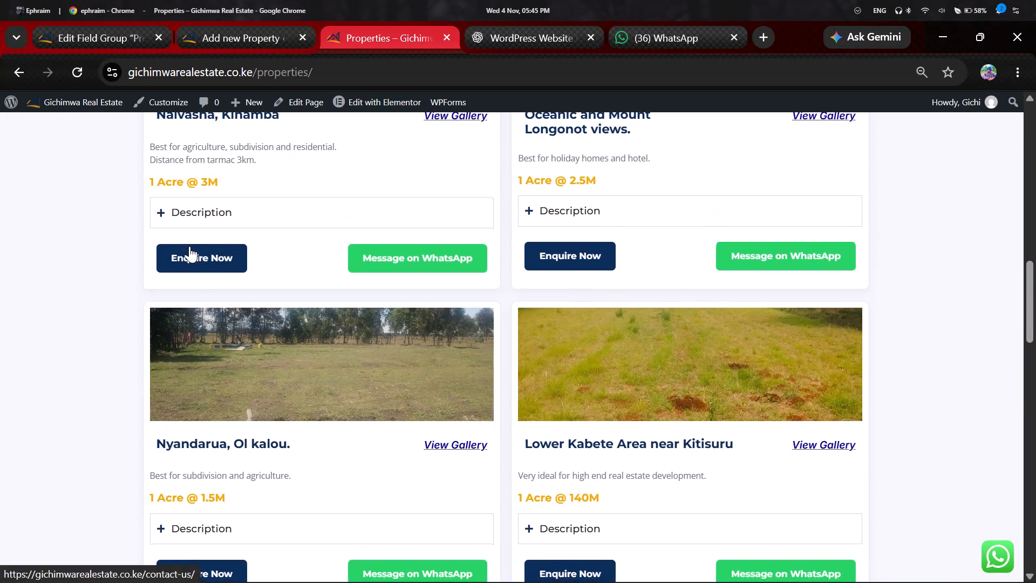
pyautogui.scroll(-5, 189, 246)
pyautogui.scroll(2, 189, 246)
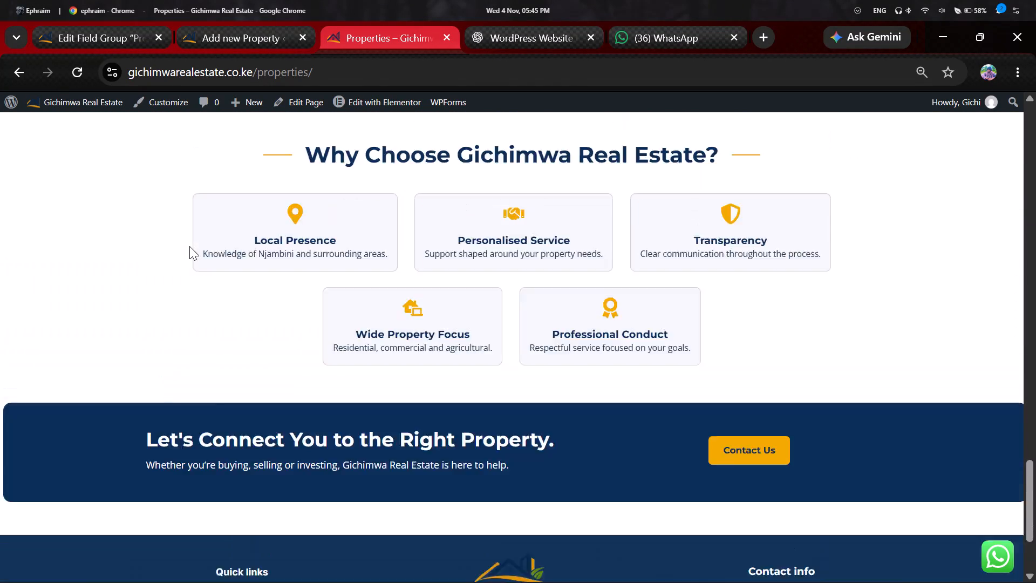
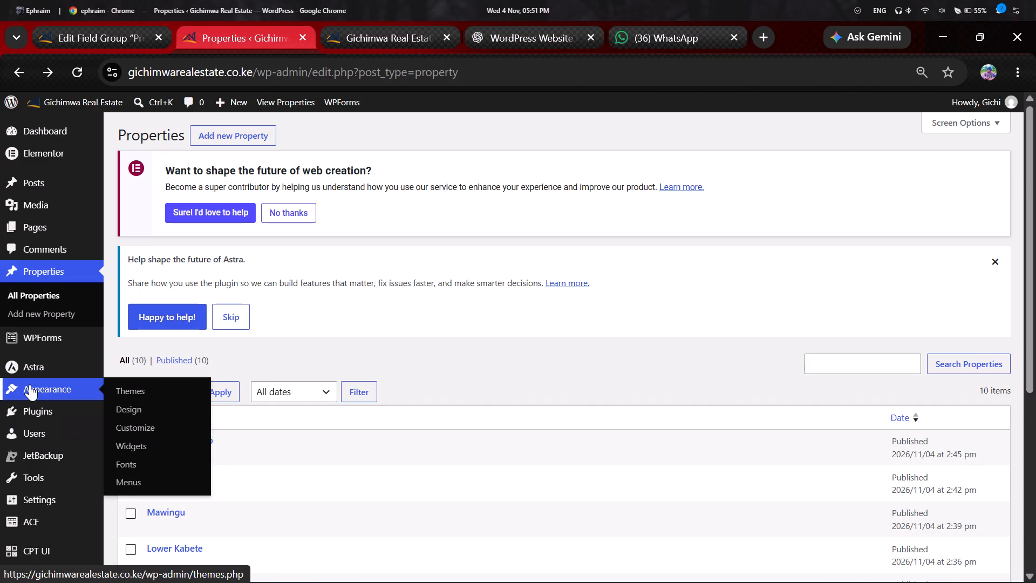
pyautogui.click(37, 412)
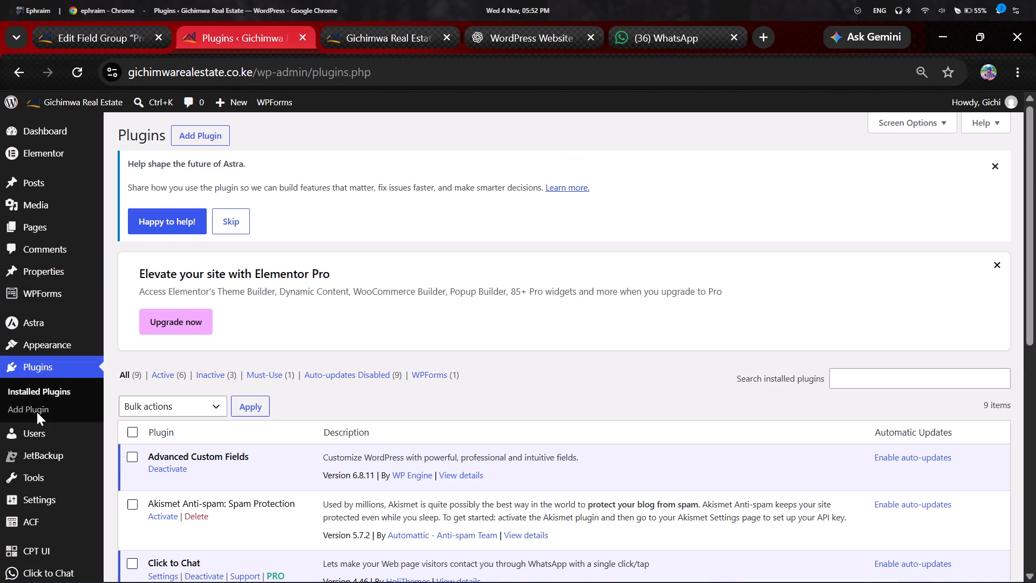
pyautogui.click(193, 130)
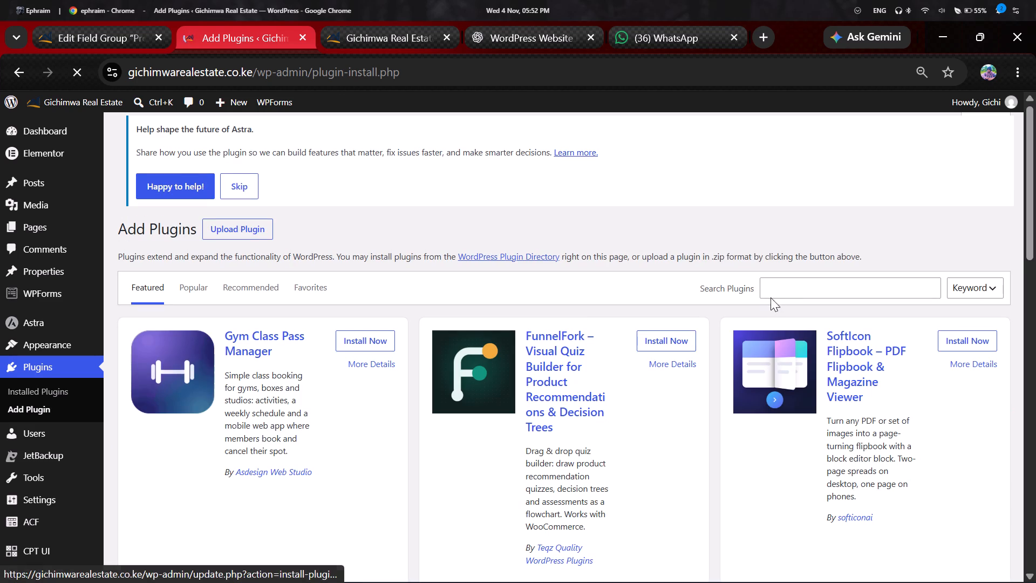
pyautogui.click(783, 399)
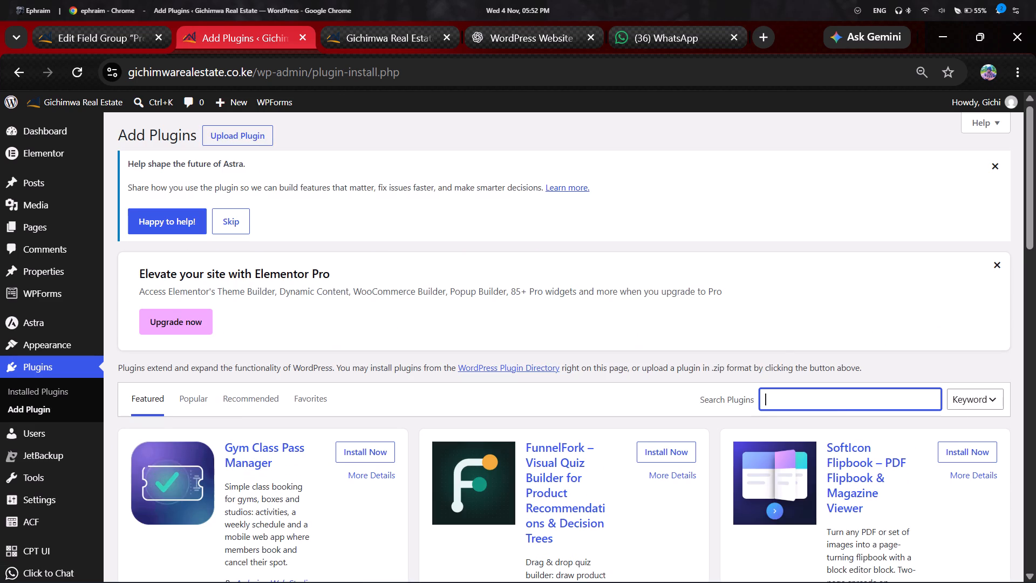
pyautogui.write('magical posts display')
pyautogui.press('Return')
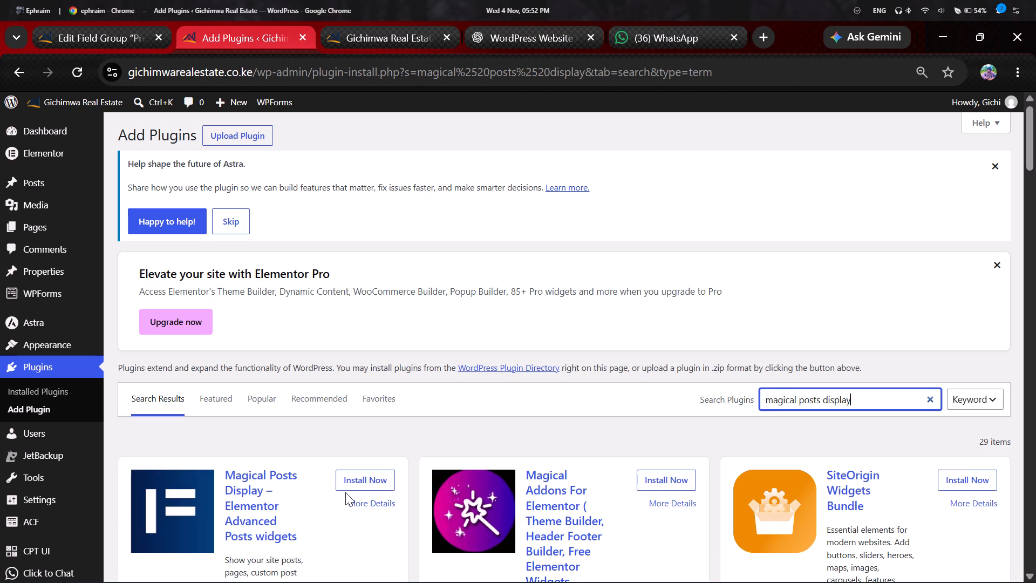
pyautogui.click(346, 477)
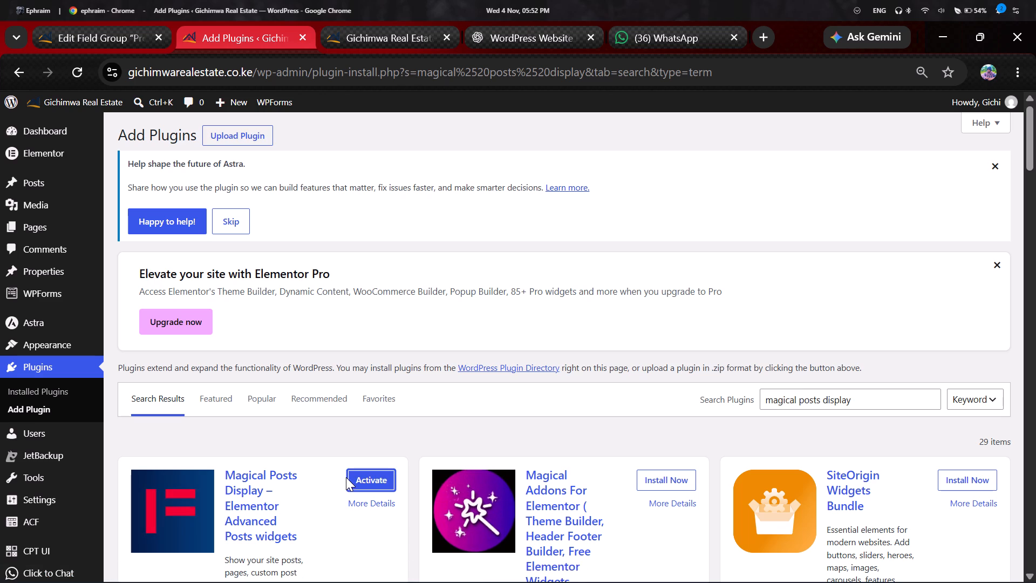
pyautogui.click(364, 477)
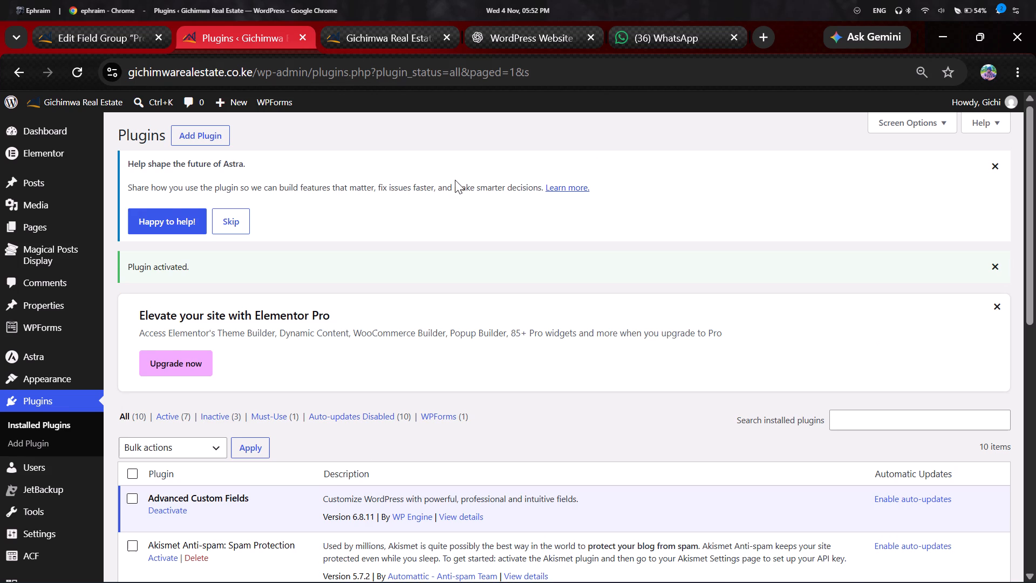
pyautogui.scroll(-4, 455, 180)
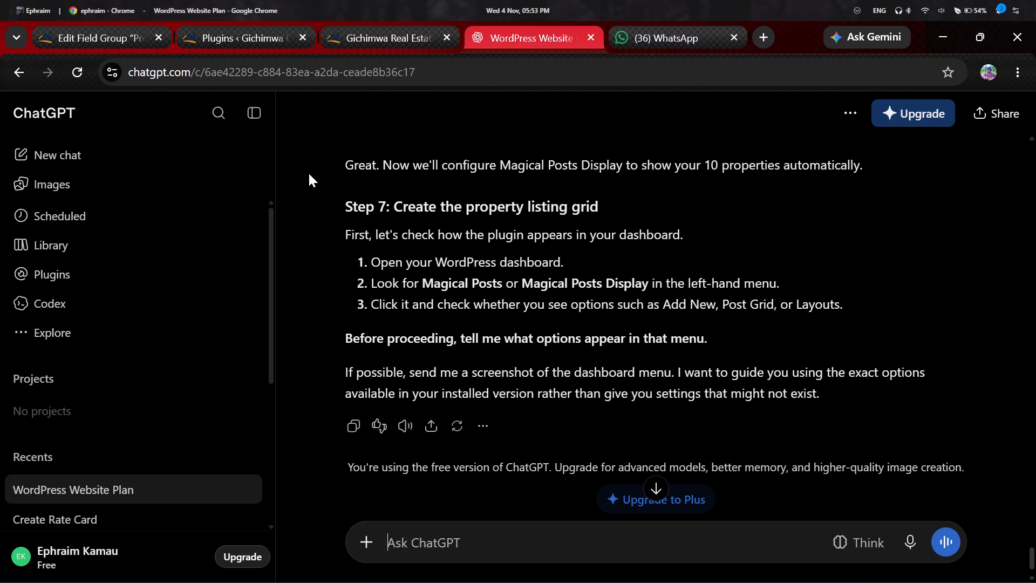
# Open the Magical Posts Display dashboard in WordPress and dismiss the "Help shape the future of Astra" notice.
pyautogui.click(249, 32)
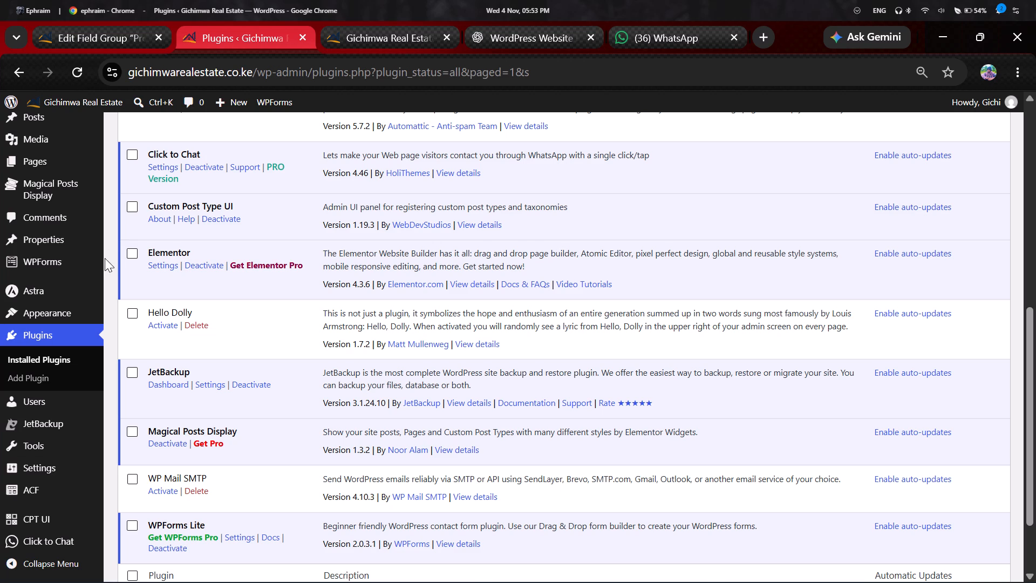
pyautogui.click(51, 179)
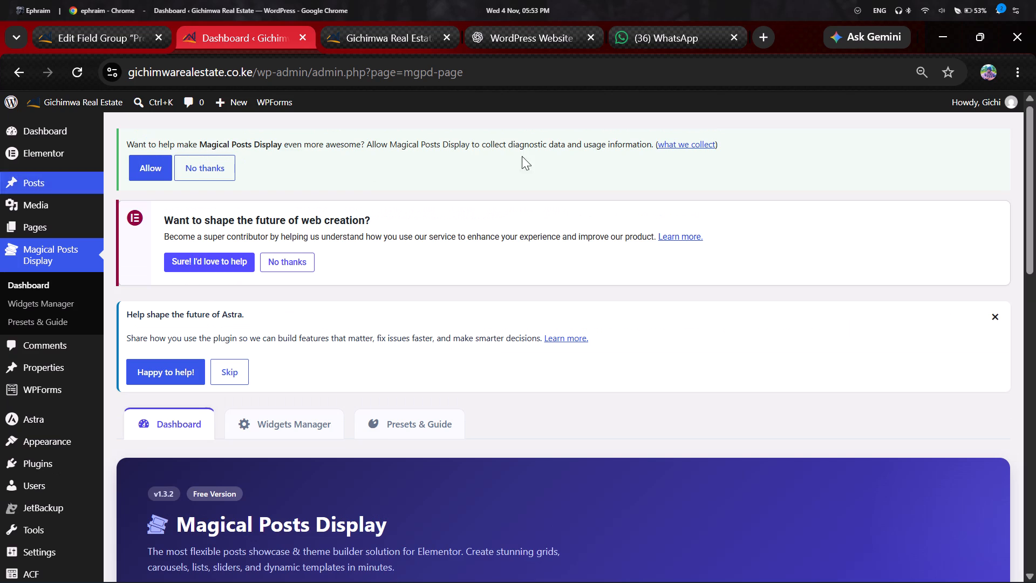
pyautogui.click(993, 311)
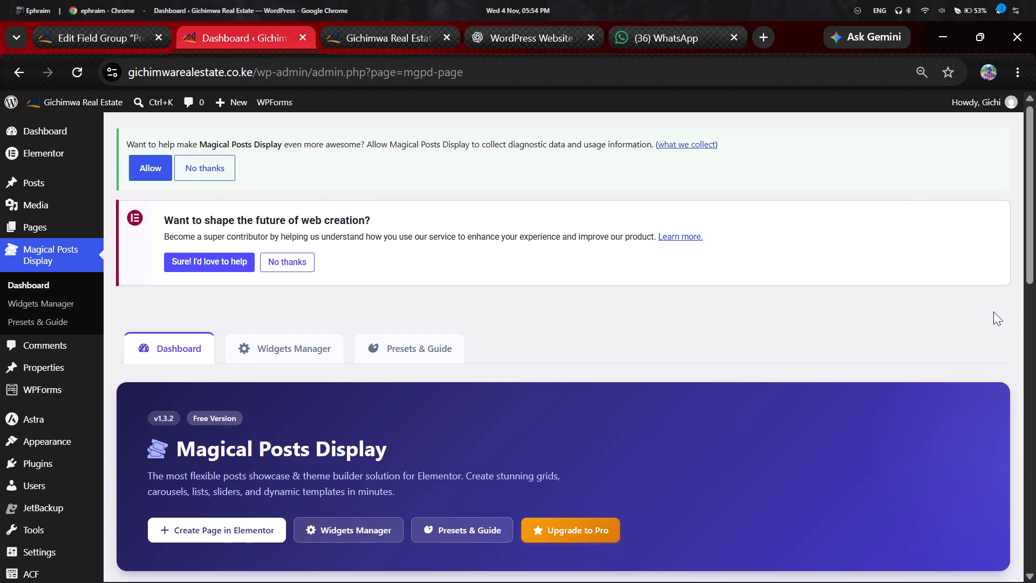
# Open Snipping Tool over the Magical Posts Display dashboard, with its banner and the "Get Started in 3 Simple Steps" section in view.
pyautogui.scroll(-1, 993, 311)
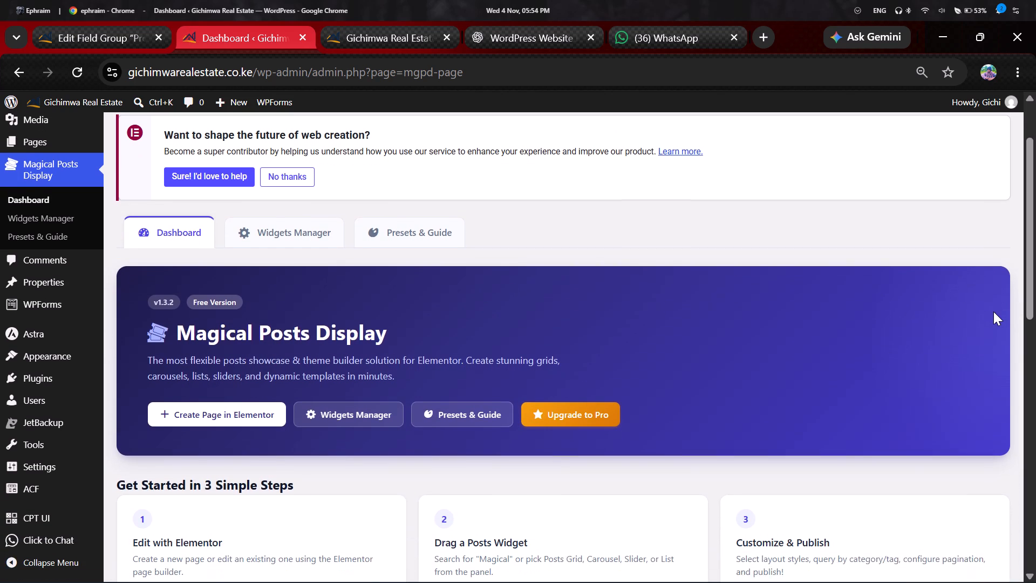
pyautogui.scroll(-2, 993, 311)
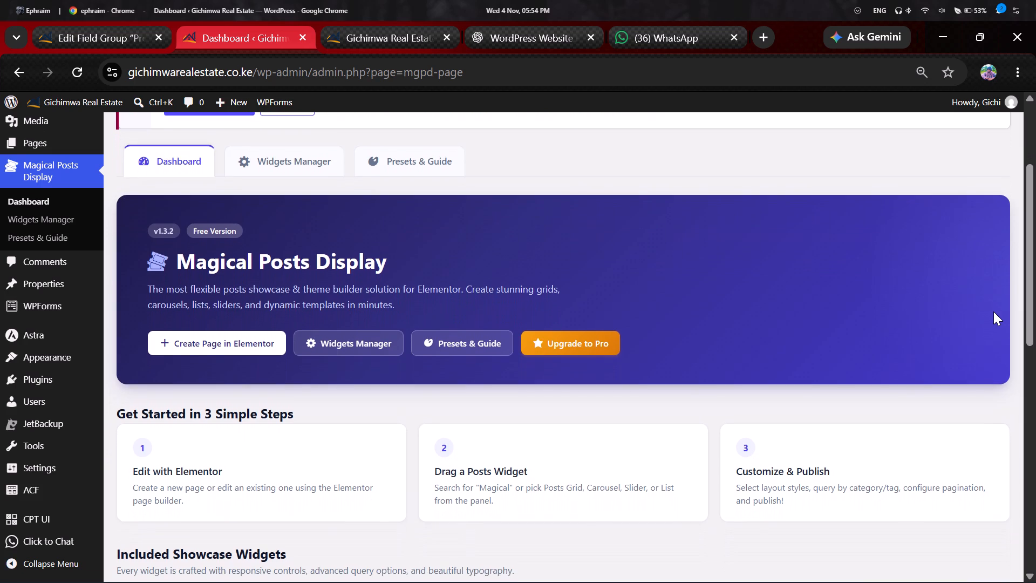
pyautogui.scroll(-1, 993, 311)
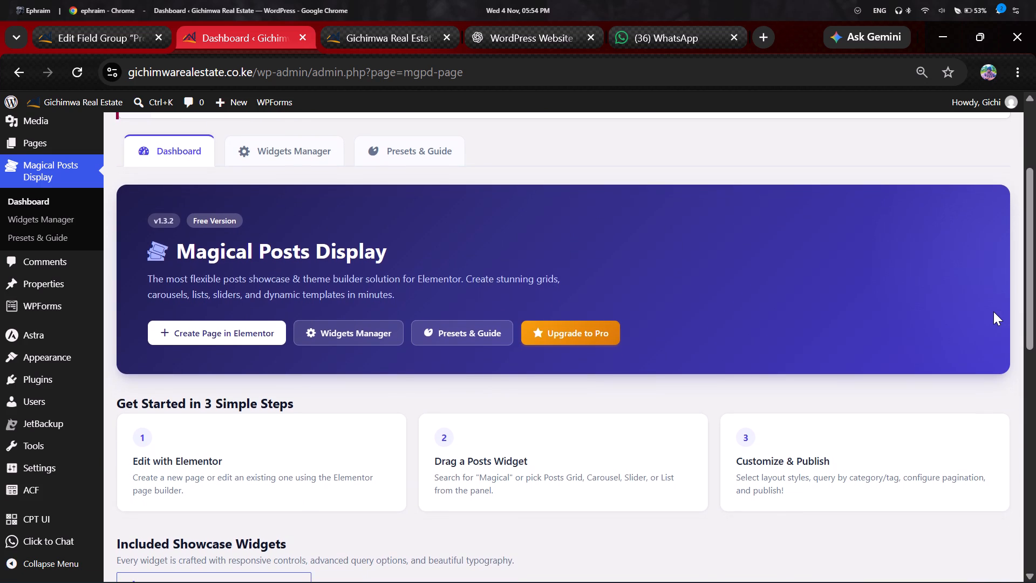
pyautogui.press('shift+super+b')
pyautogui.press('alt+shift+super+b')
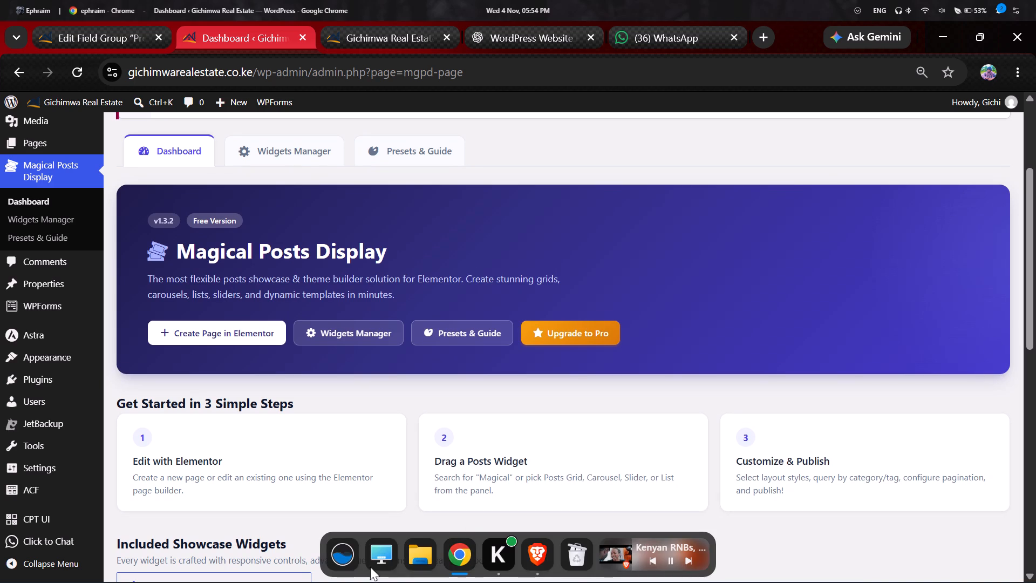
pyautogui.click(342, 553)
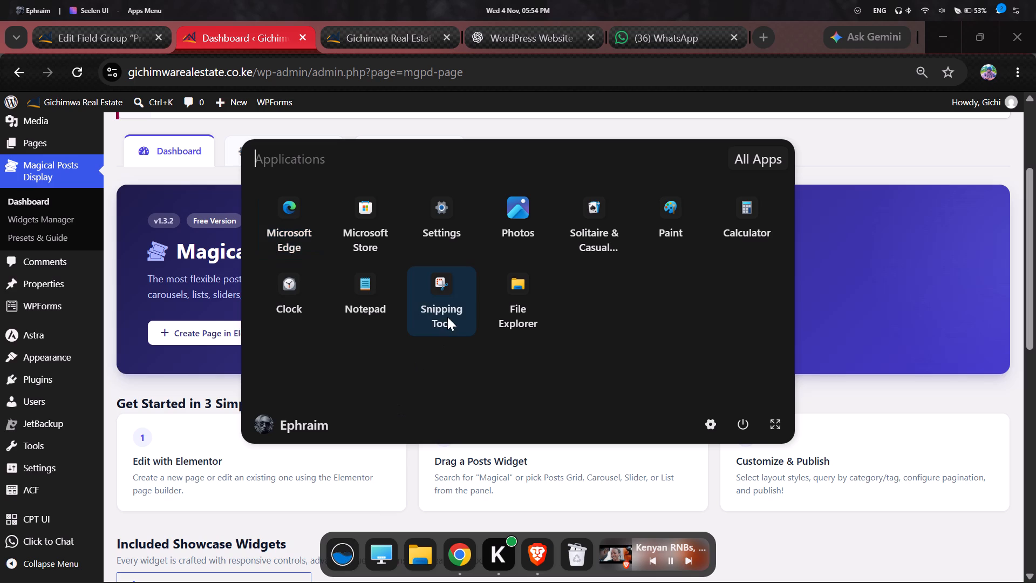
pyautogui.click(439, 300)
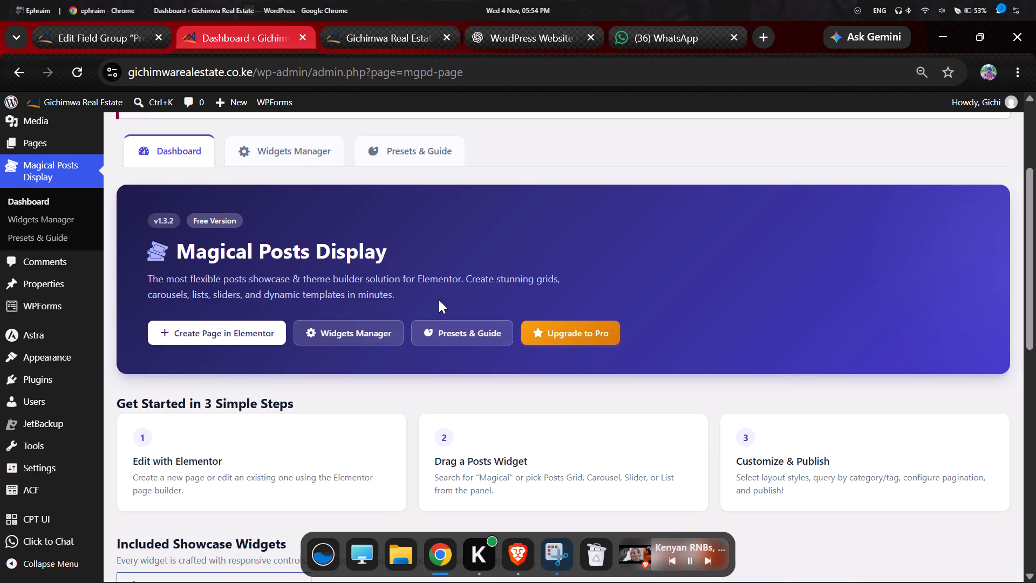
pyautogui.click(556, 554)
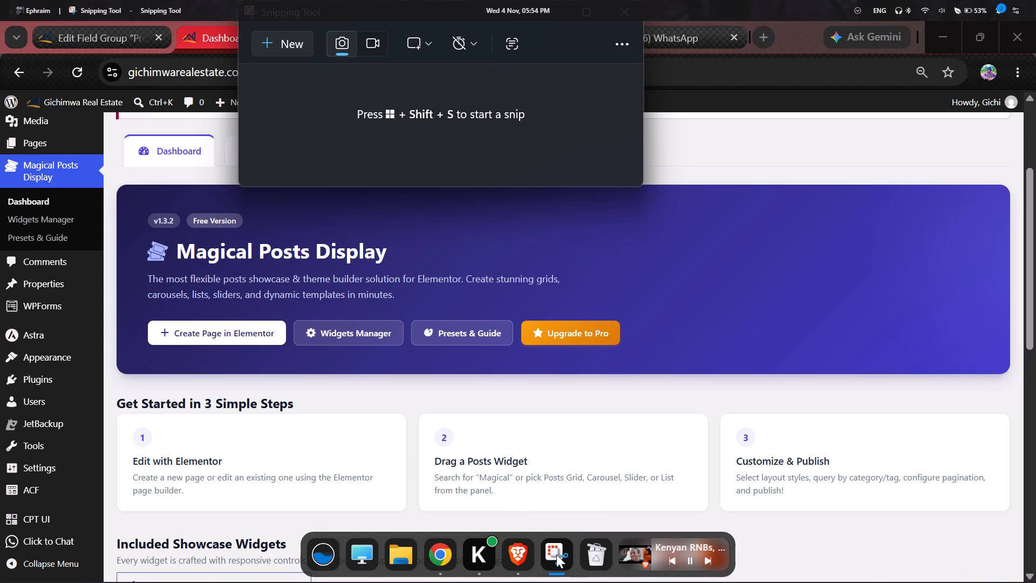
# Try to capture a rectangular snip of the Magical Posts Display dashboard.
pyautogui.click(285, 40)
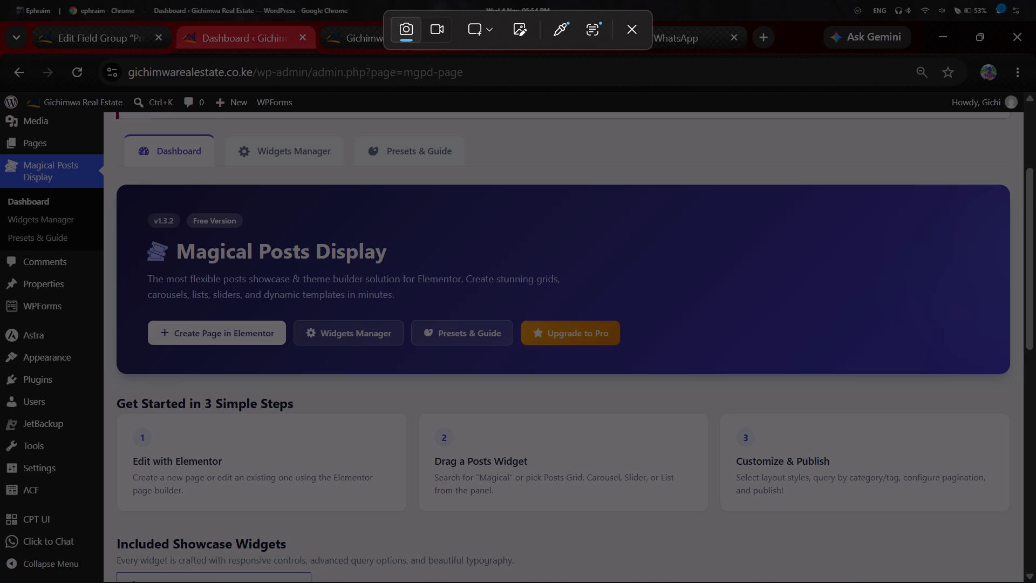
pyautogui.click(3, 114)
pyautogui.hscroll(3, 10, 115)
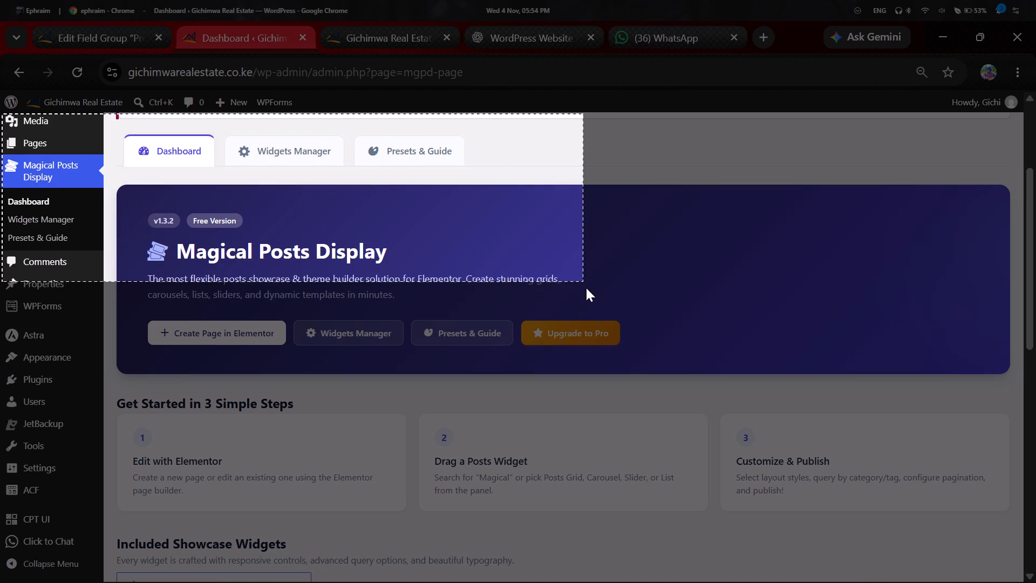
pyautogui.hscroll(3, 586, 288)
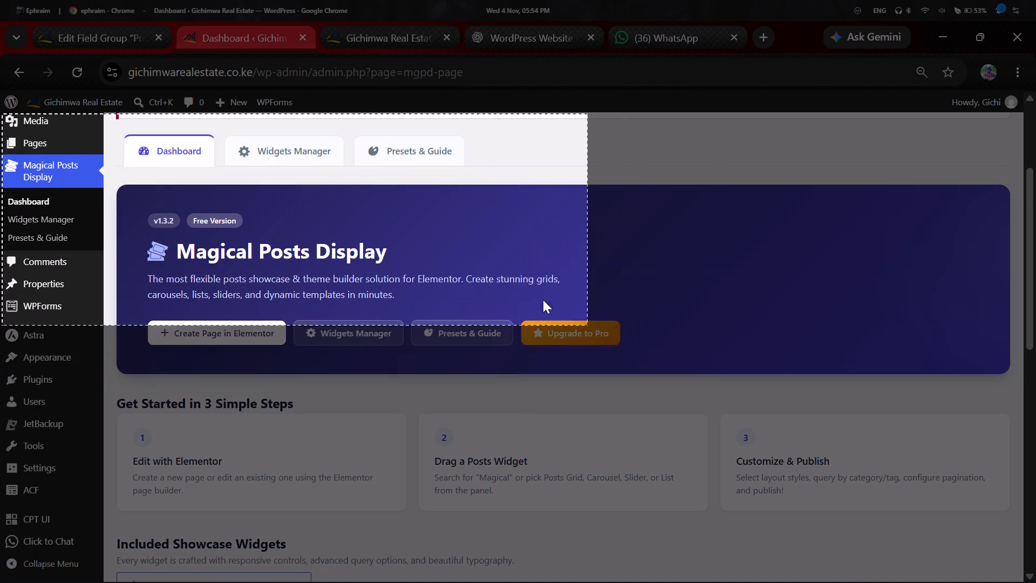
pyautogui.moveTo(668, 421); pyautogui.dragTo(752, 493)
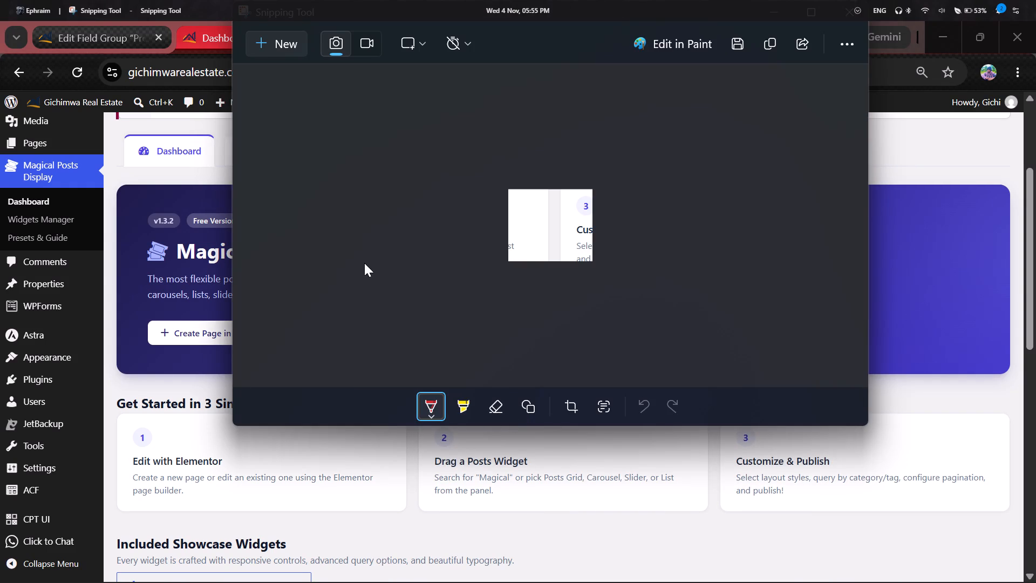
# Capture a new snip covering the whole visible Magical Posts Display dashboard, including the WordPress side menu.
pyautogui.click(269, 46)
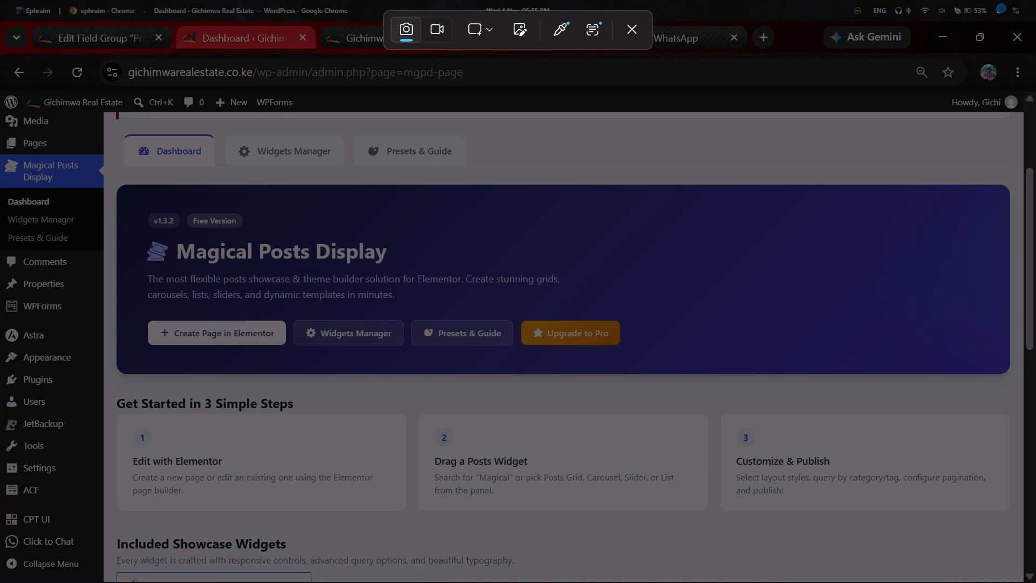
pyautogui.moveTo(8, 115); pyautogui.dragTo(258, 178)
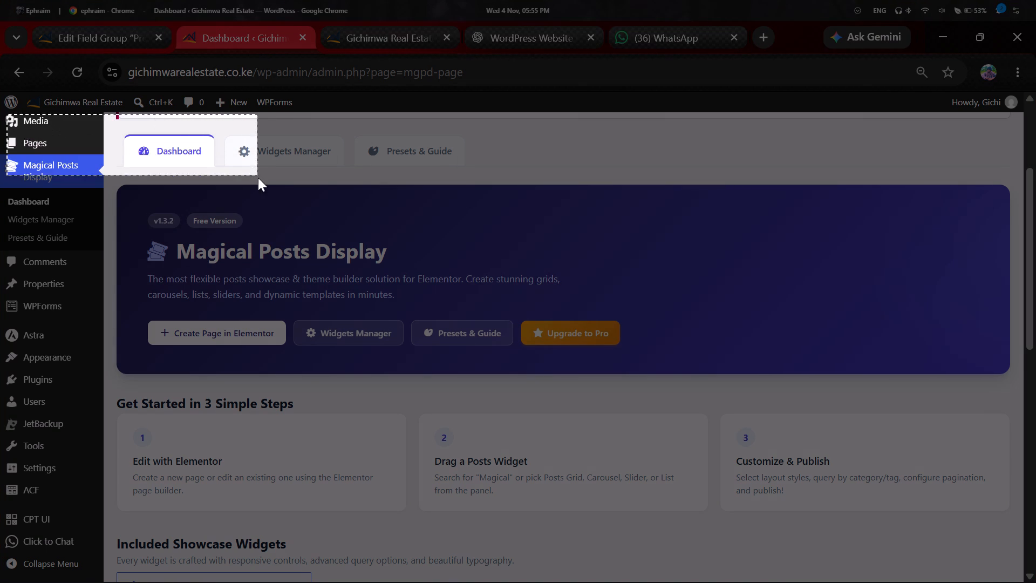
pyautogui.moveTo(258, 178); pyautogui.dragTo(255, 232)
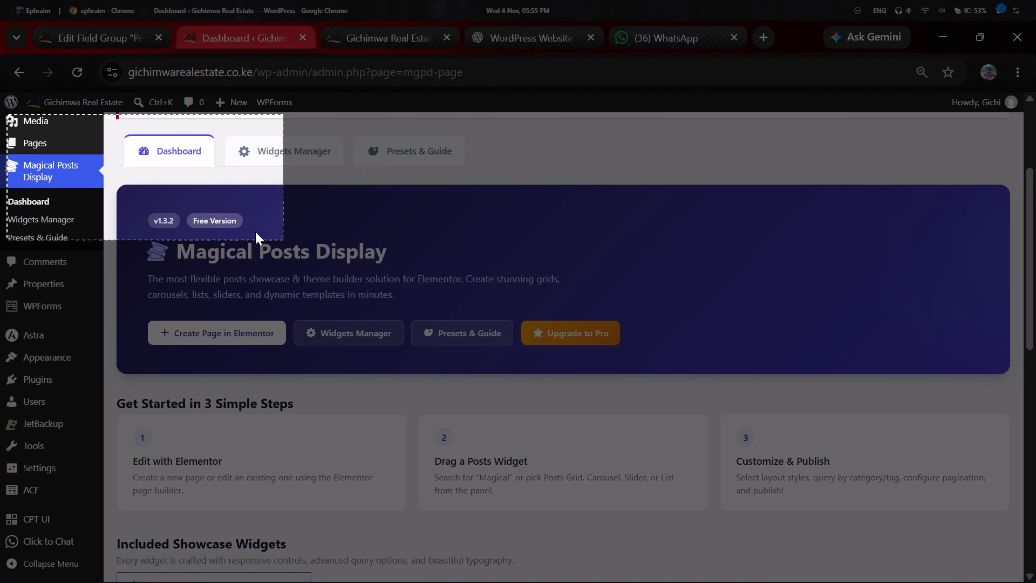
pyautogui.moveTo(255, 232); pyautogui.dragTo(971, 526)
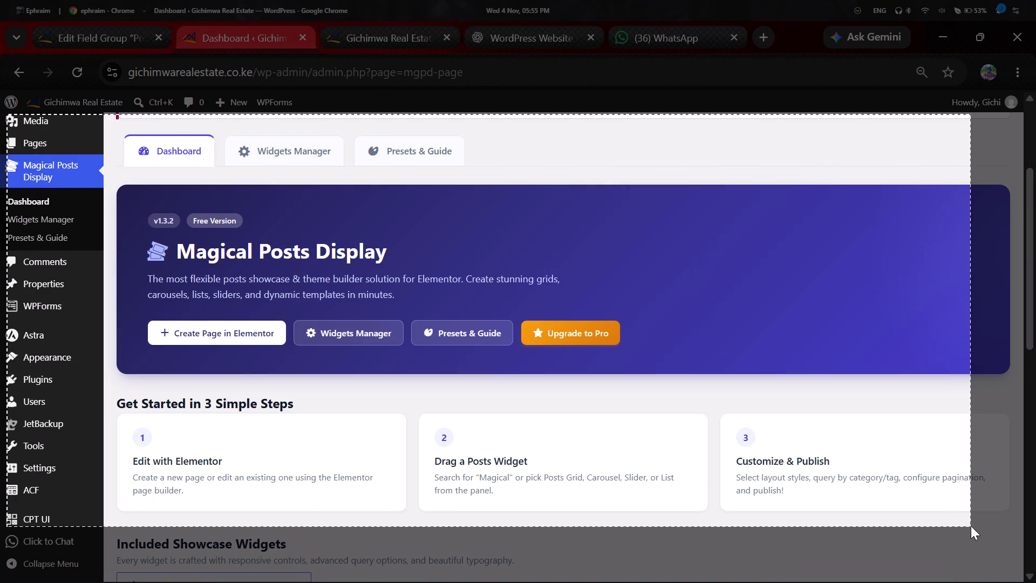
pyautogui.moveTo(971, 526); pyautogui.dragTo(1035, 582)
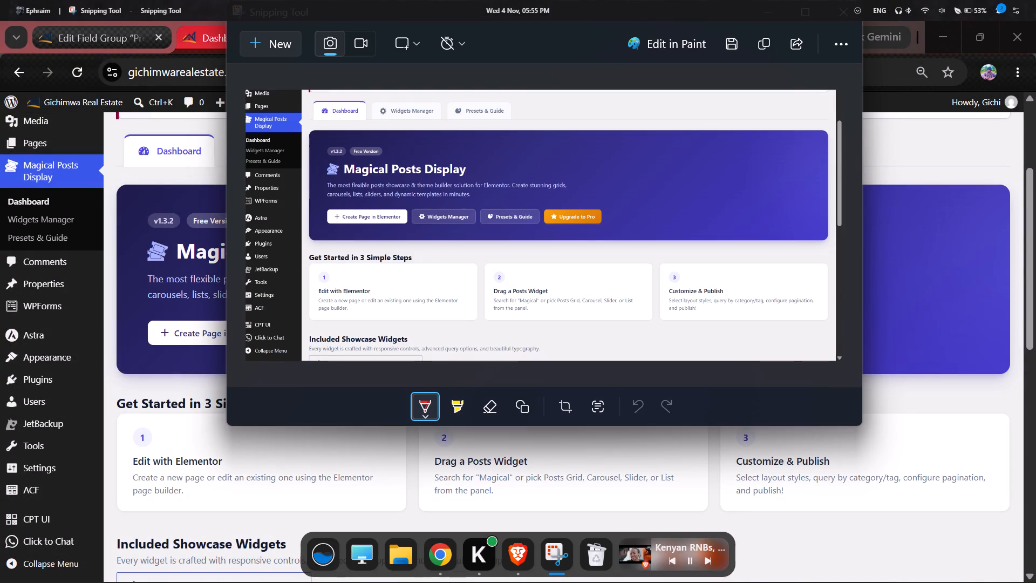
# Switch to Chrome and open the WordPress Website Plan chat in ChatGPT.
pyautogui.click(435, 564)
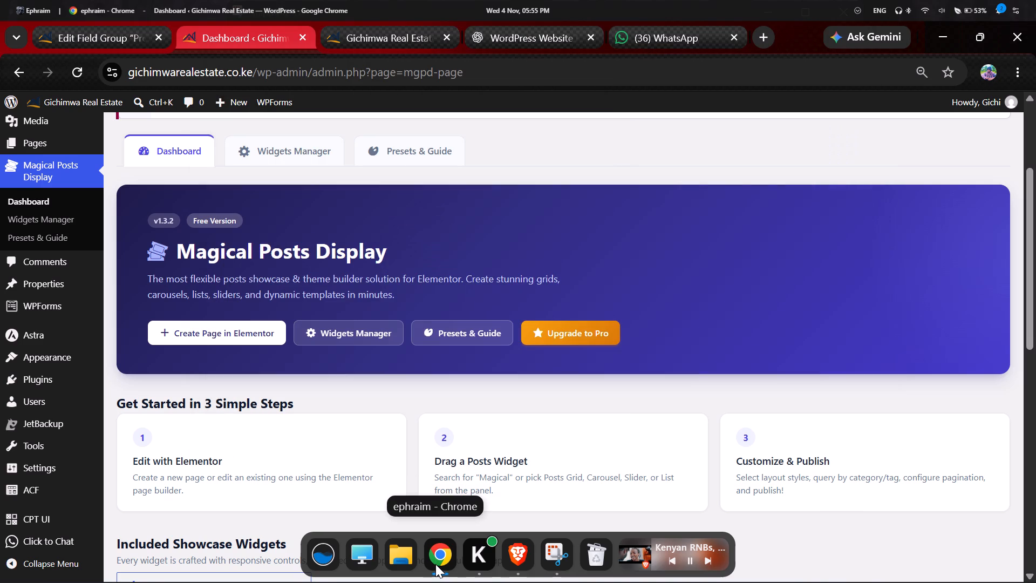
pyautogui.click(435, 564)
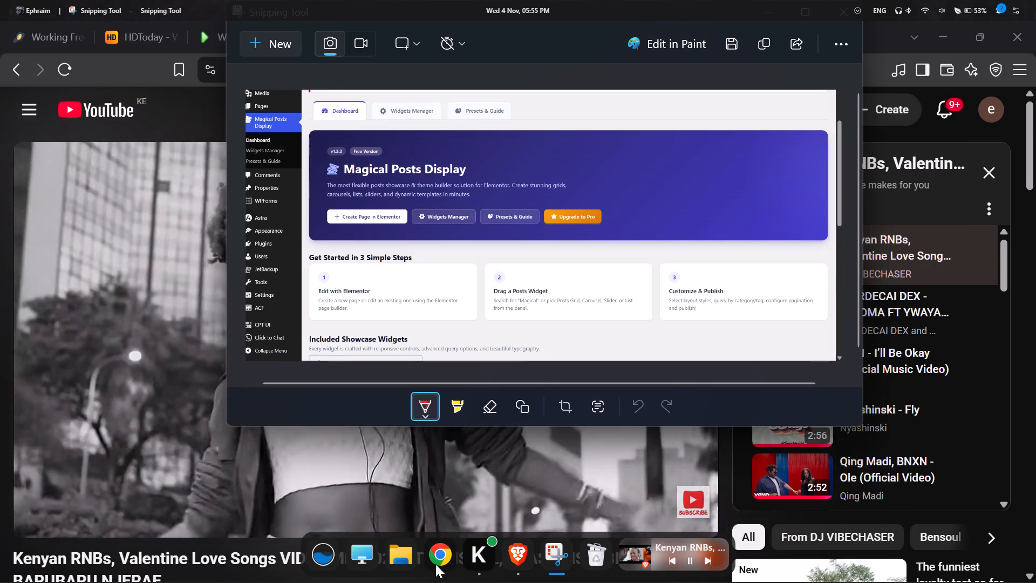
pyautogui.click(435, 564)
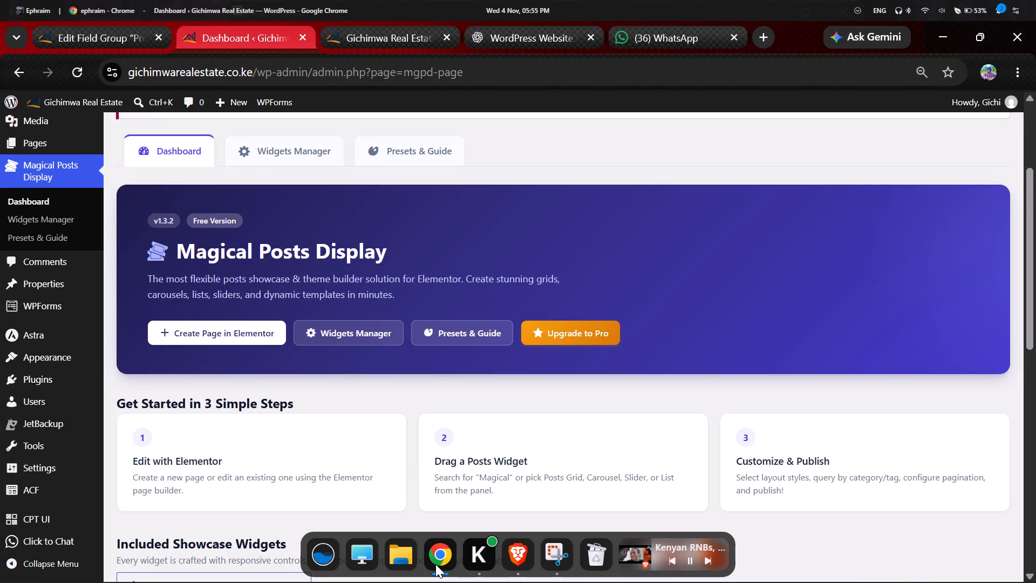
pyautogui.click(495, 39)
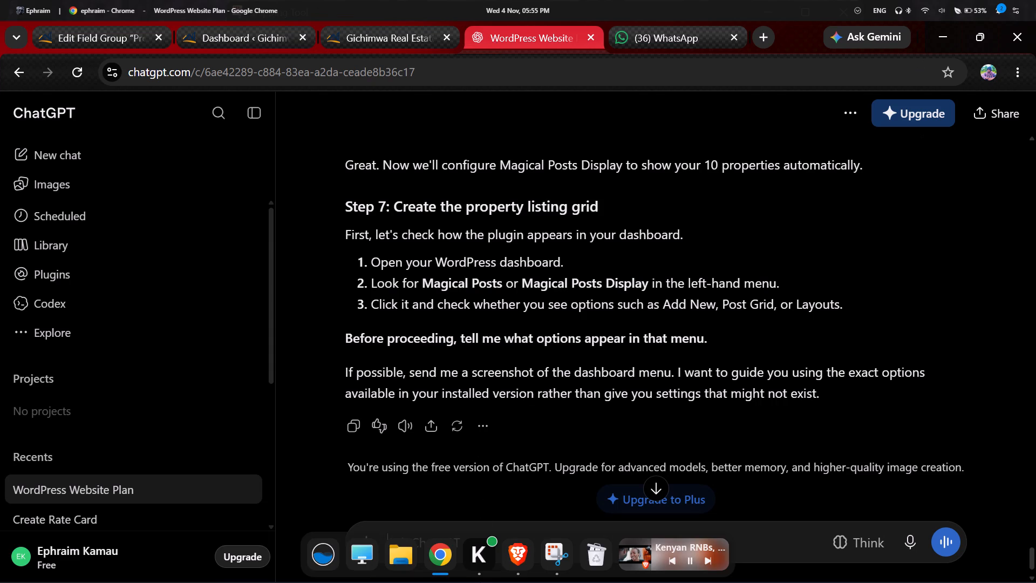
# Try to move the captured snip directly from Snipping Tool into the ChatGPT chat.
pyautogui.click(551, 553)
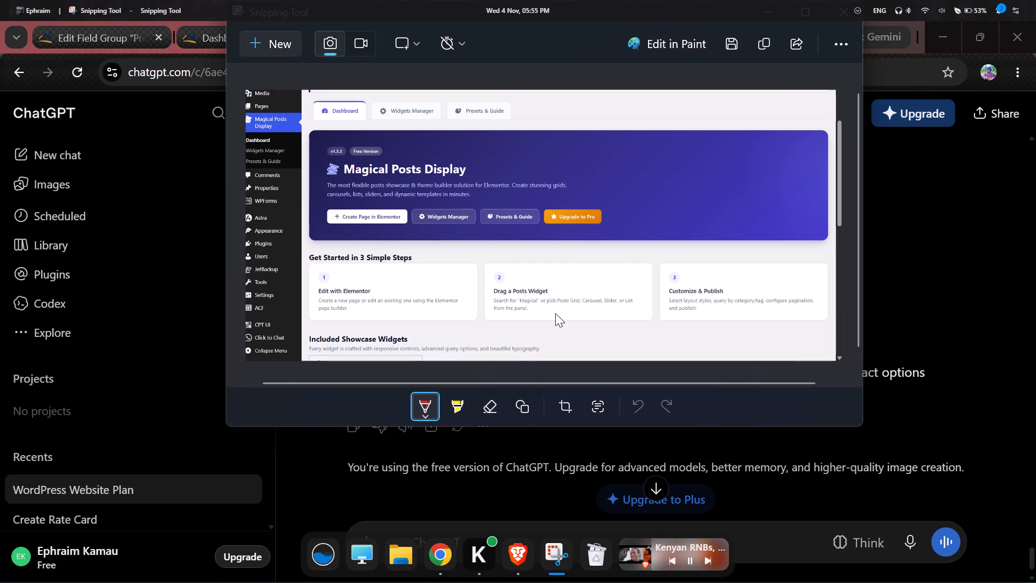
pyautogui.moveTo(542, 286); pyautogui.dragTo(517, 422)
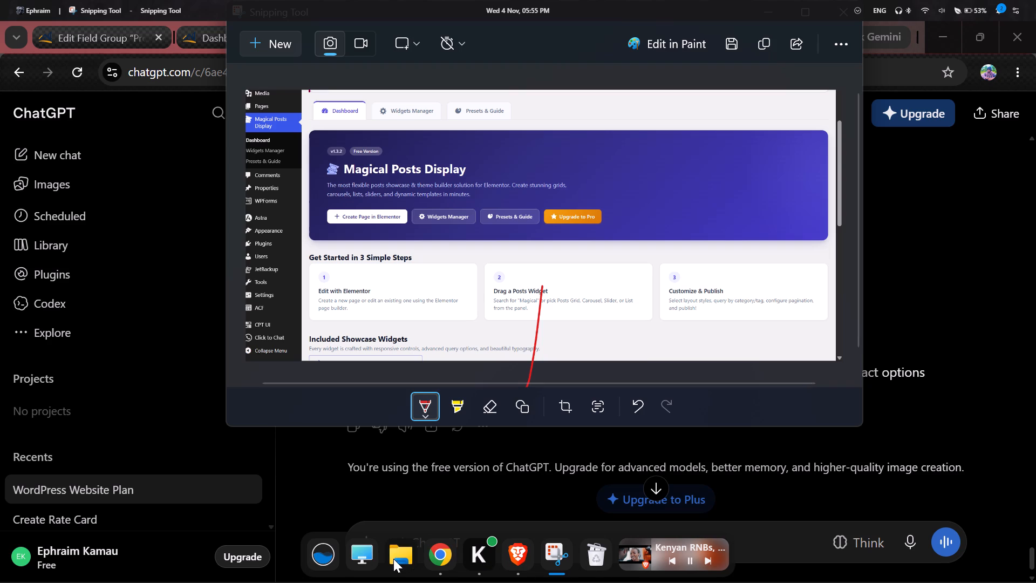
# Open the Screenshots folder in File Explorer and narrow its window so the ChatGPT chat is accessible beside it.
pyautogui.click(395, 558)
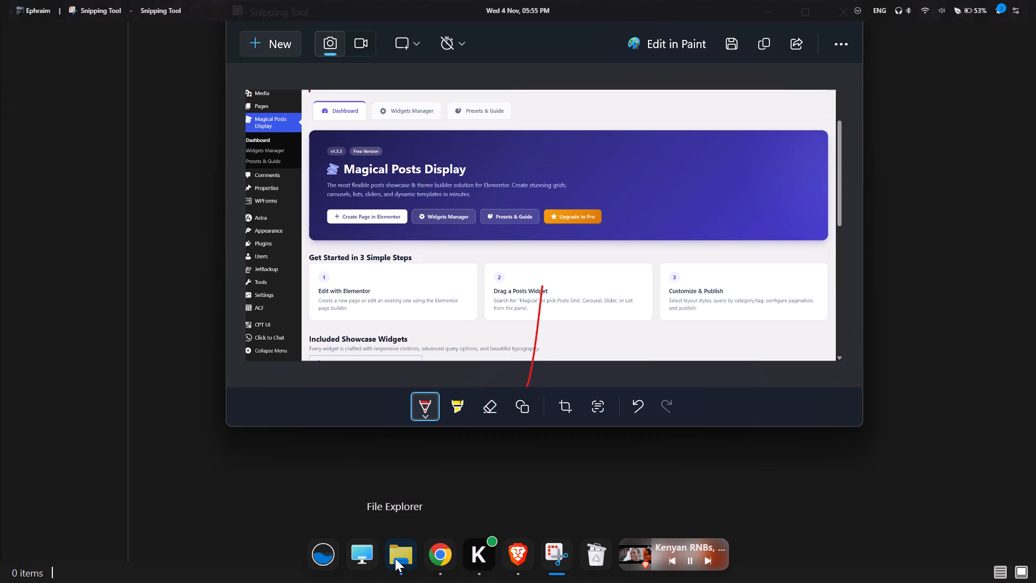
pyautogui.click(554, 557)
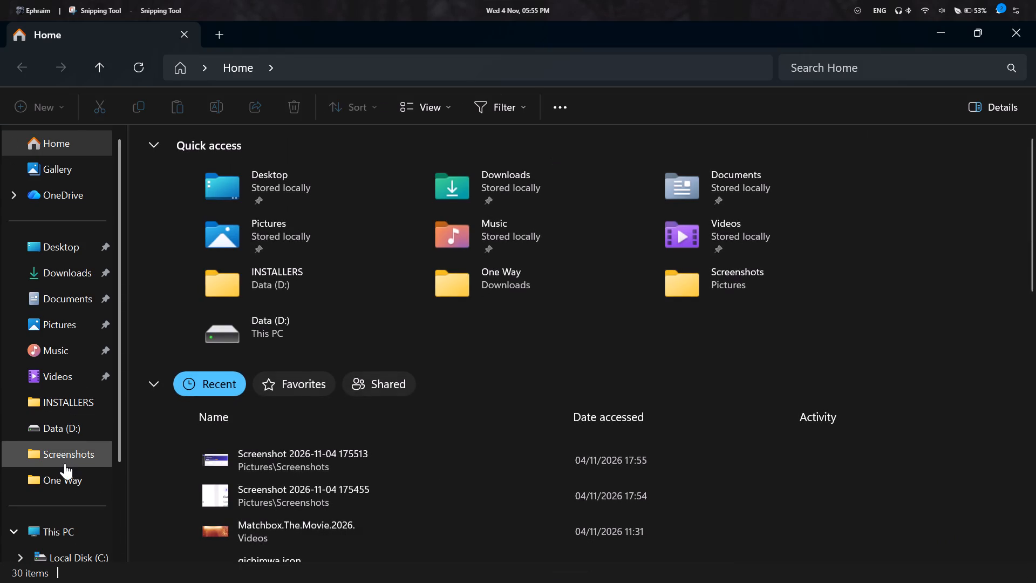
pyautogui.click(65, 463)
pyautogui.click(978, 35)
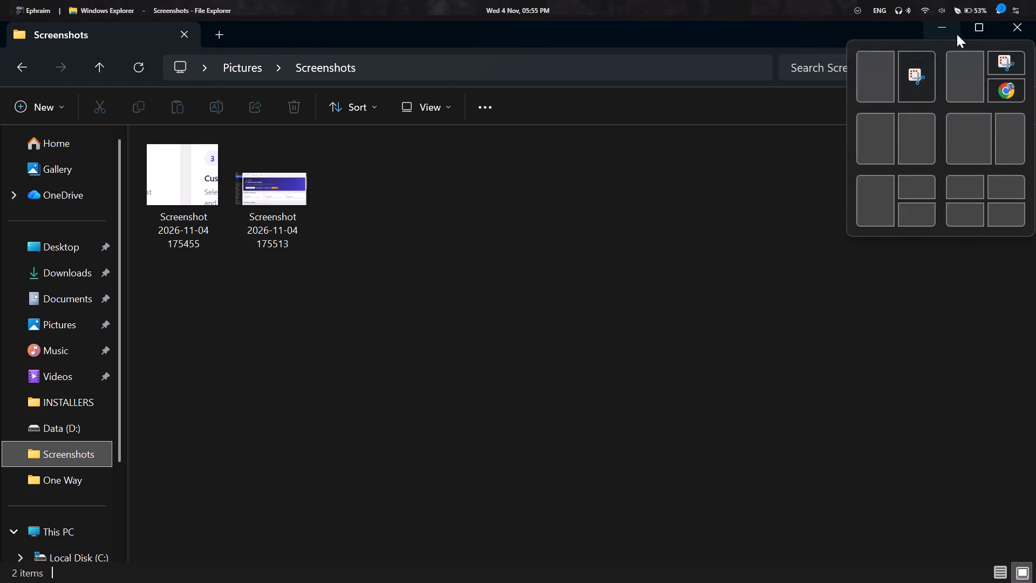
pyautogui.click(977, 27)
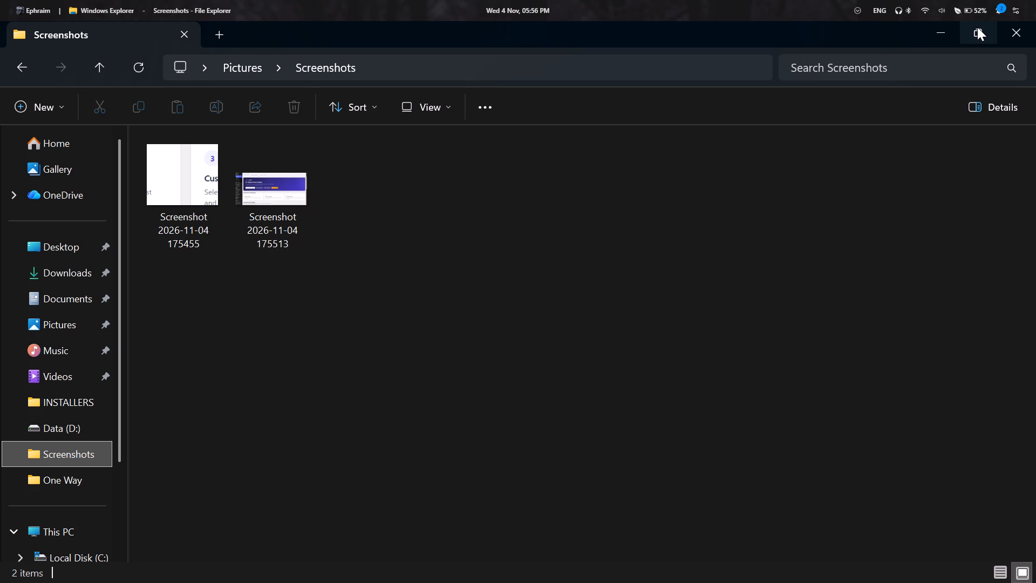
pyautogui.click(978, 36)
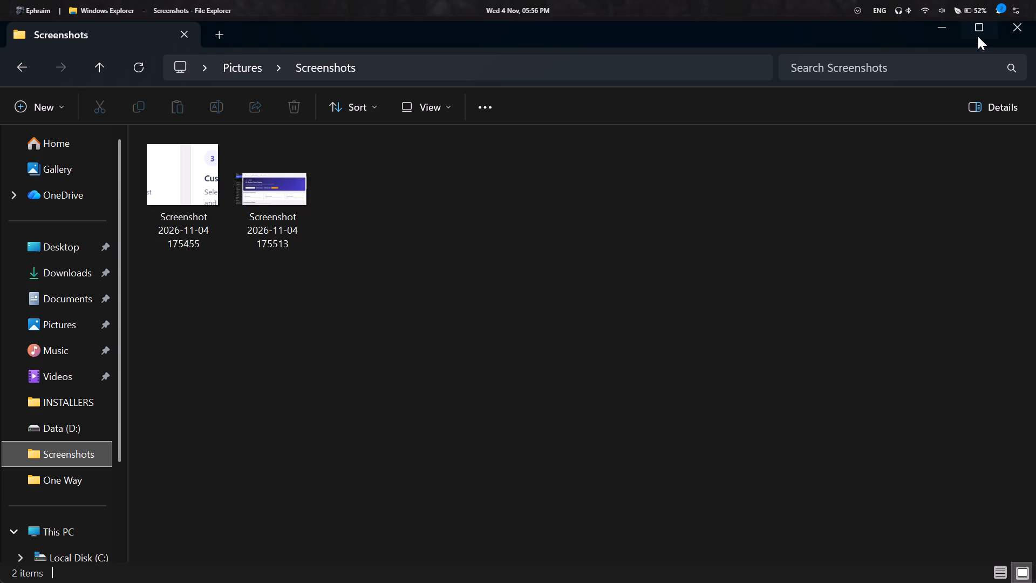
pyautogui.click(978, 36)
pyautogui.moveTo(708, 38); pyautogui.dragTo(693, 77)
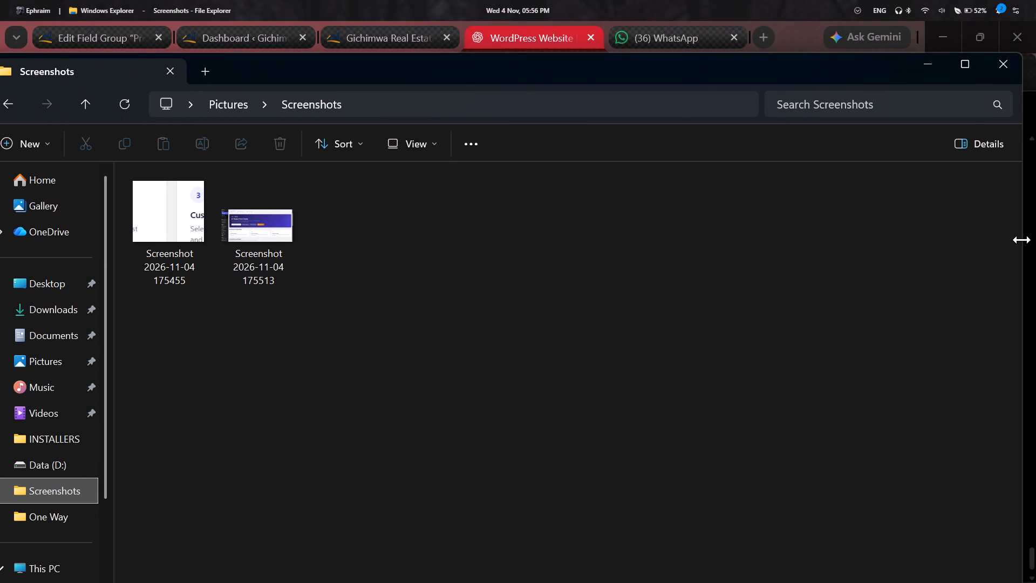
pyautogui.moveTo(1022, 240); pyautogui.dragTo(372, 321)
pyautogui.hscroll(-3, 999, 240)
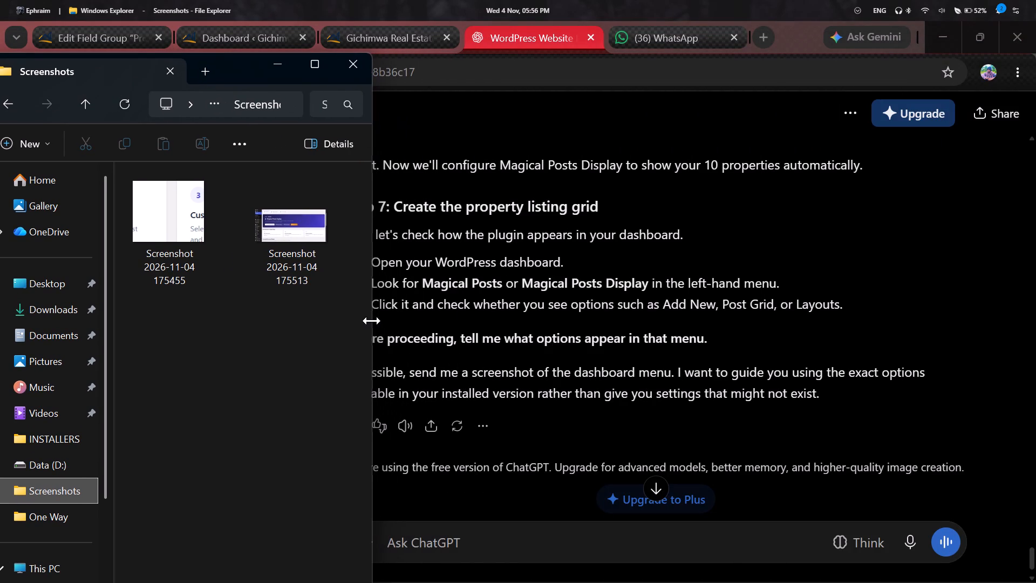
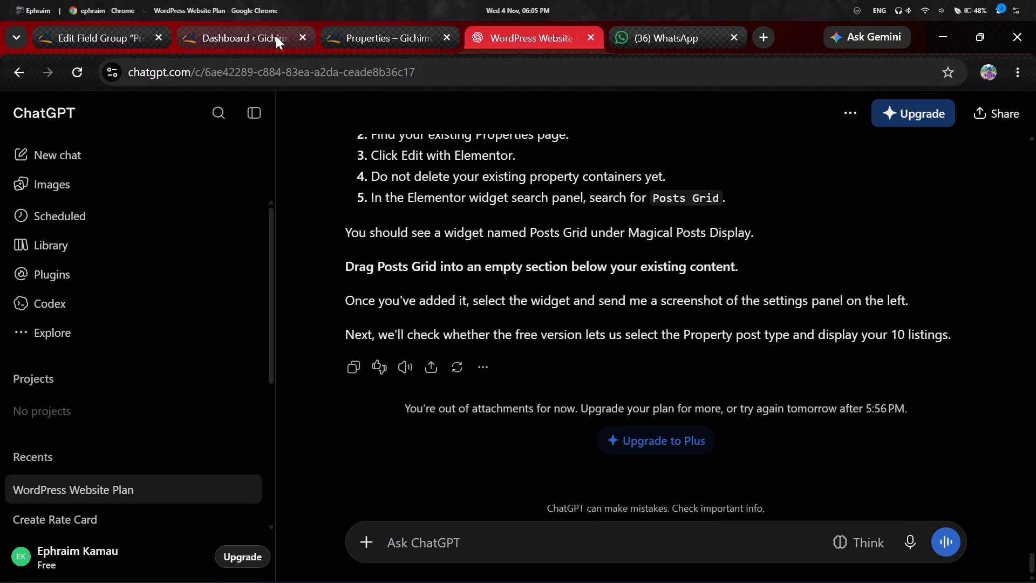
# From the WordPress Pages list, add a new page titled "Properties 2".
pyautogui.click(275, 35)
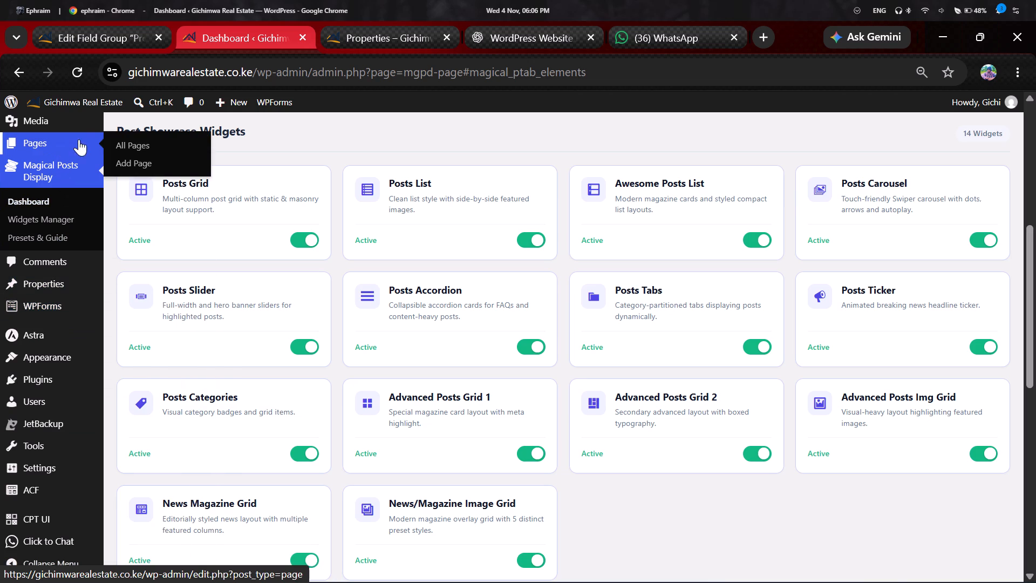
pyautogui.click(120, 146)
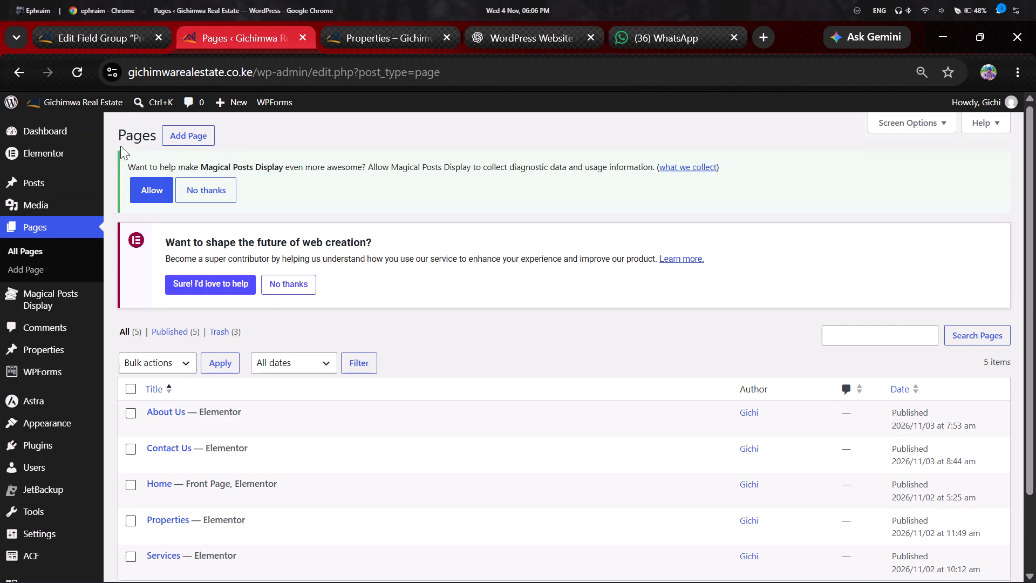
pyautogui.click(197, 133)
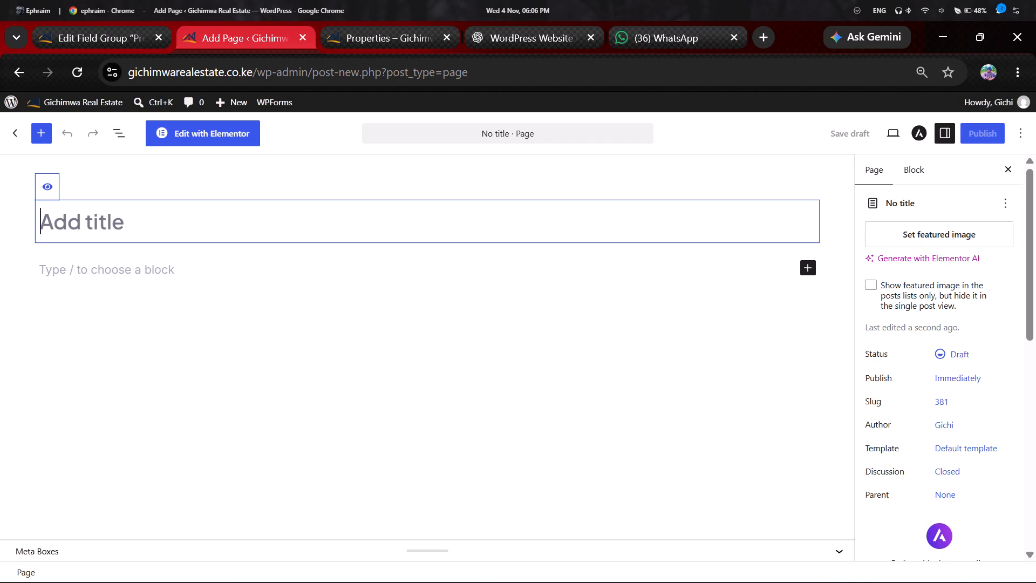
pyautogui.write('rop')
pyautogui.write('erties')
pyautogui.press('space')
pyautogui.press('2')
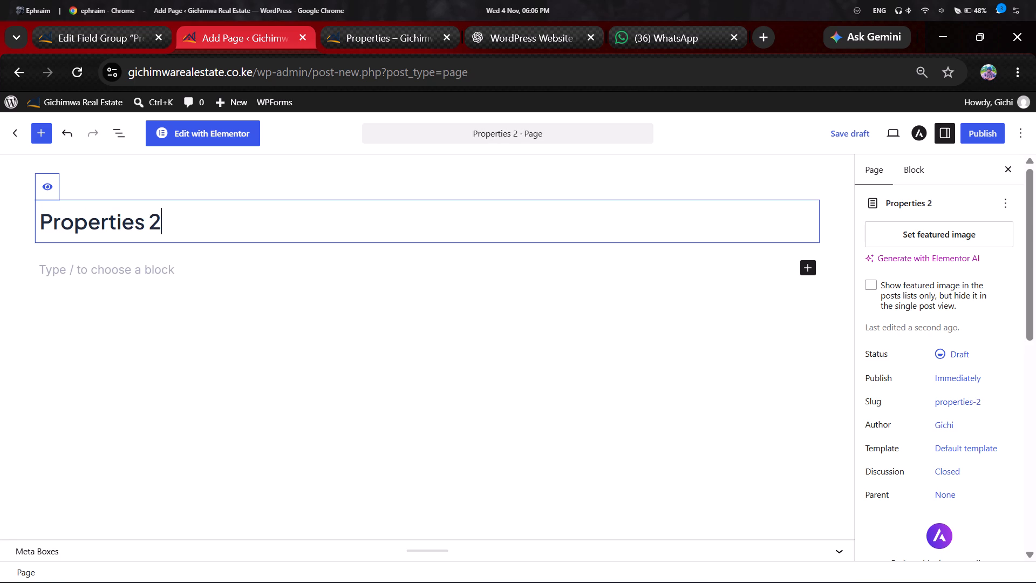
# Set the new page's template to Elementor Full Width.
pyautogui.click(952, 448)
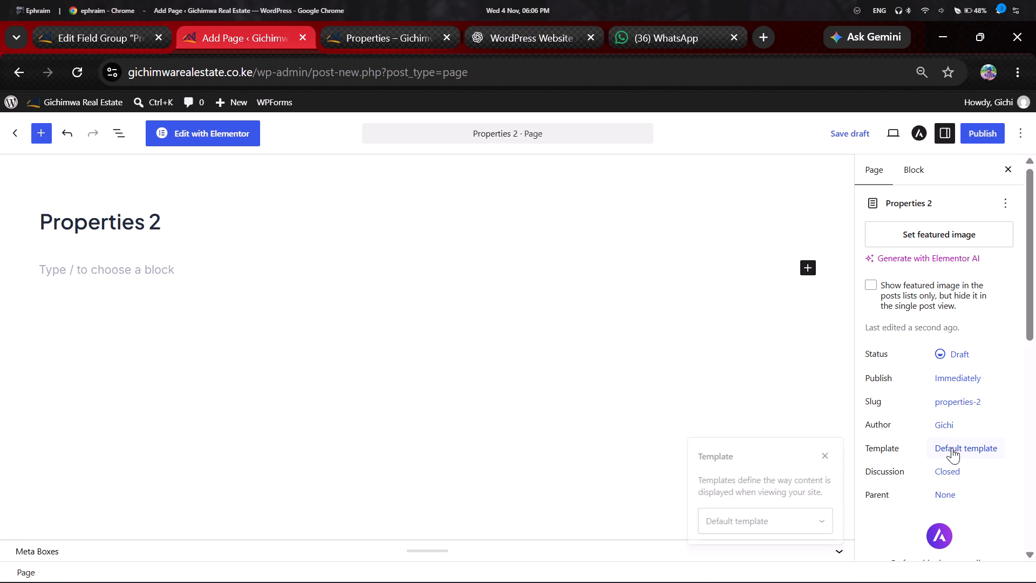
pyautogui.click(820, 514)
pyautogui.click(803, 461)
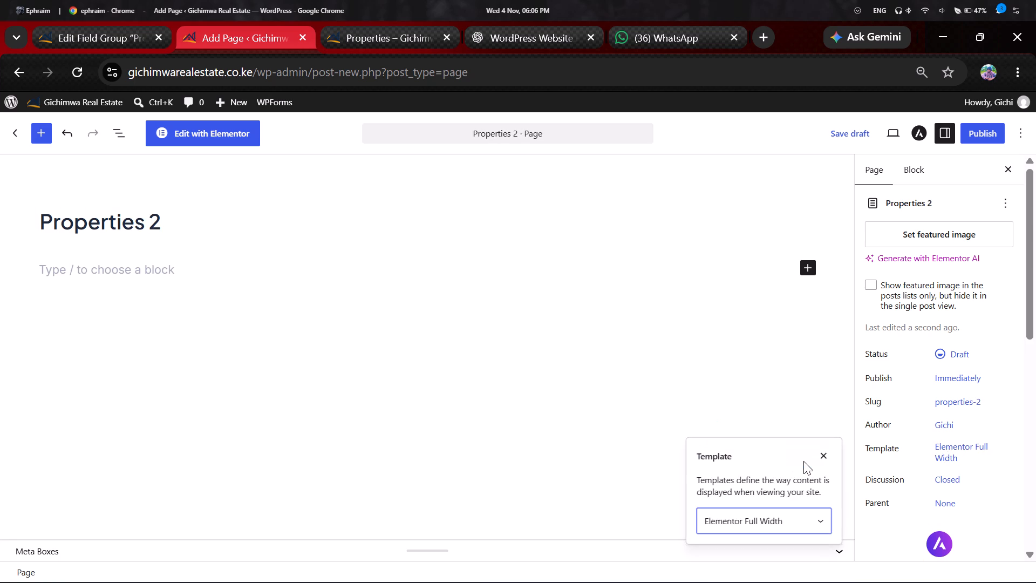
# Set the Properties 2 page's status to Published and publish it.
pyautogui.click(944, 362)
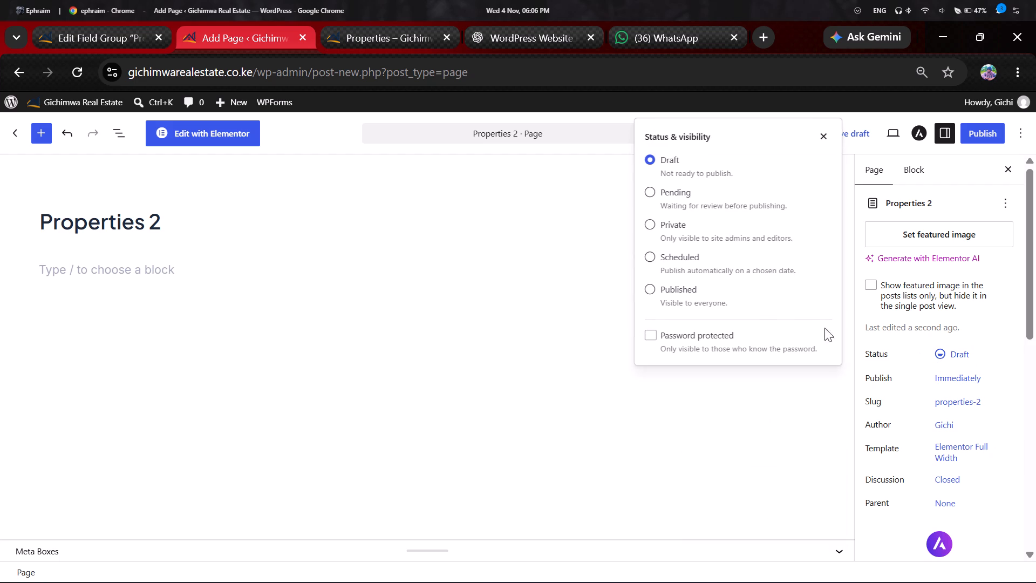
pyautogui.click(762, 289)
pyautogui.click(969, 140)
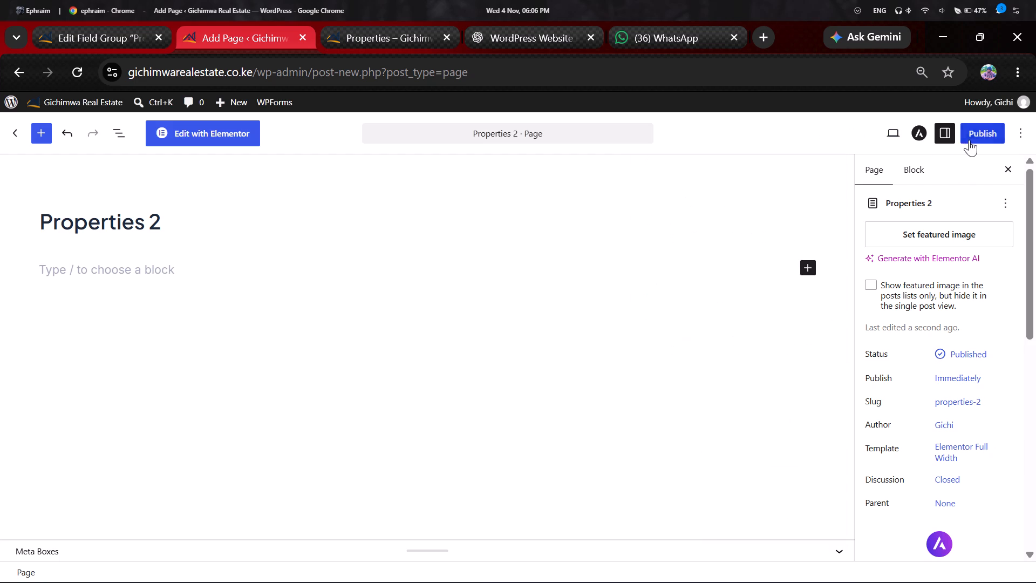
pyautogui.click(972, 138)
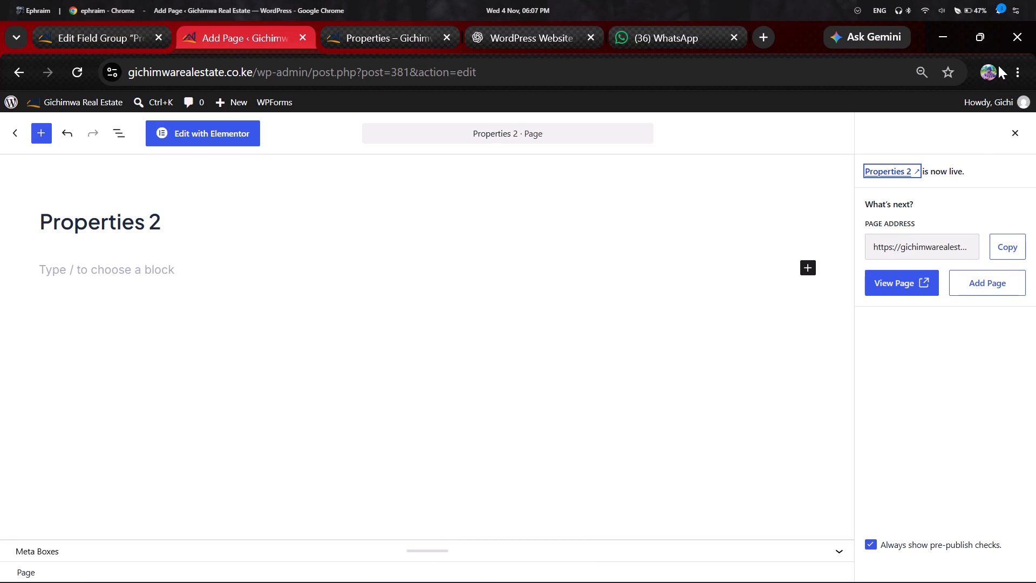
pyautogui.click(235, 128)
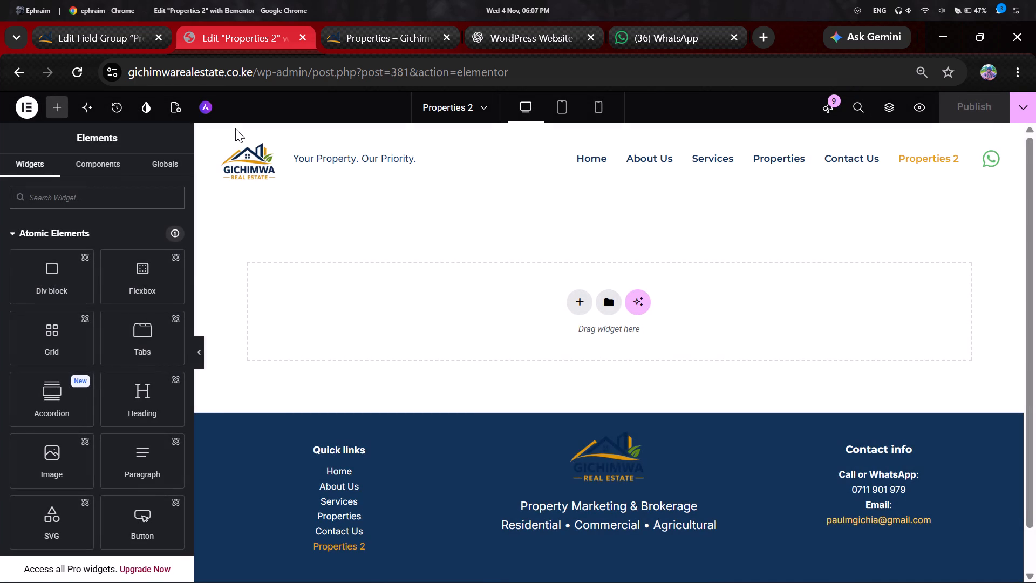
pyautogui.click(45, 229)
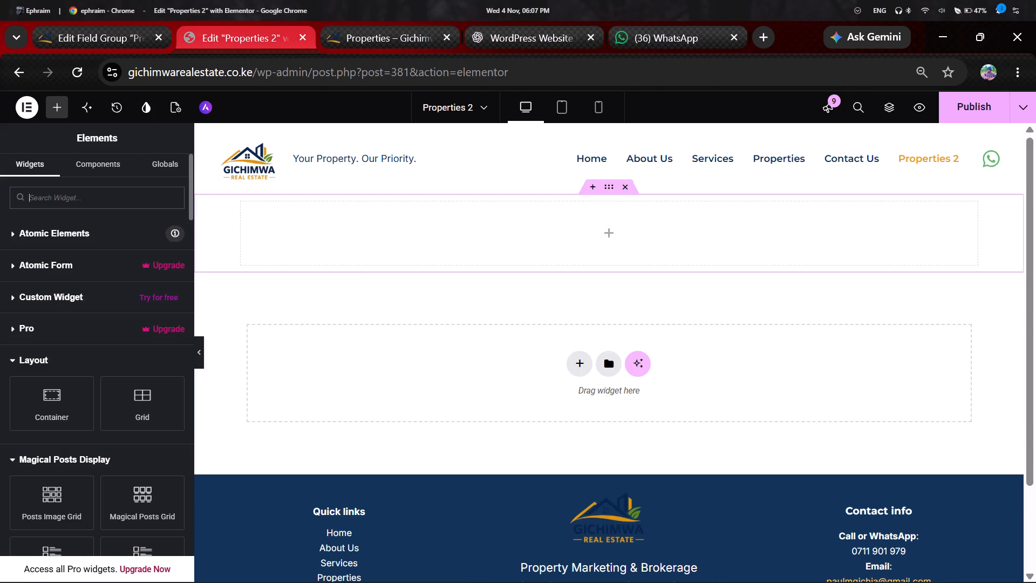
pyautogui.write('posts')
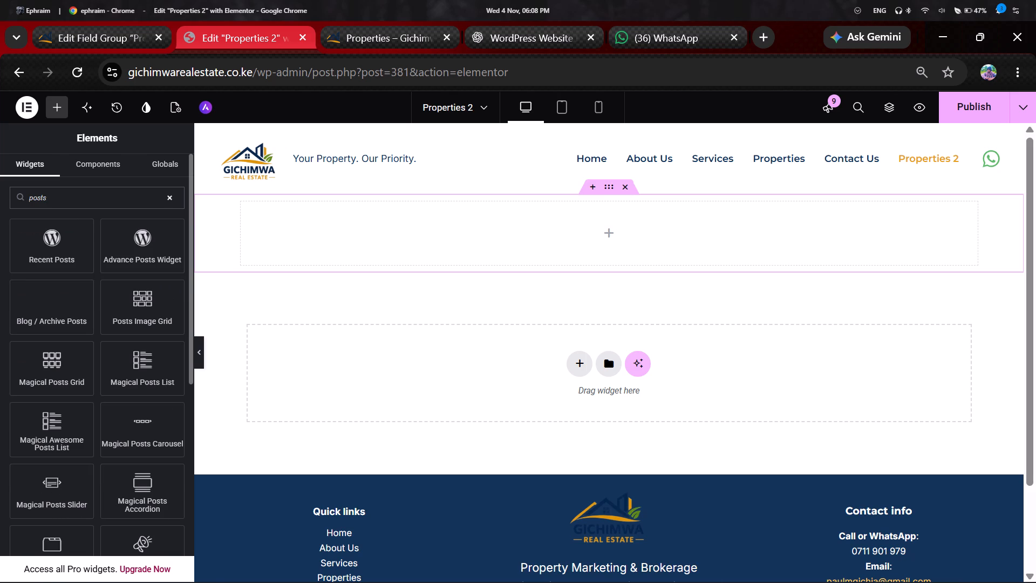
pyautogui.press('space')
pyautogui.write('g')
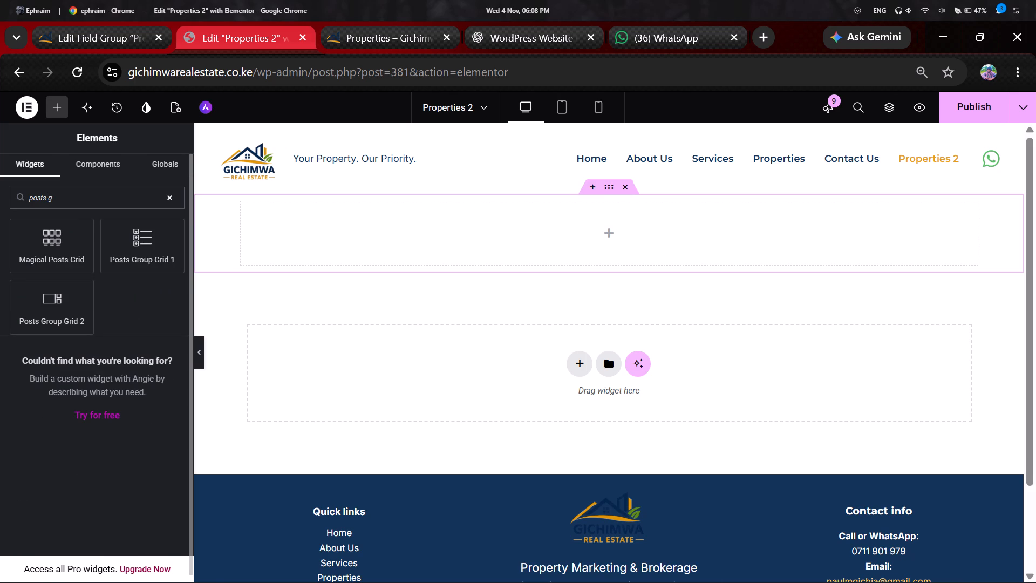
pyautogui.scroll(1, 107, 191)
pyautogui.moveTo(128, 249); pyautogui.dragTo(294, 235)
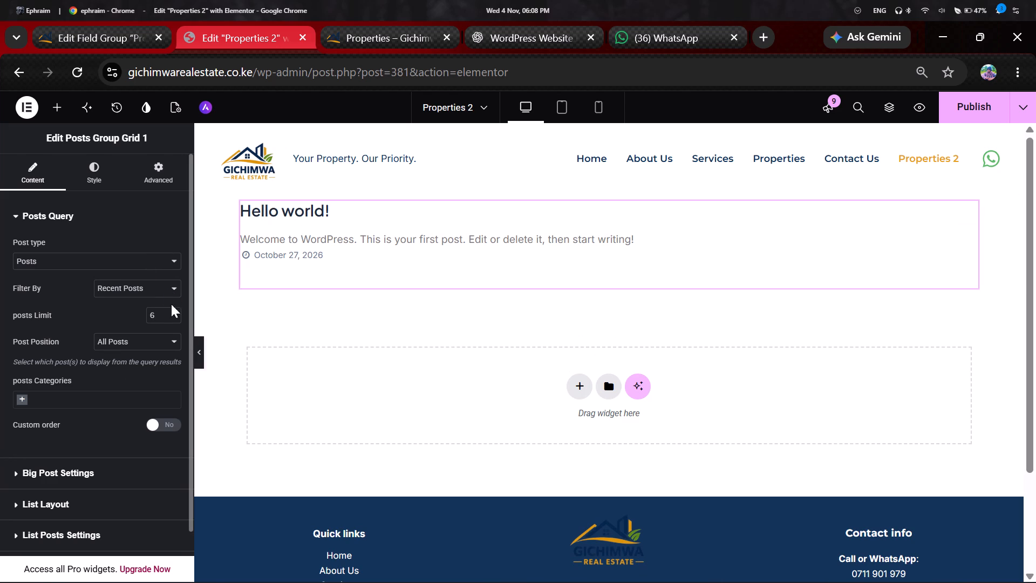
pyautogui.scroll(-1, 114, 445)
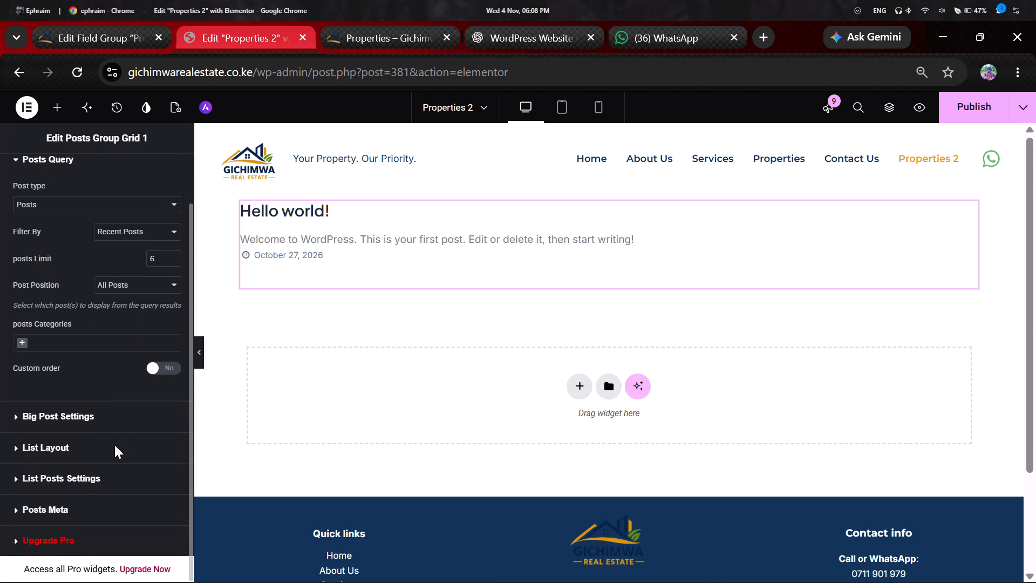
pyautogui.scroll(-1, 114, 445)
pyautogui.scroll(2, 114, 445)
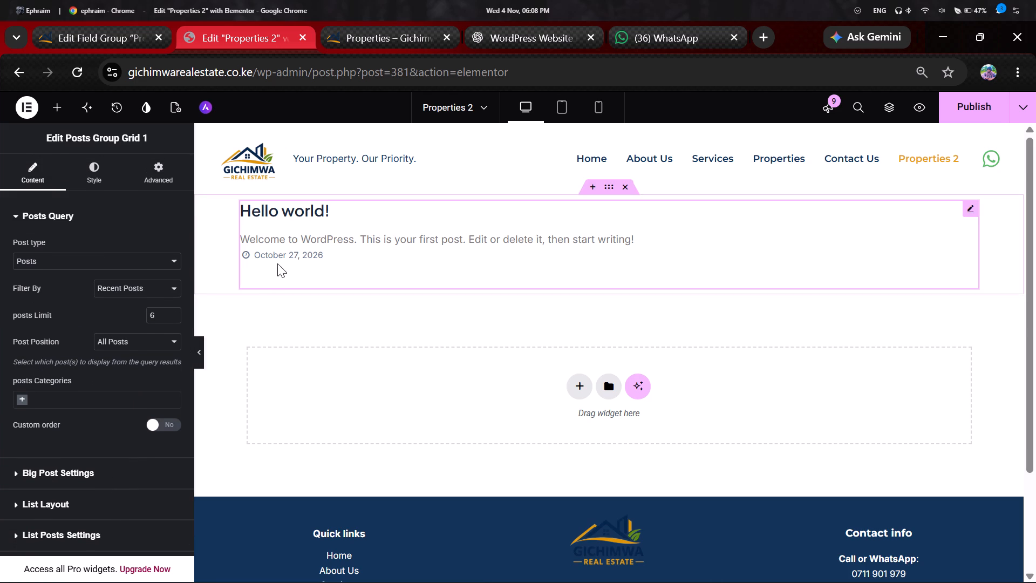
# Search the widgets for "posts grid" and add Magical Posts Grid below Posts Group Grid 1 in the same container.
pyautogui.click(58, 112)
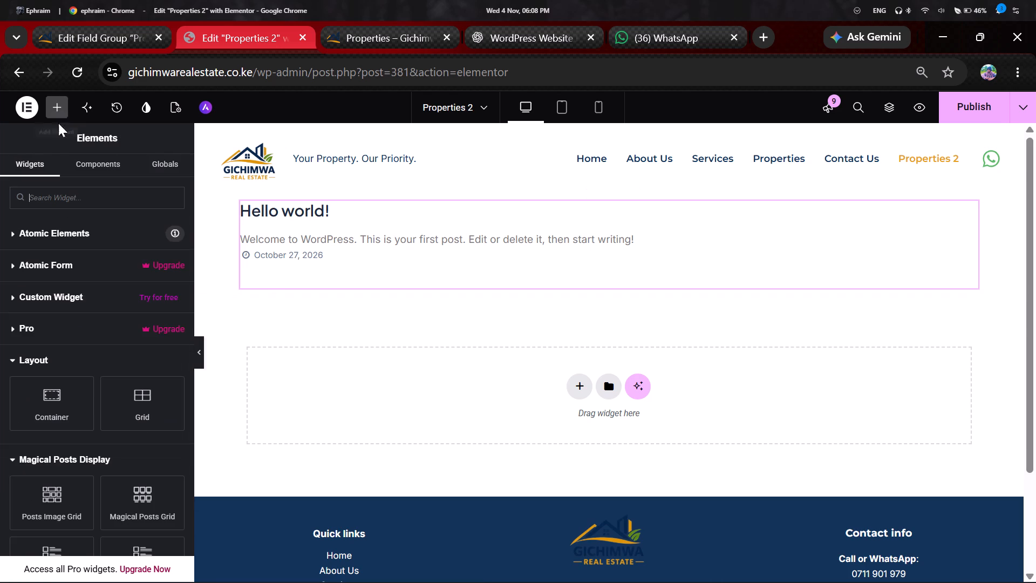
pyautogui.click(66, 201)
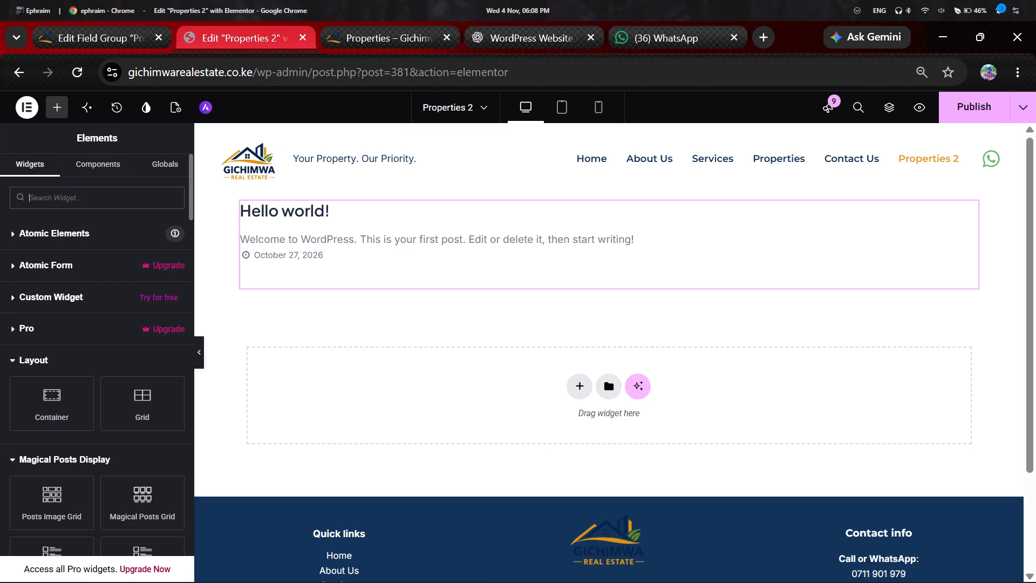
pyautogui.write('po')
pyautogui.write('sts')
pyautogui.press('space')
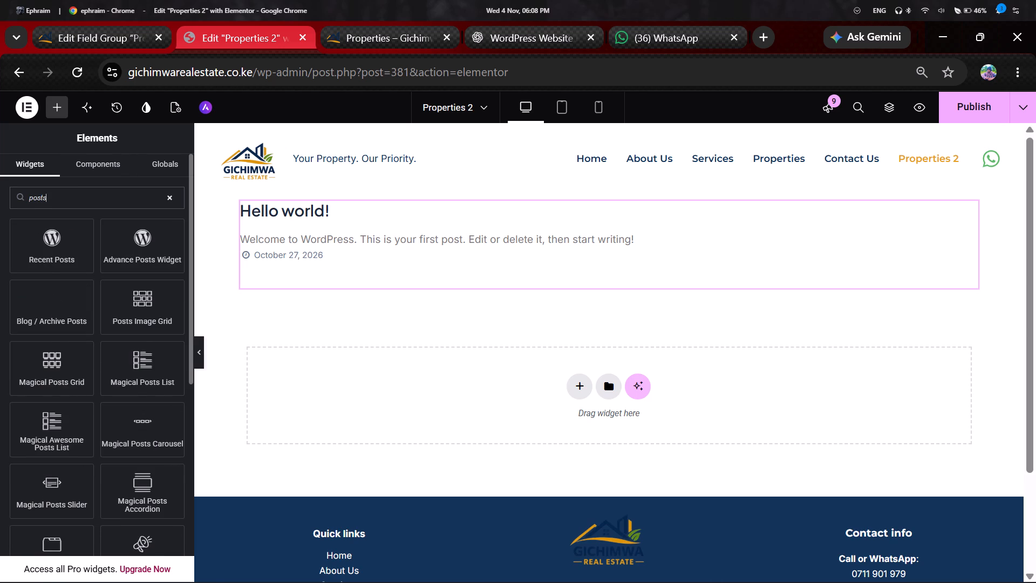
pyautogui.write('grid')
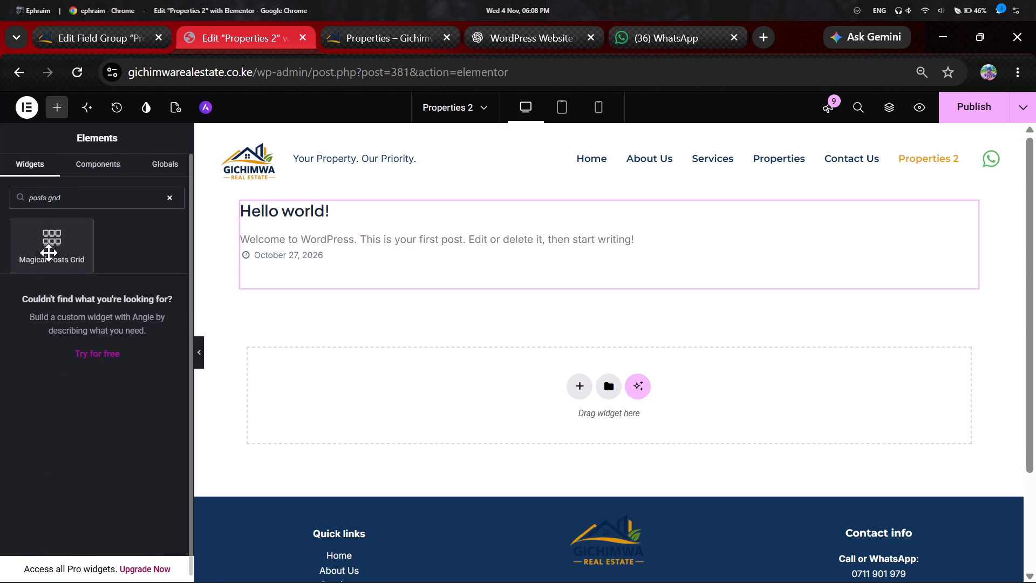
pyautogui.moveTo(52, 252); pyautogui.dragTo(282, 288)
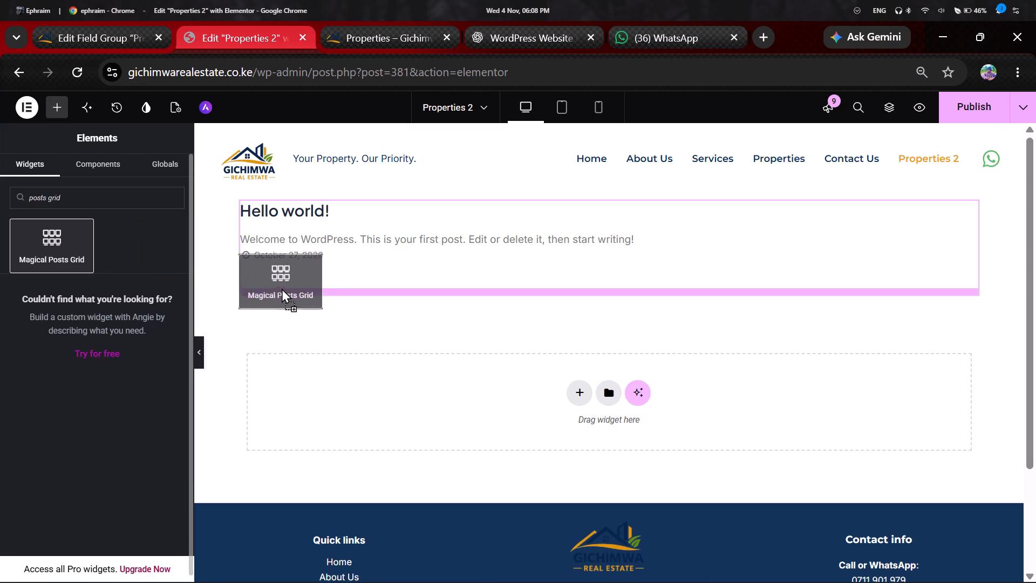
pyautogui.moveTo(282, 288); pyautogui.dragTo(291, 297)
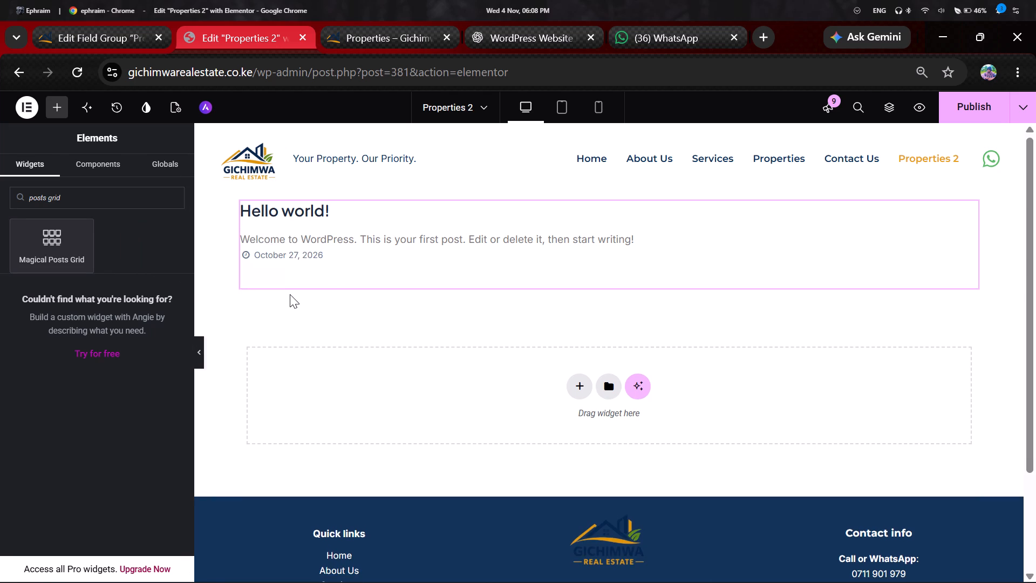
pyautogui.moveTo(65, 241); pyautogui.dragTo(222, 256)
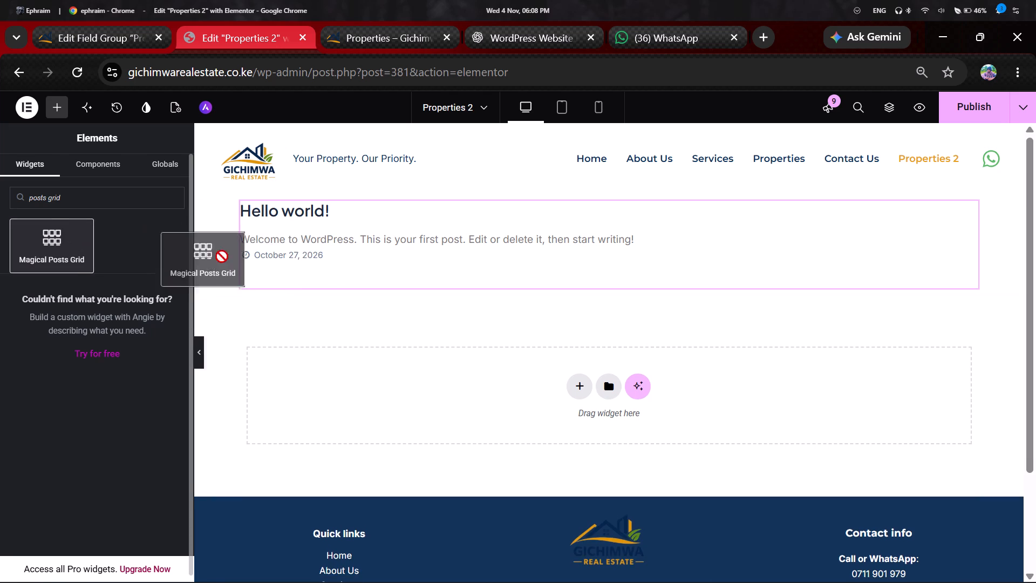
pyautogui.moveTo(222, 256); pyautogui.dragTo(298, 280)
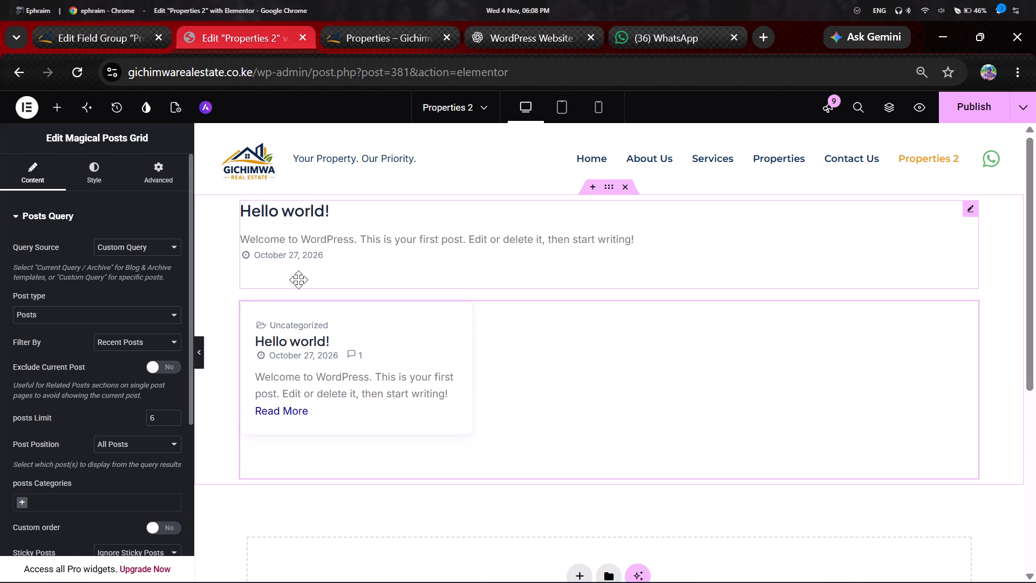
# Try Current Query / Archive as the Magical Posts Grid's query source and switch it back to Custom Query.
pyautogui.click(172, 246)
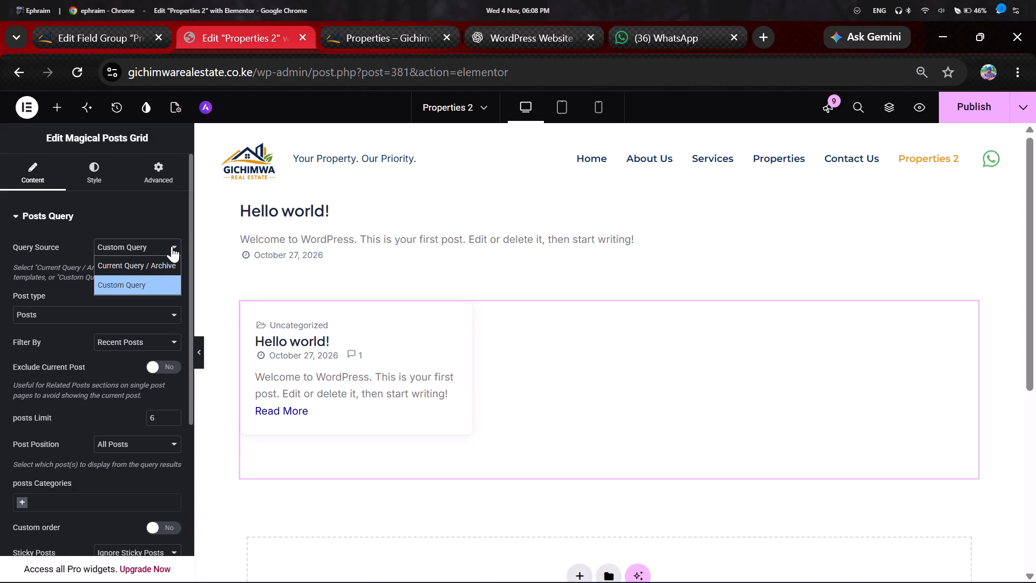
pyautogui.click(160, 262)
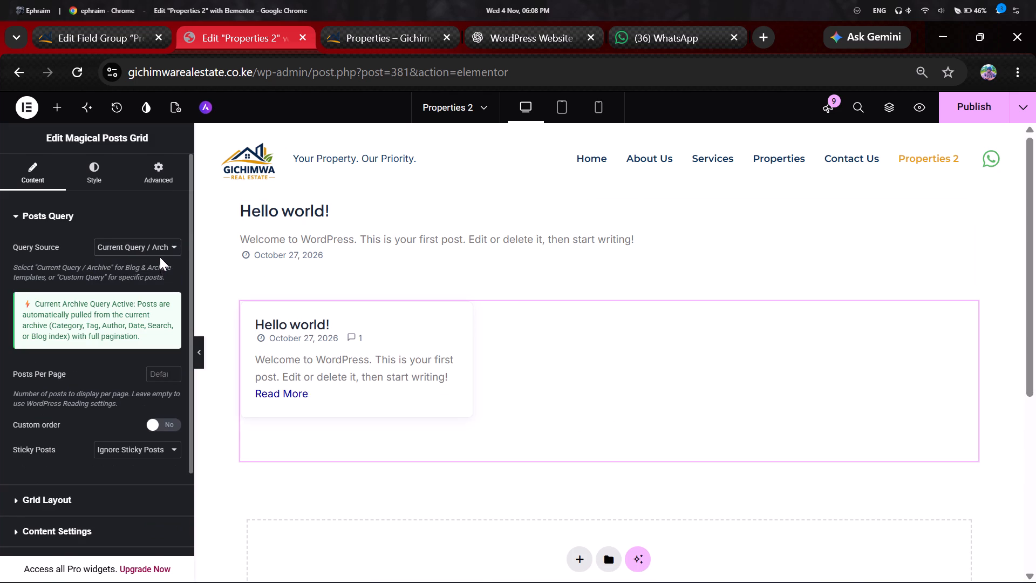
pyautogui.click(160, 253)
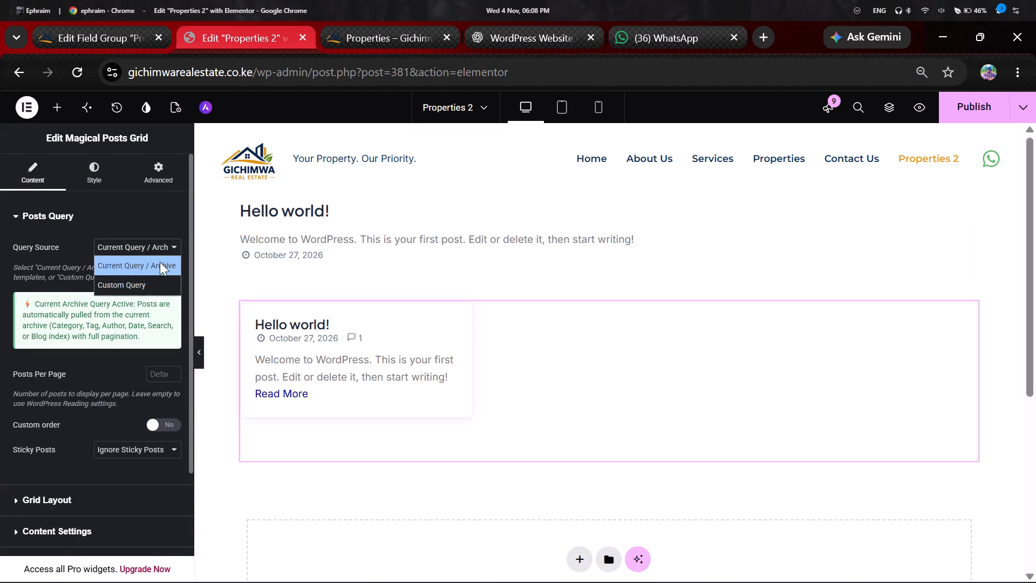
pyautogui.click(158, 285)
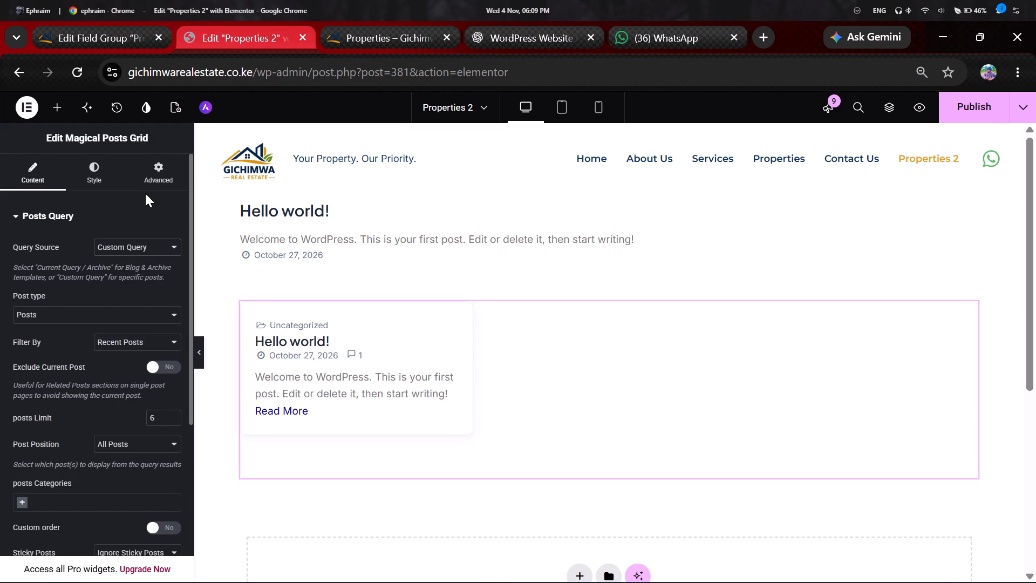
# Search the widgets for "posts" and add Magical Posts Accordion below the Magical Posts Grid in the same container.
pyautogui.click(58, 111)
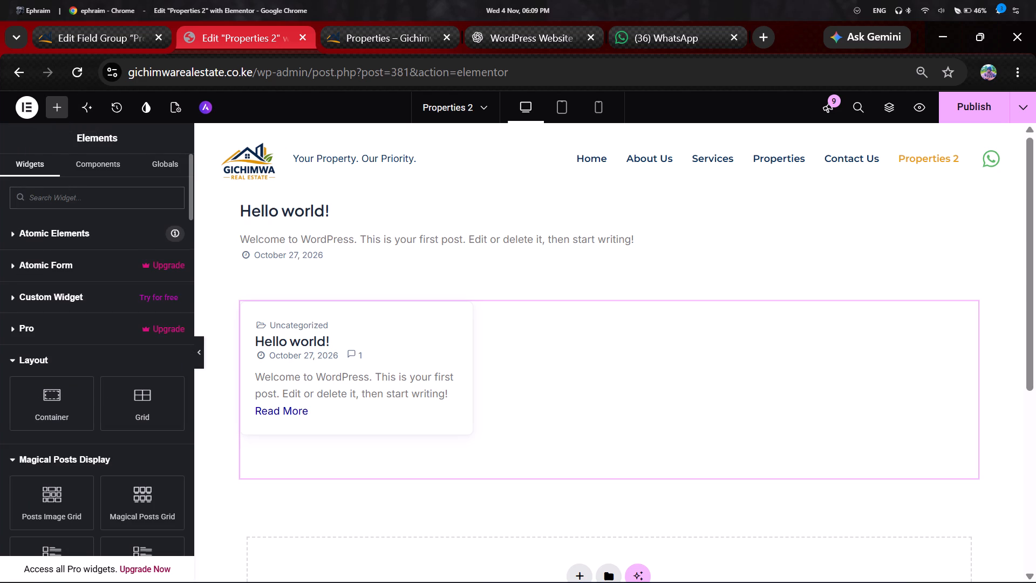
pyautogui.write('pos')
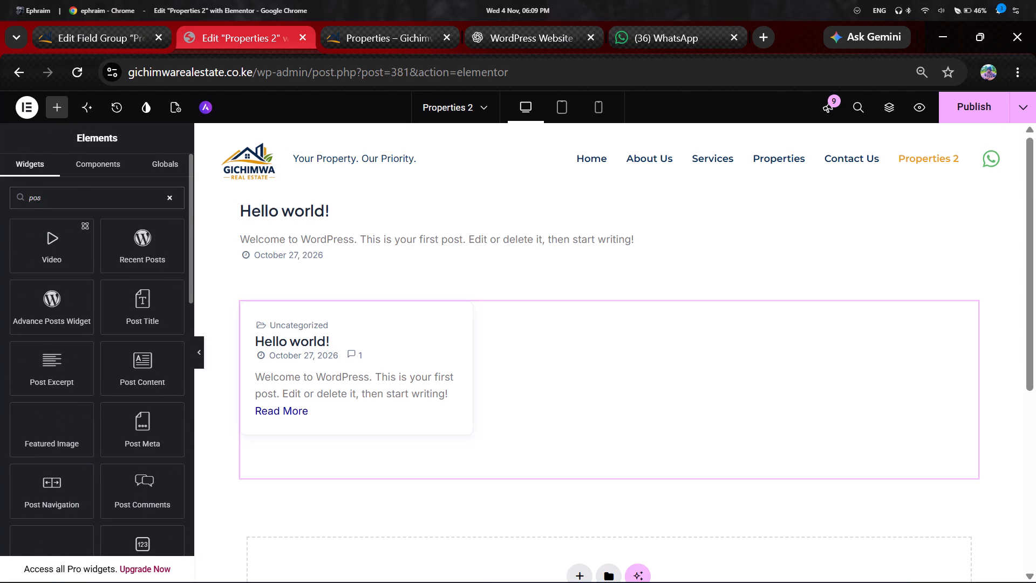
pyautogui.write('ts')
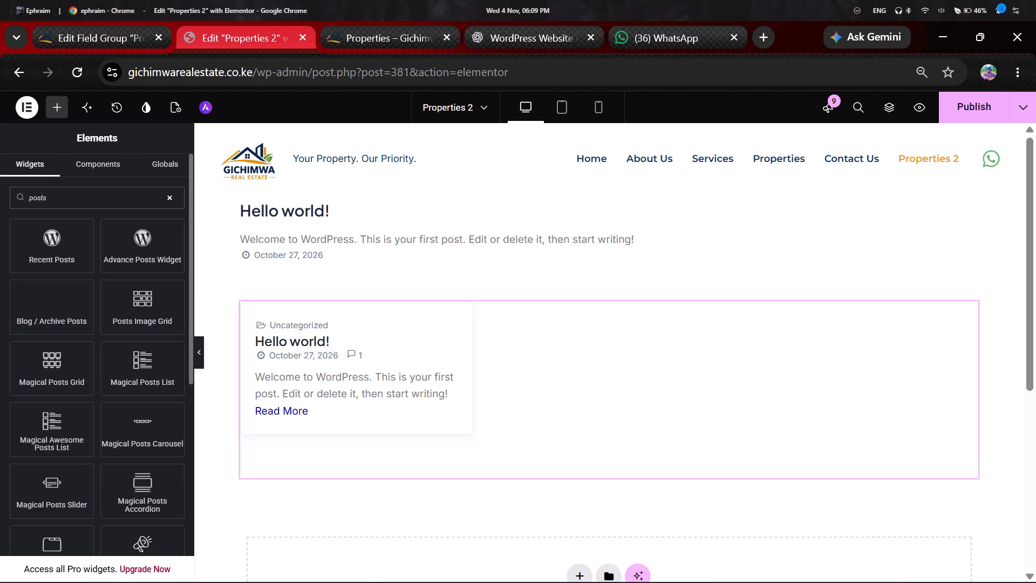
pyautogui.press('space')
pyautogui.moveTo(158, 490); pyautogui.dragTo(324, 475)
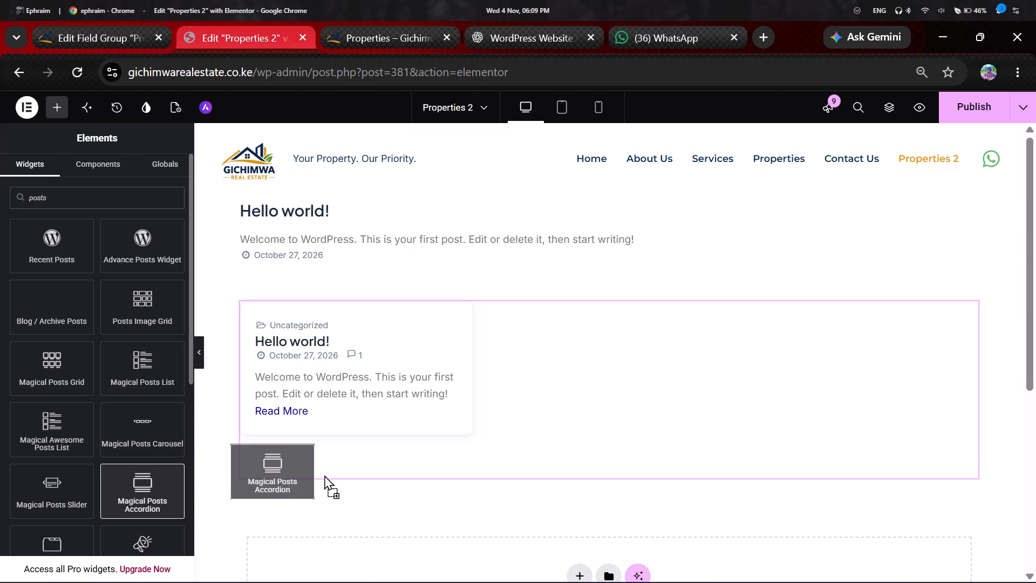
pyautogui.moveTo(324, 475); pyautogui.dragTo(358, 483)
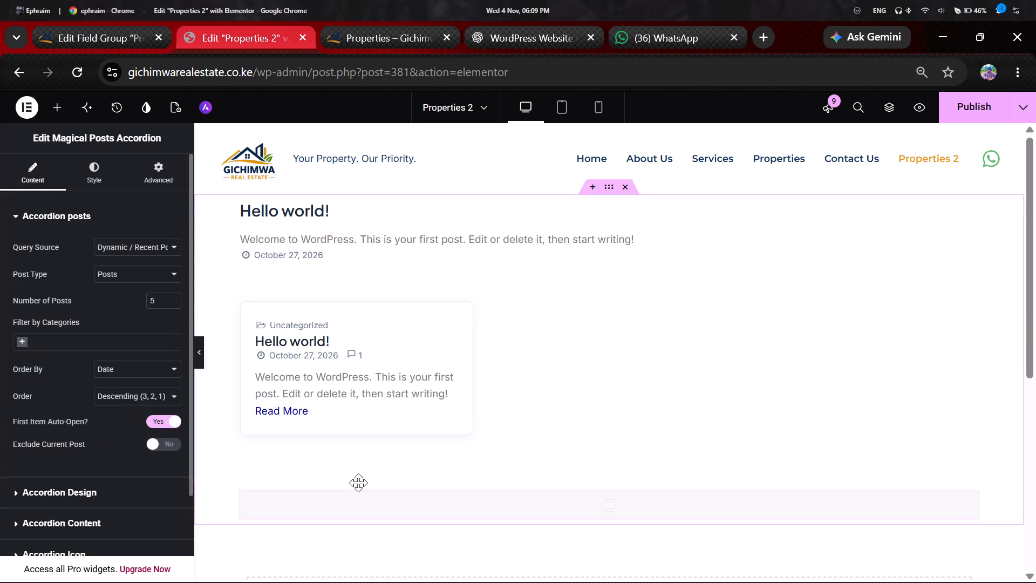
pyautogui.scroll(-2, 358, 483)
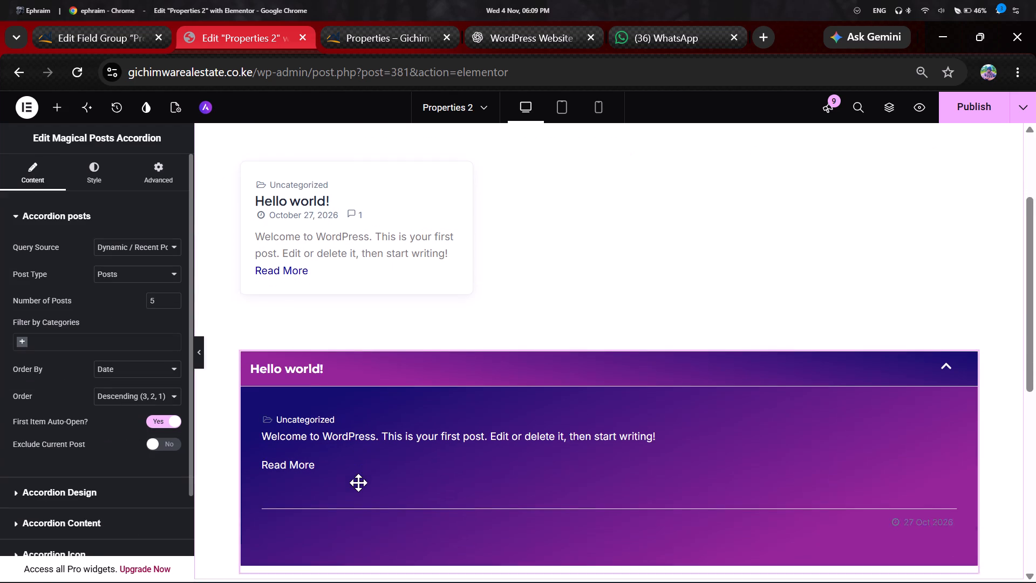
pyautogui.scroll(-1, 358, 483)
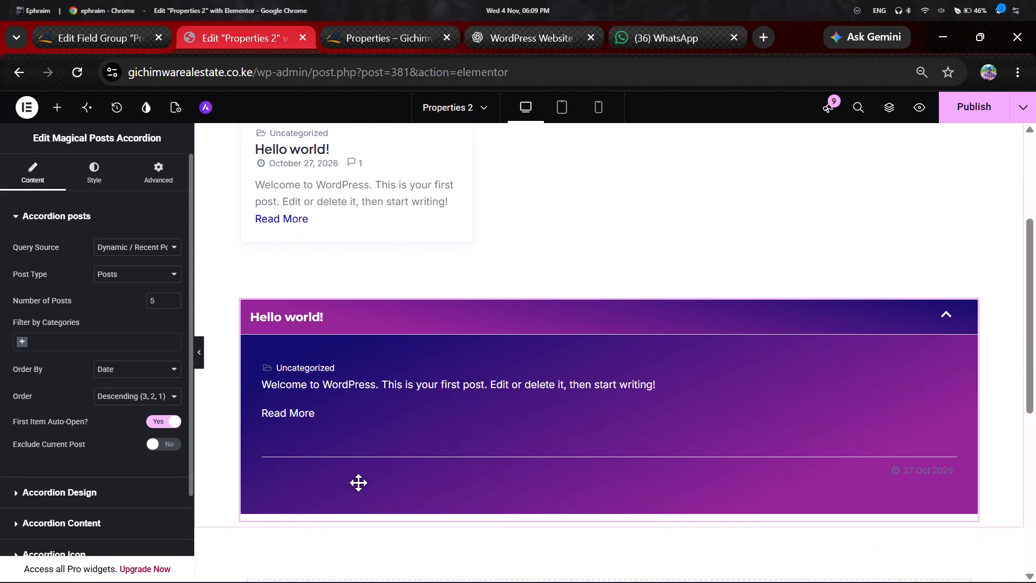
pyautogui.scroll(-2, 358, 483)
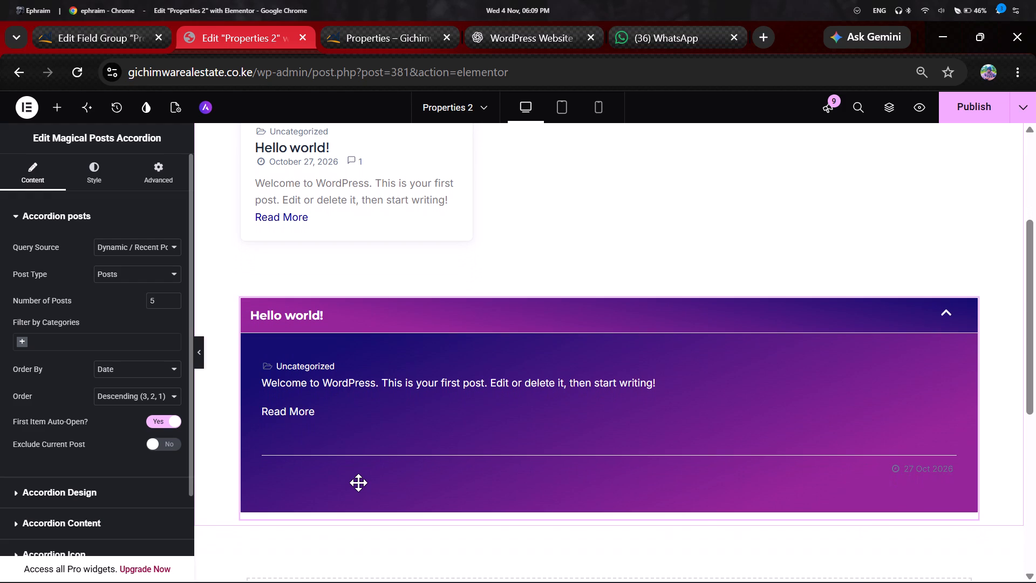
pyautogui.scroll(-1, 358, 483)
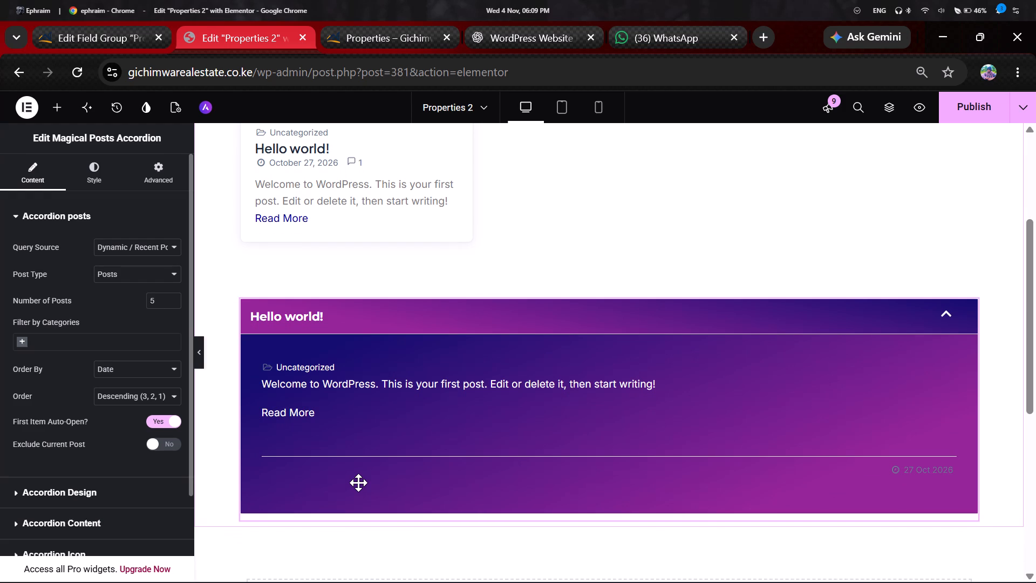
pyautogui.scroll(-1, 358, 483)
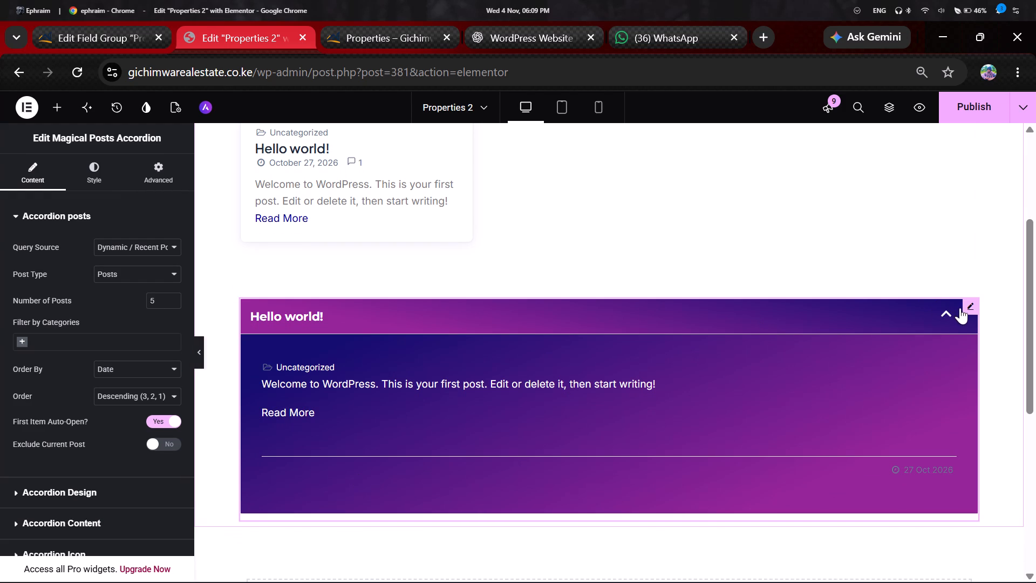
# Clear the container by deleting the Magical Posts Accordion, Magical Posts Grid and Posts Group Grid 1 widgets.
pyautogui.click(970, 306)
pyautogui.press('Delete')
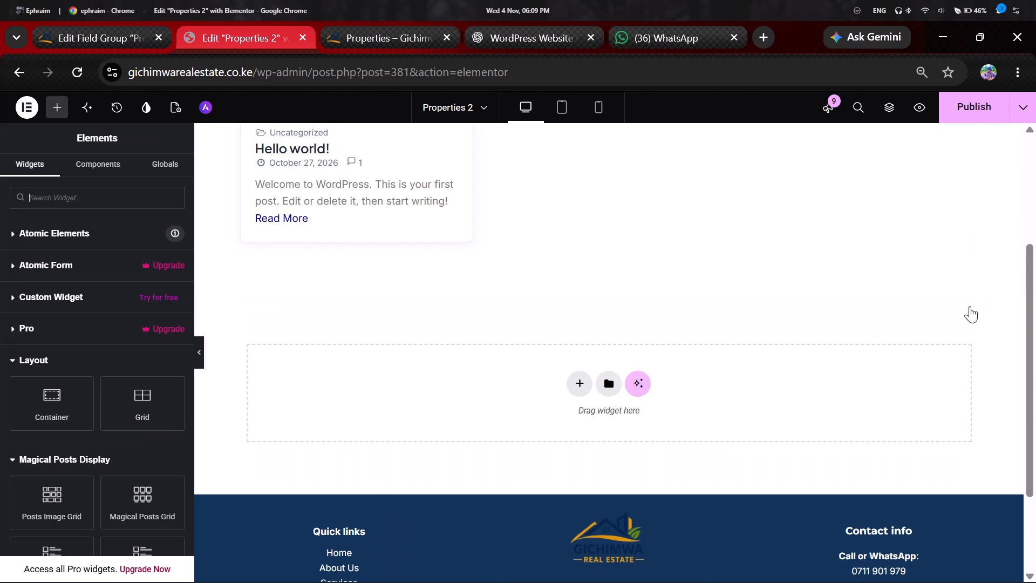
pyautogui.scroll(2, 894, 167)
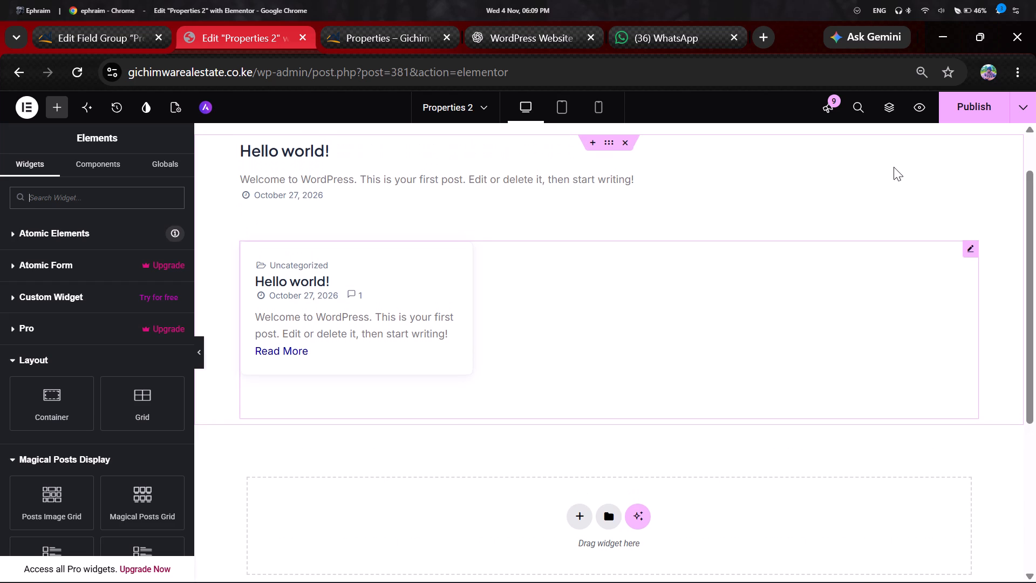
pyautogui.click(972, 254)
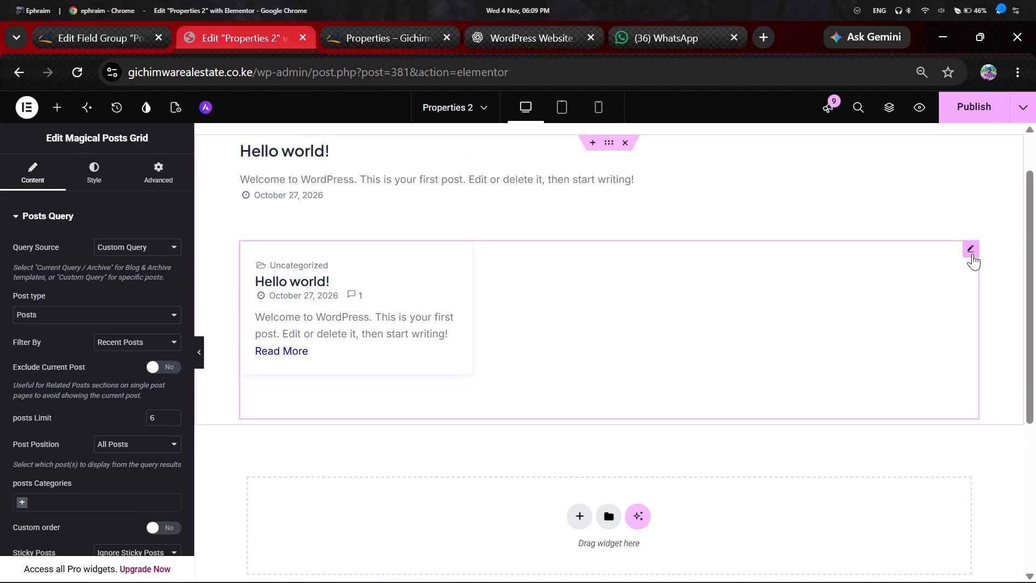
pyautogui.press('Delete')
pyautogui.scroll(1, 972, 254)
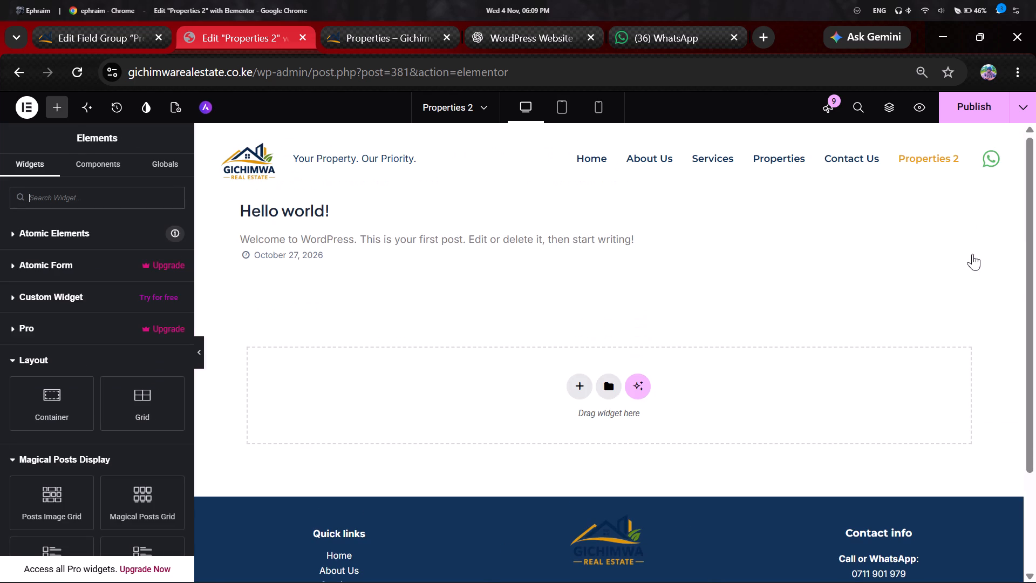
pyautogui.click(971, 212)
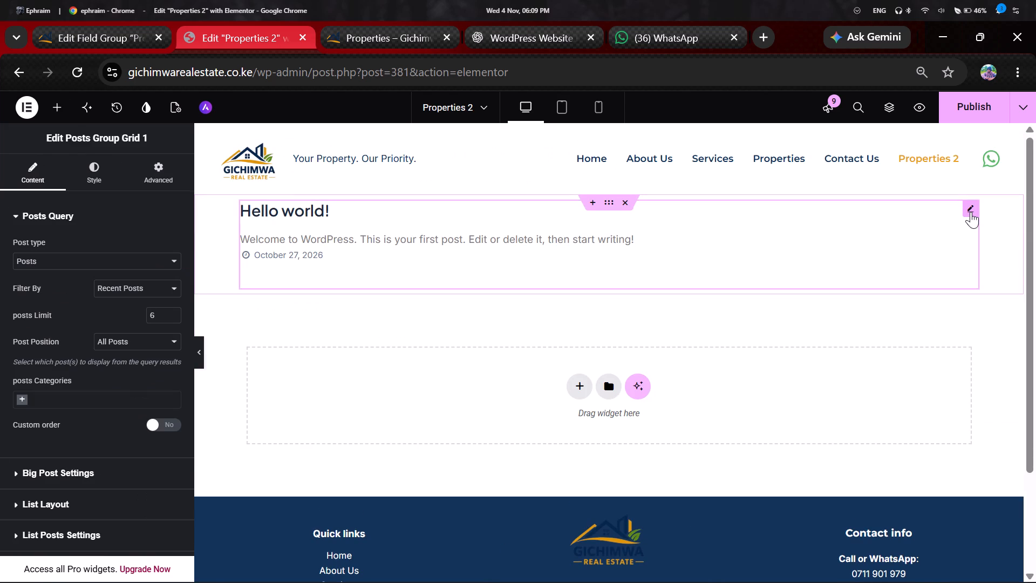
pyautogui.press('Delete')
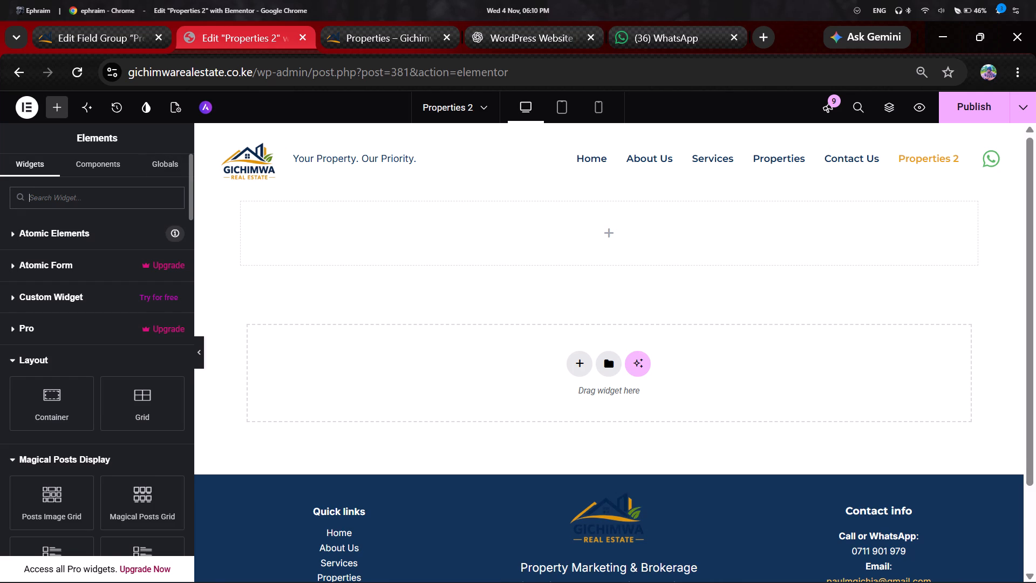
pyautogui.scroll(-4, 125, 201)
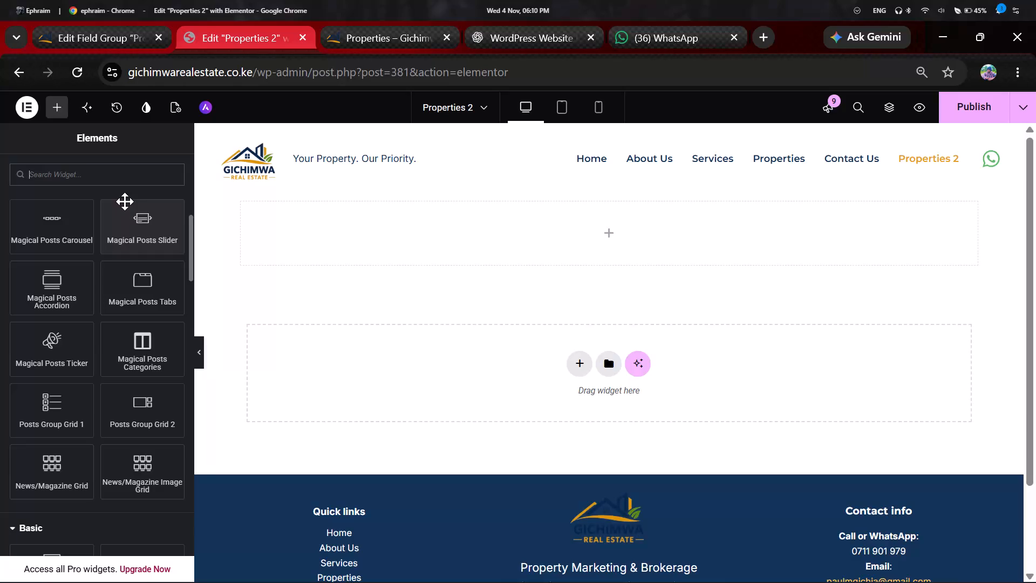
pyautogui.scroll(1, 125, 201)
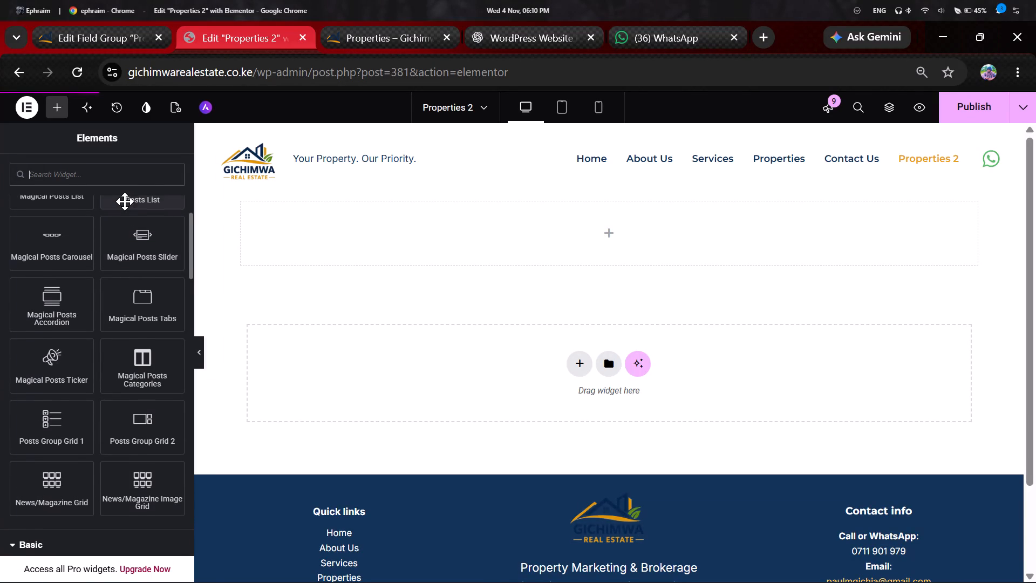
pyautogui.scroll(2, 125, 201)
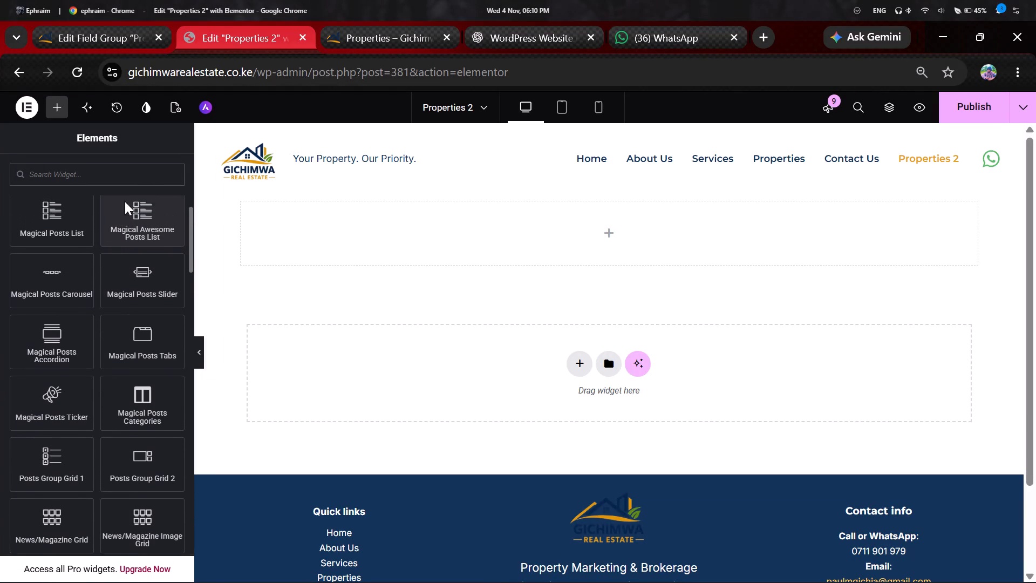
pyautogui.scroll(3, 125, 201)
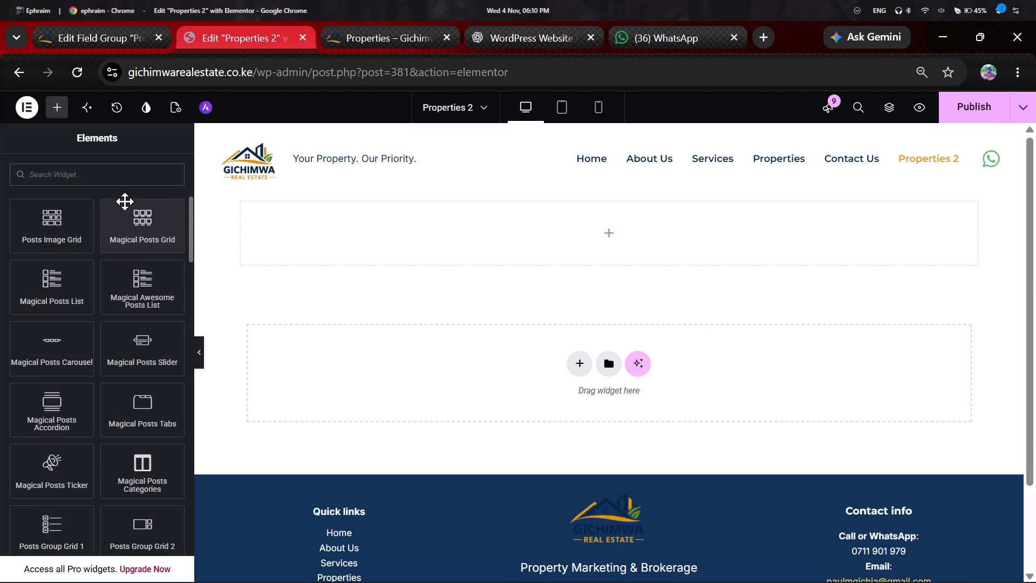
pyautogui.scroll(1, 125, 201)
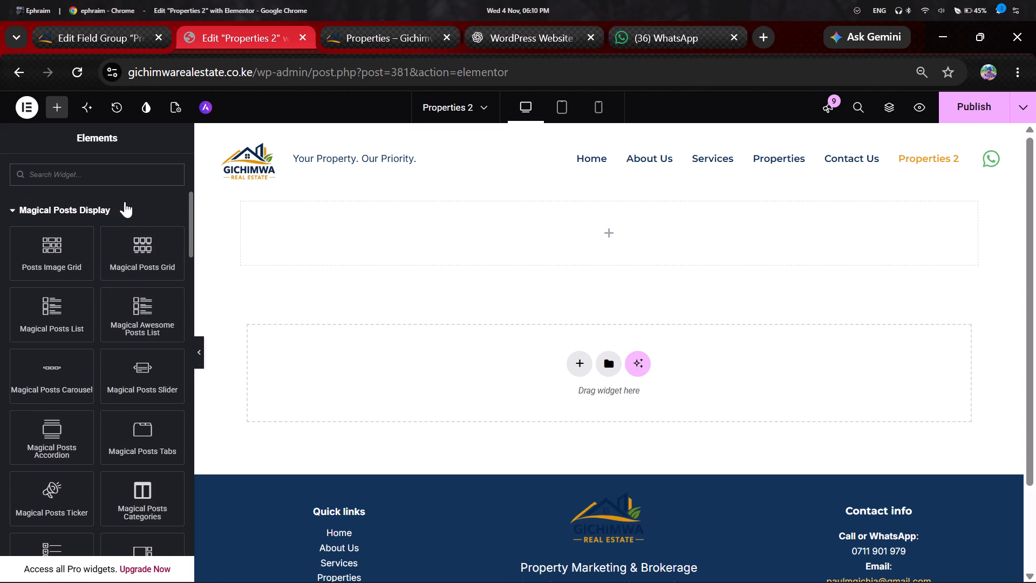
pyautogui.click(138, 256)
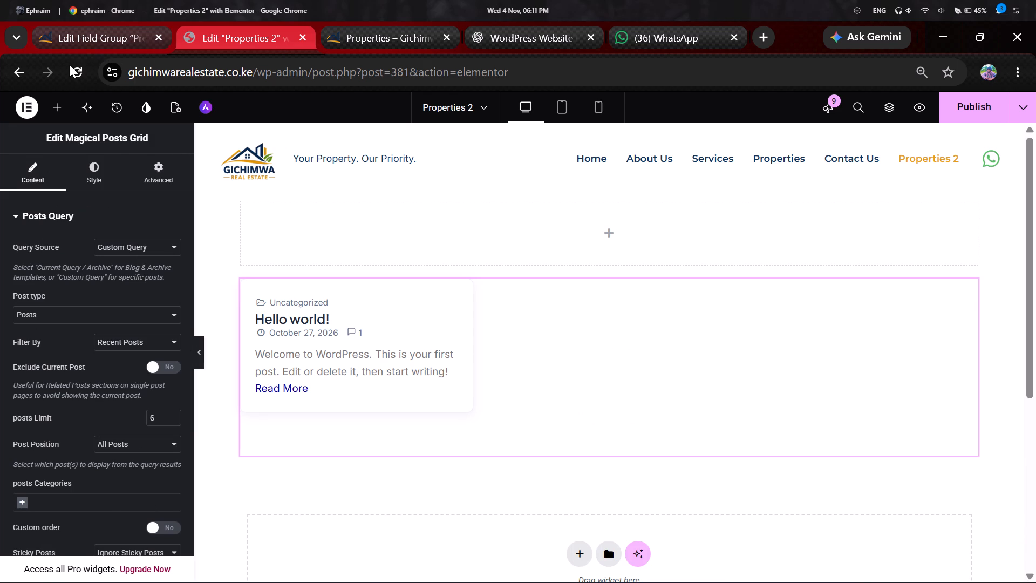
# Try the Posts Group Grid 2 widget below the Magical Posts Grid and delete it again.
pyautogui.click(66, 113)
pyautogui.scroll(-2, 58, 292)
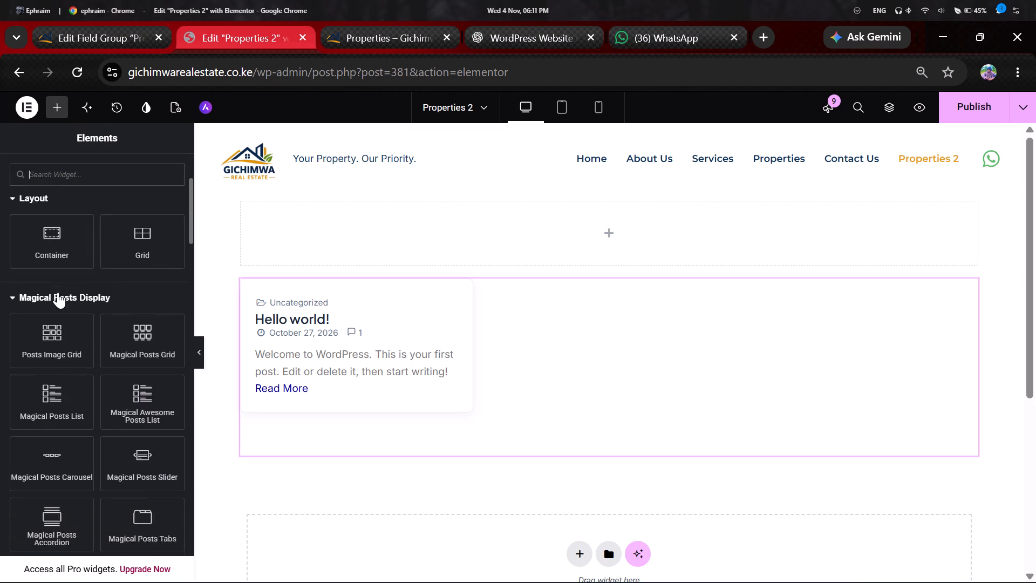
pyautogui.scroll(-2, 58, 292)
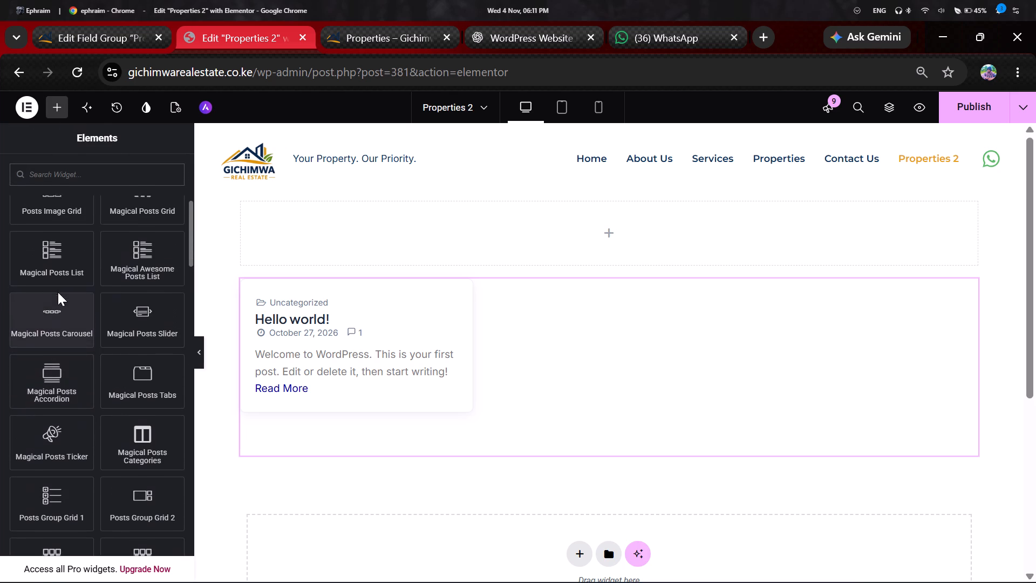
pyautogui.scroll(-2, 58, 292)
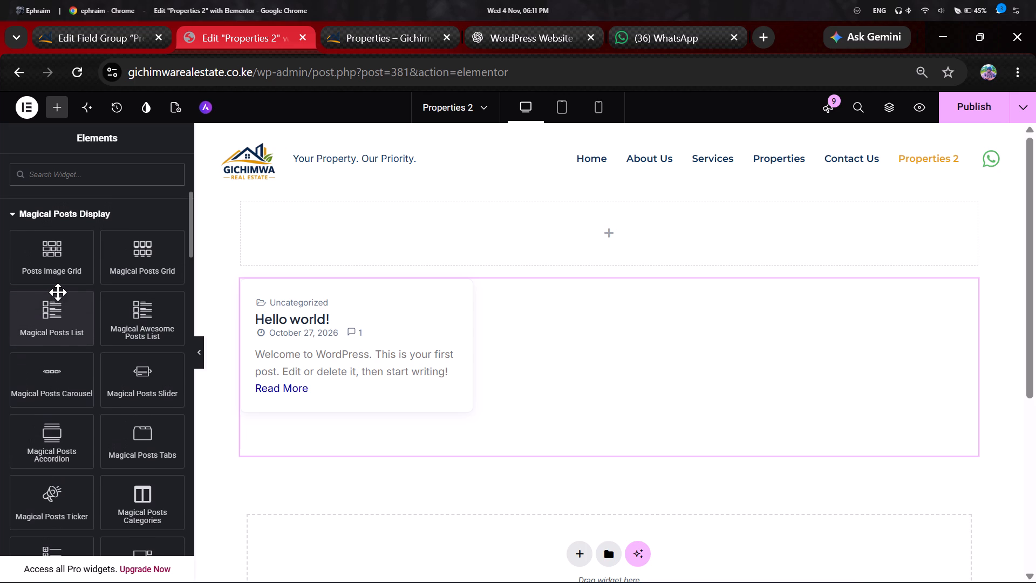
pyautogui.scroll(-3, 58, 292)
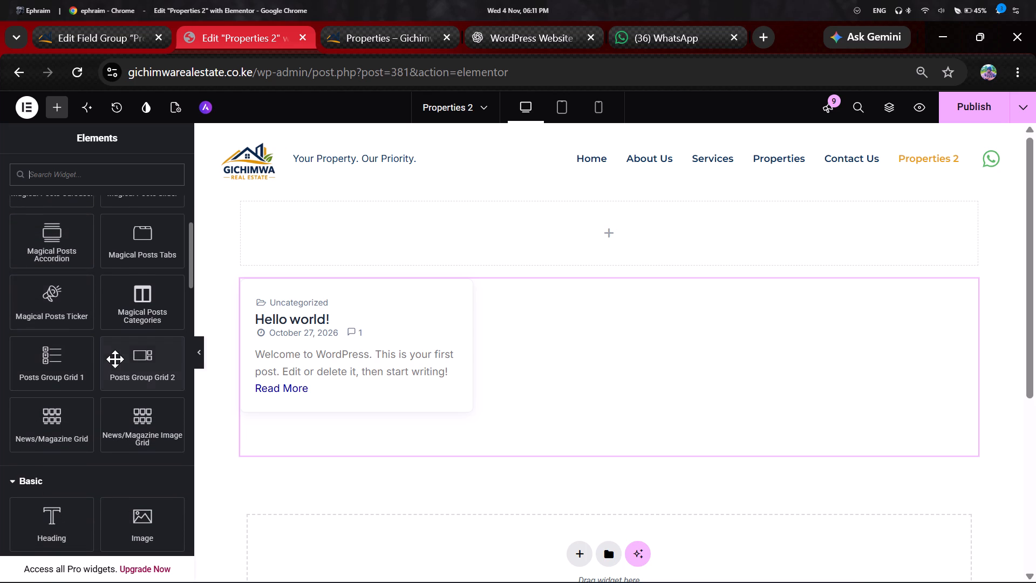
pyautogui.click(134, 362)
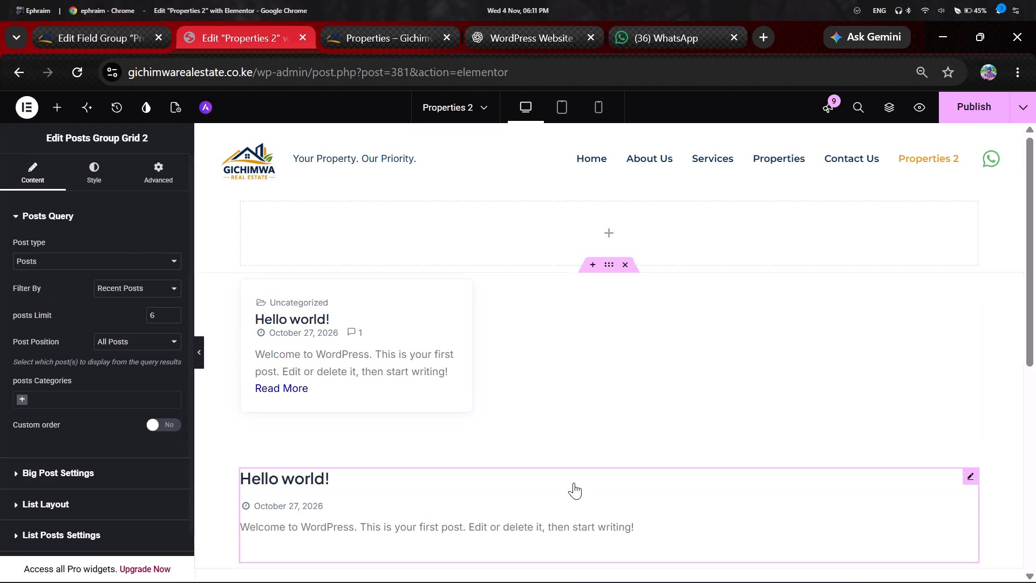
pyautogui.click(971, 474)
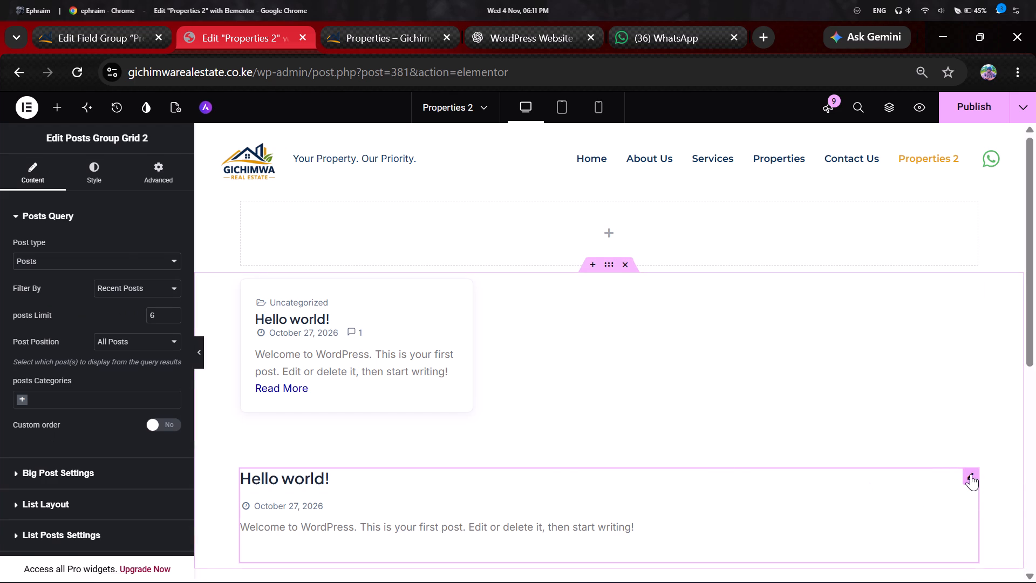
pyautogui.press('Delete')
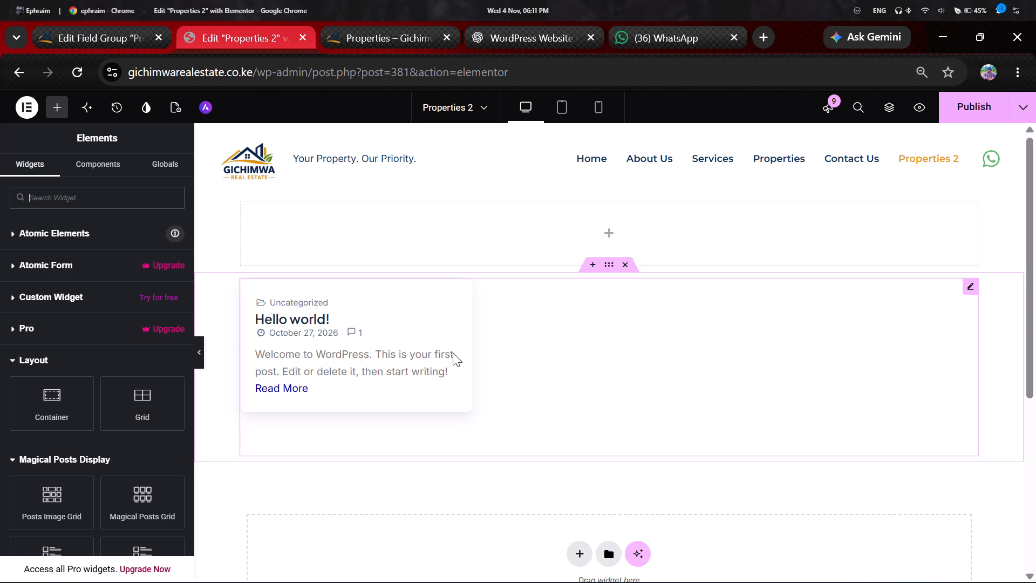
# Open the Magical Posts Grid's settings and capture a screenshot of the Elementor editor showing them with the page preview.
pyautogui.press('shift+super+s')
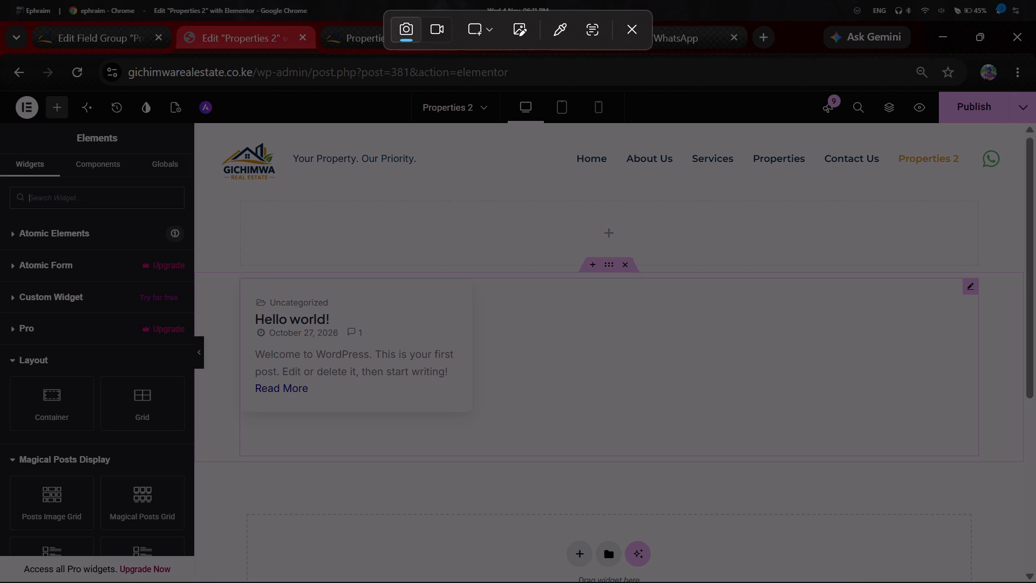
pyautogui.click(629, 27)
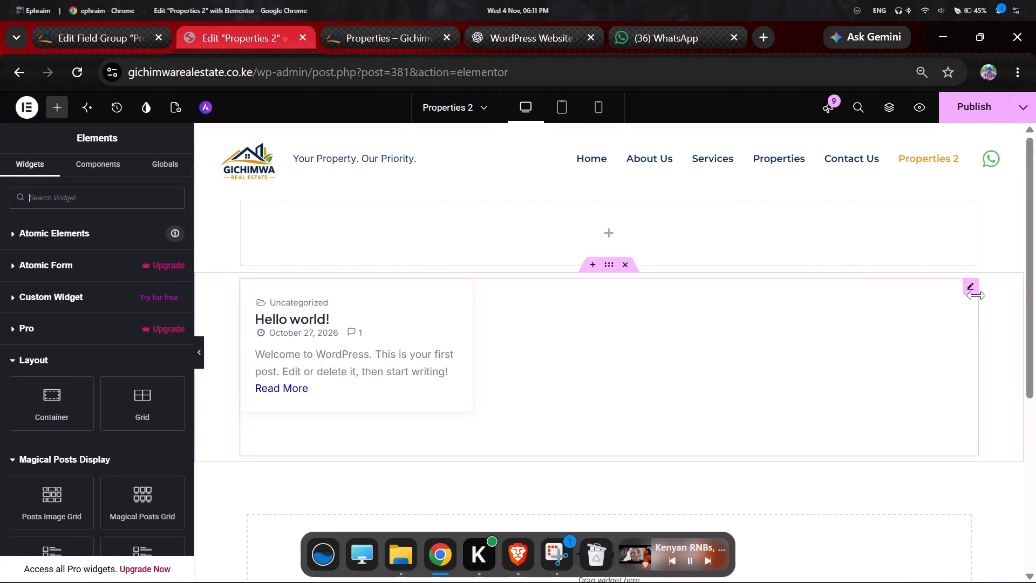
pyautogui.click(976, 291)
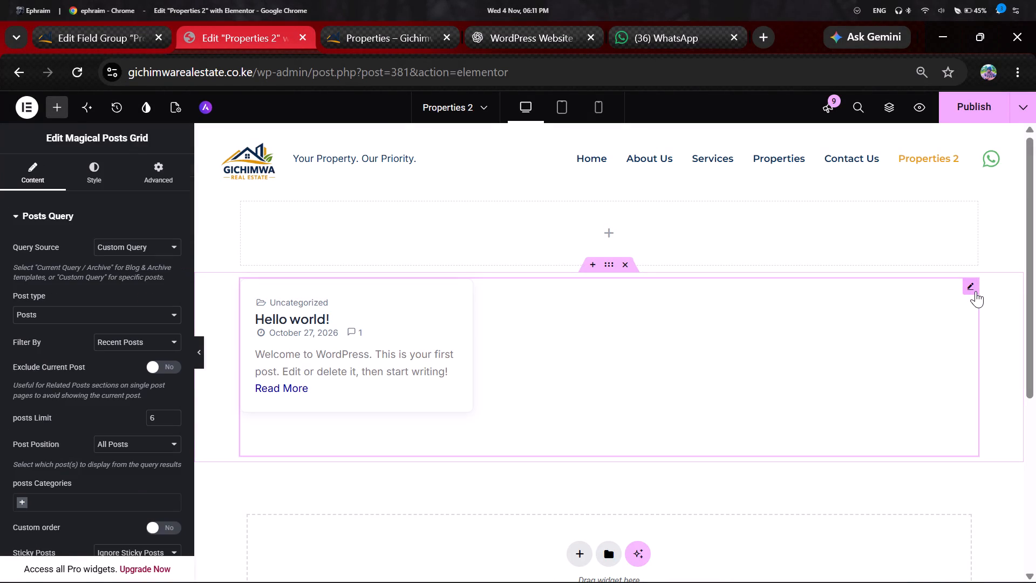
pyautogui.press('shift+super+s')
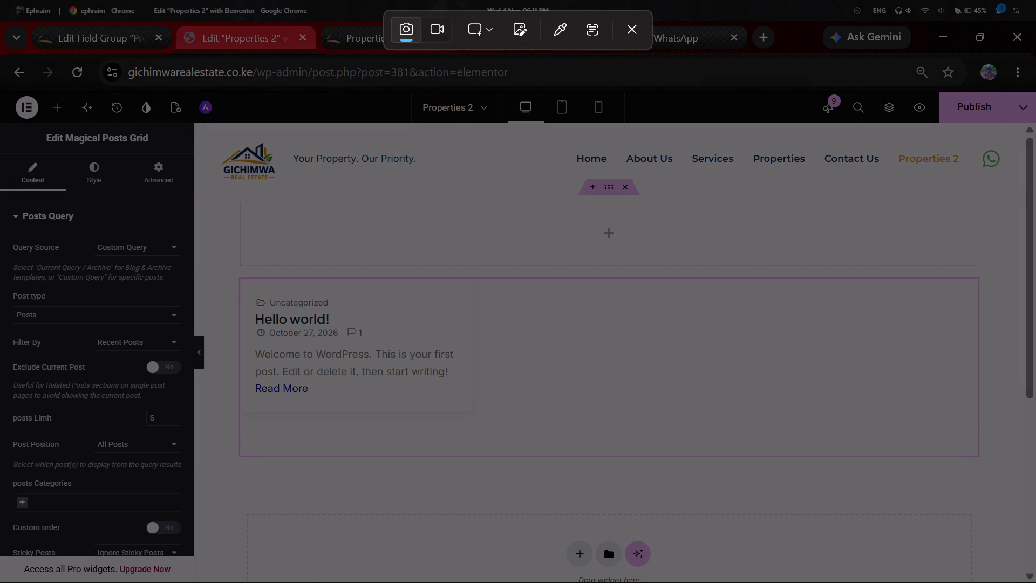
pyautogui.moveTo(0, 92); pyautogui.dragTo(990, 459)
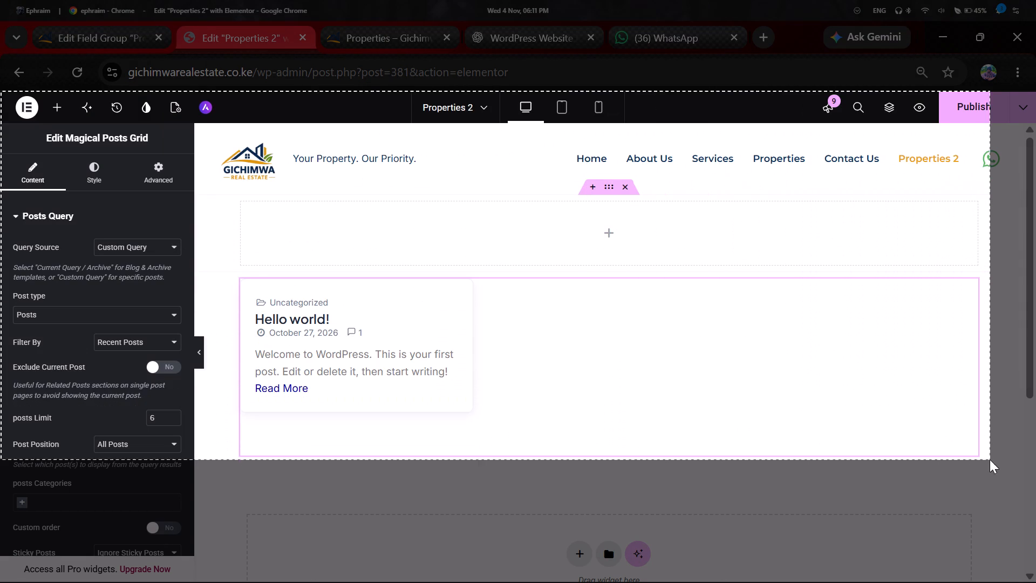
pyautogui.moveTo(990, 459); pyautogui.dragTo(1019, 551)
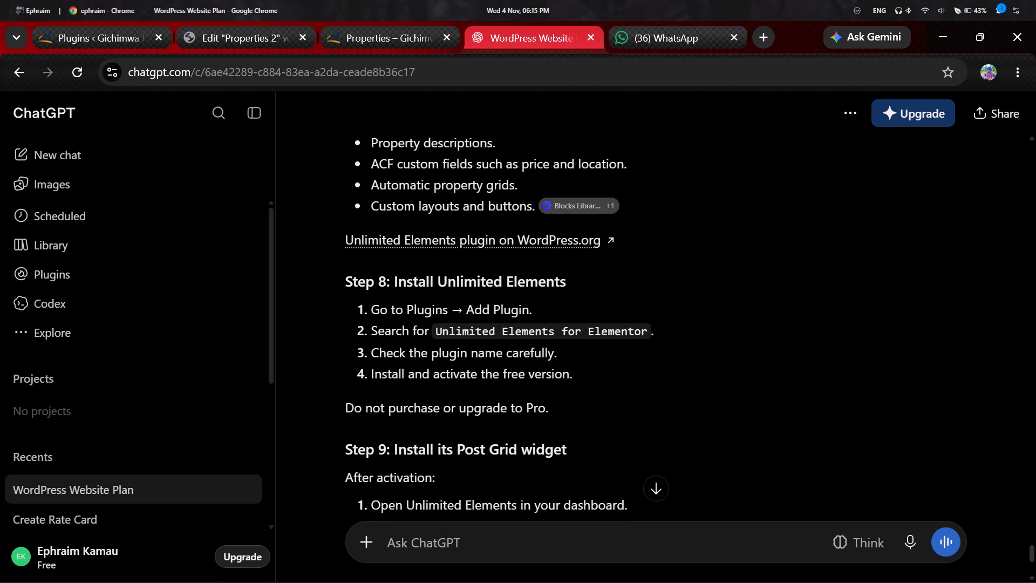
# Copy the plugin name "Unlimited Elements for Elementor" from Step 8 of ChatGPT's reply.
pyautogui.moveTo(438, 329); pyautogui.dragTo(643, 331)
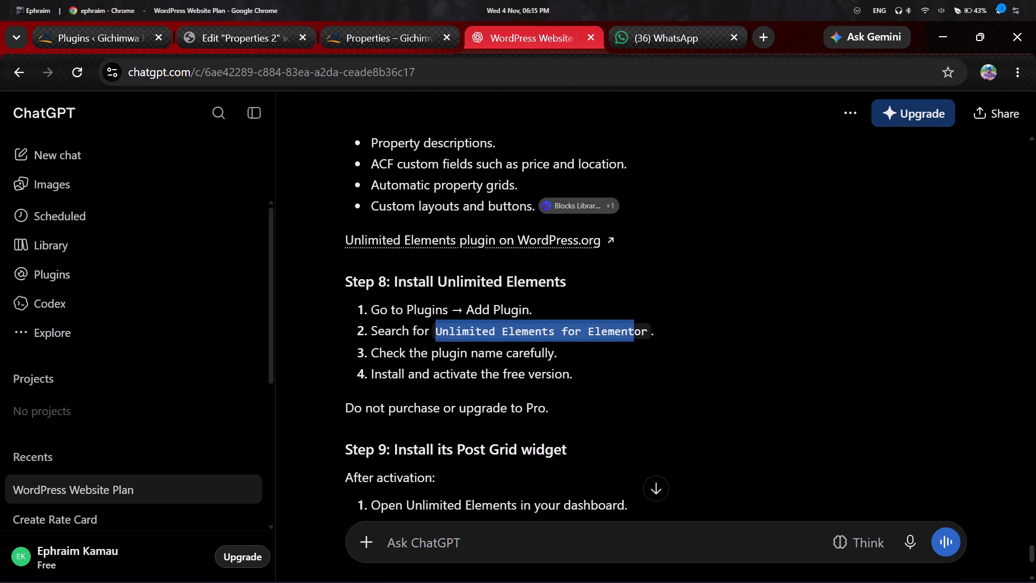
pyautogui.moveTo(643, 331); pyautogui.dragTo(649, 331)
pyautogui.hotkey('ctrl', 'c')
# Read the rest of Step 8 and the Step 9 instructions for installing the Post Grid widget.
pyautogui.scroll(-1, 612, 382)
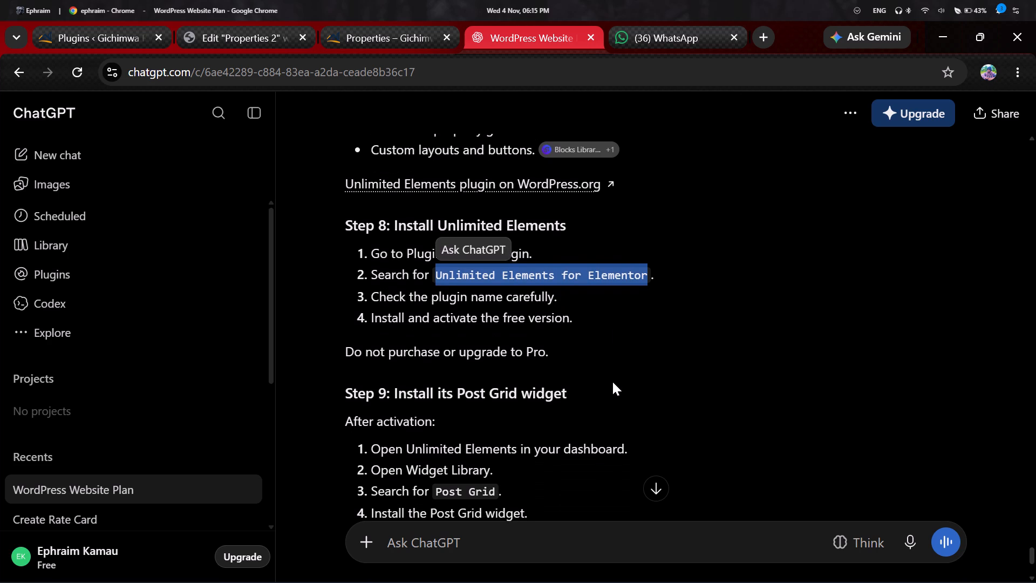
pyautogui.scroll(-2, 612, 382)
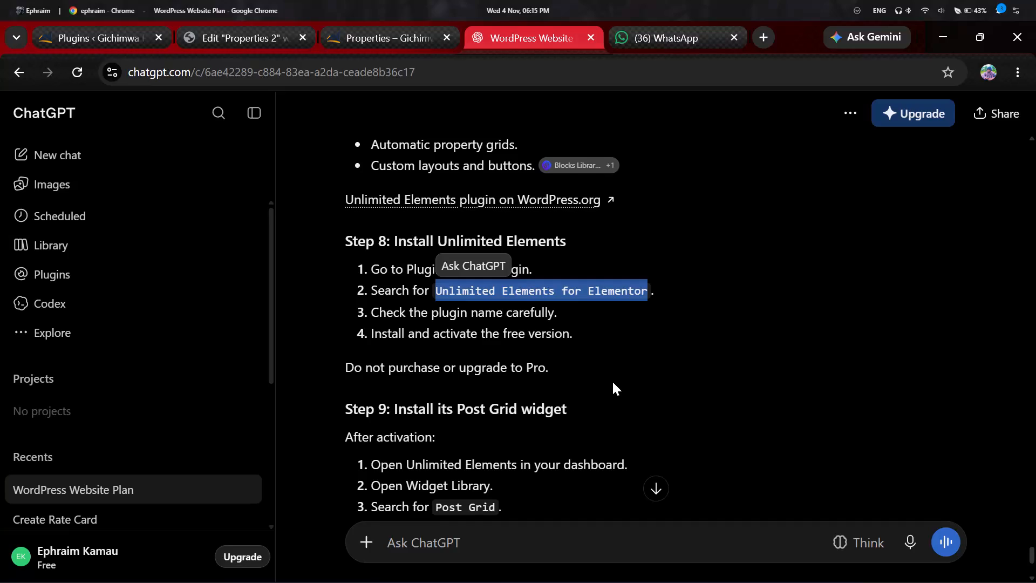
pyautogui.scroll(-1, 612, 382)
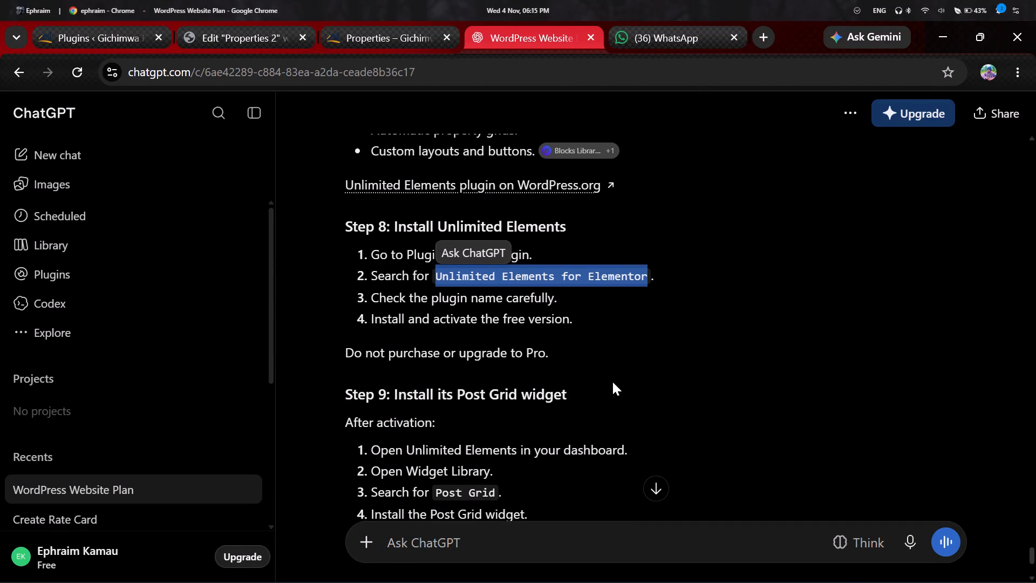
pyautogui.scroll(-1, 612, 382)
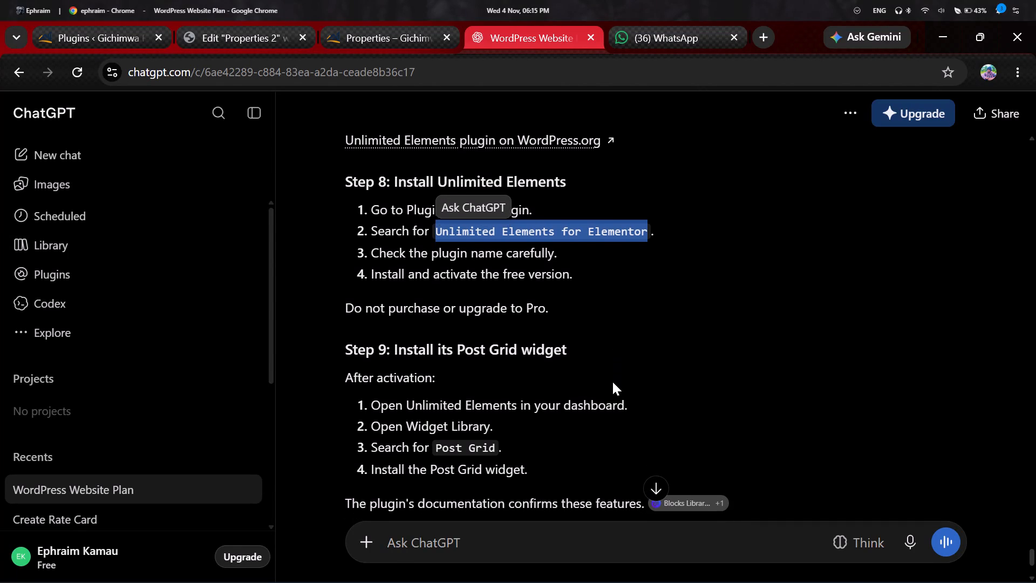
pyautogui.scroll(-1, 612, 382)
pyautogui.scroll(1, 612, 382)
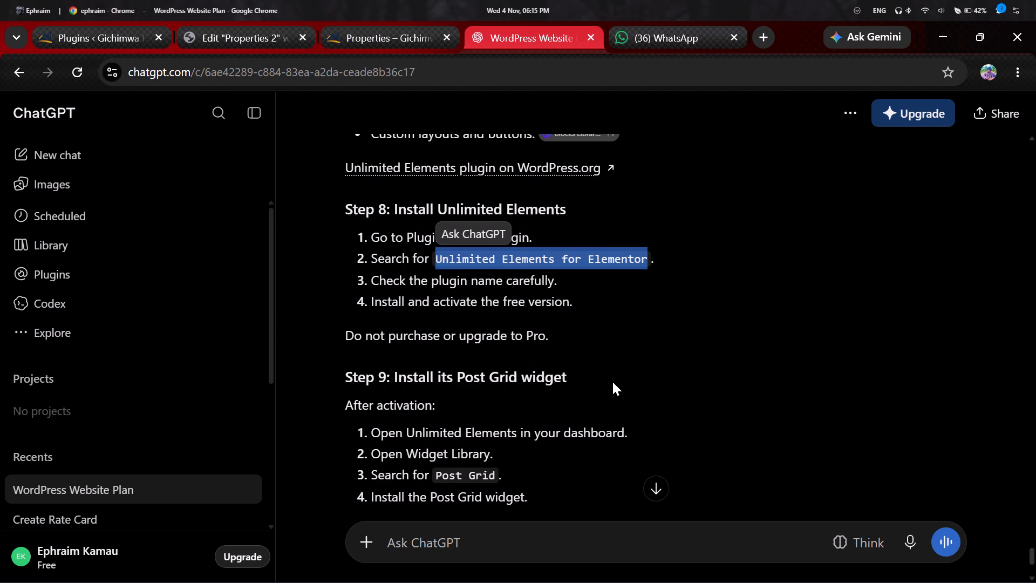
pyautogui.scroll(1, 612, 382)
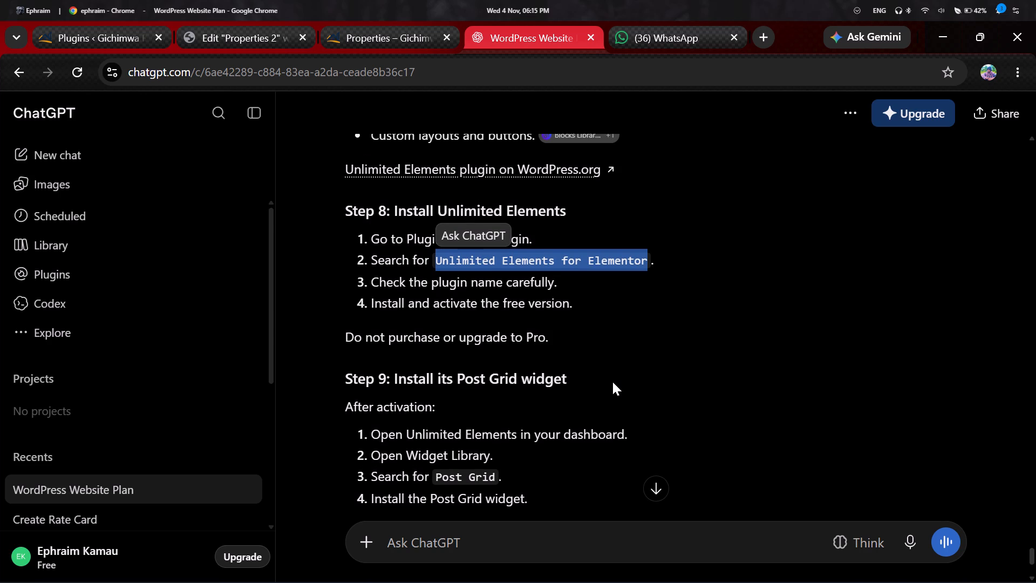
# On the WordPress site's Add Plugins page, search for "Unlimited Elements for Elementor" and install the plugin of that name.
pyautogui.click(111, 31)
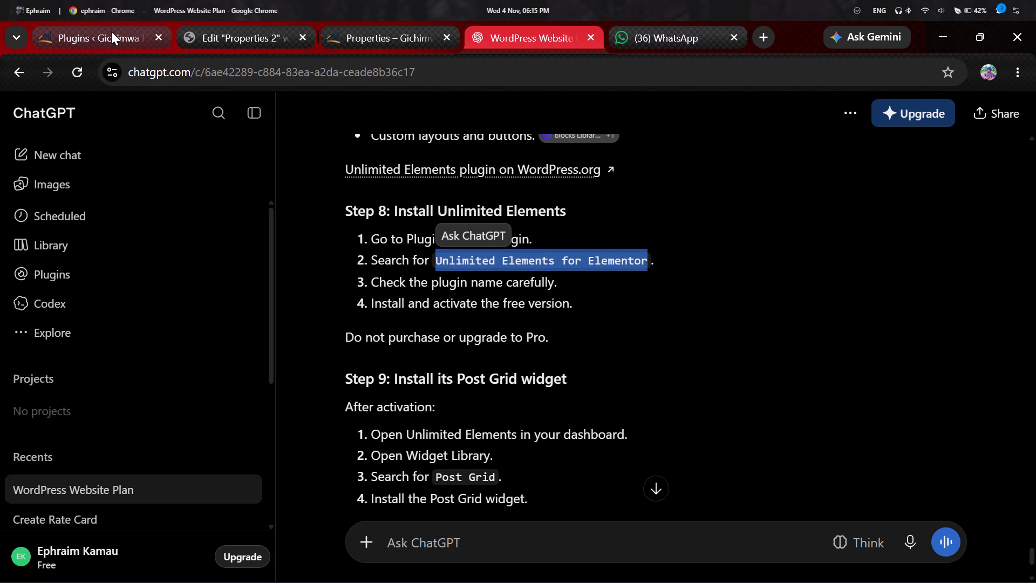
pyautogui.scroll(4, 214, 247)
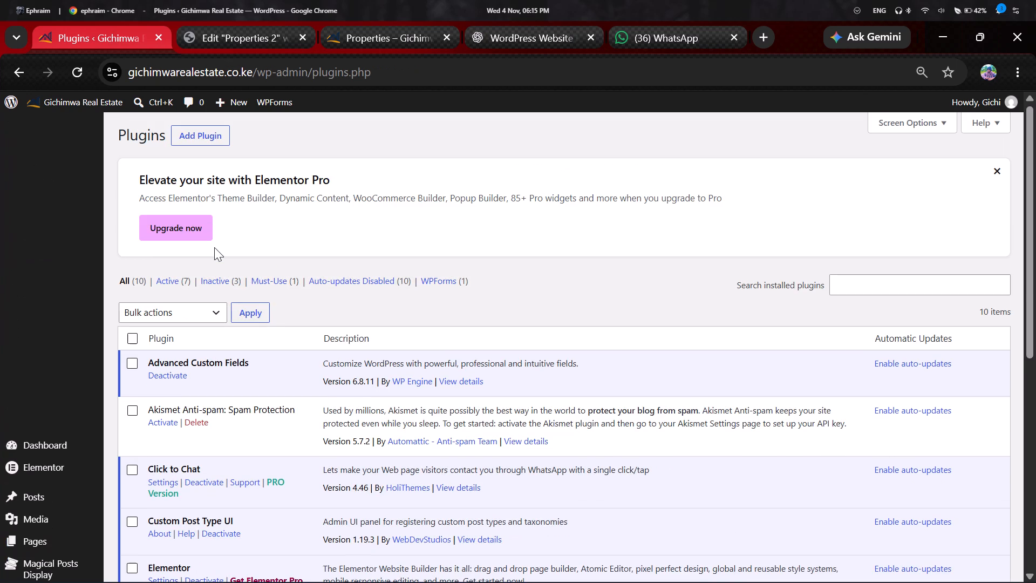
pyautogui.click(217, 127)
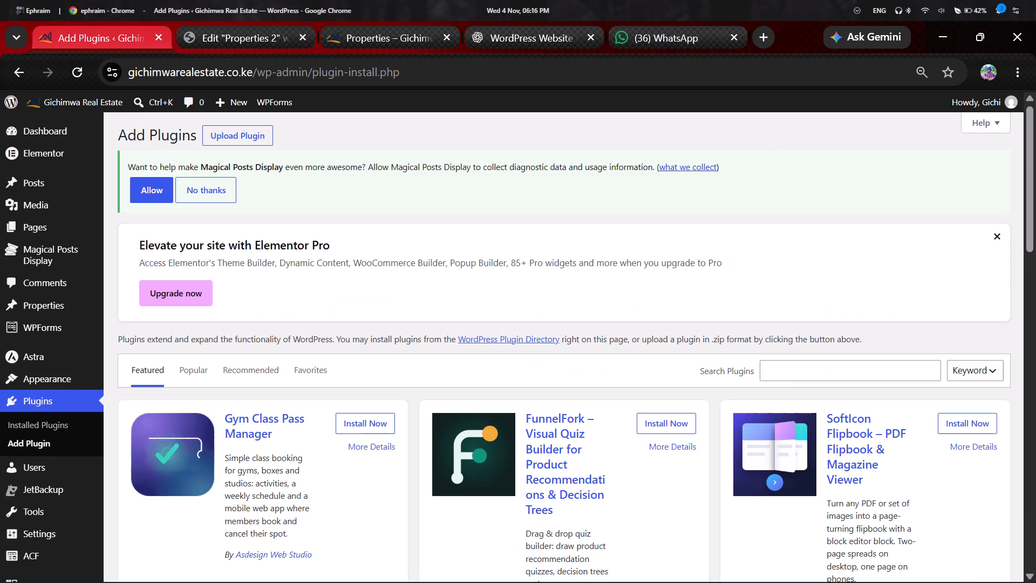
pyautogui.click(800, 372)
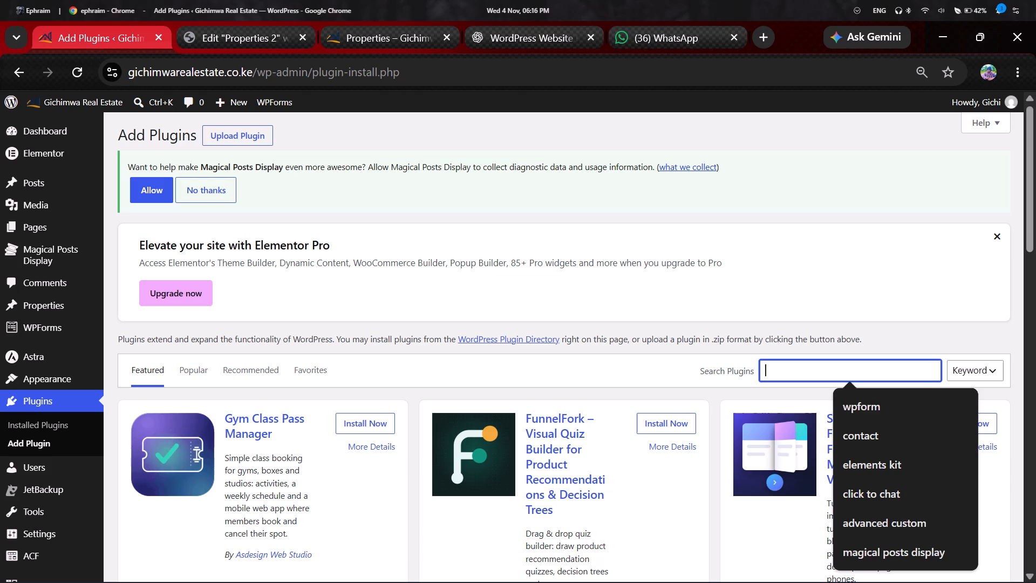
pyautogui.hotkey('ctrl', 'v')
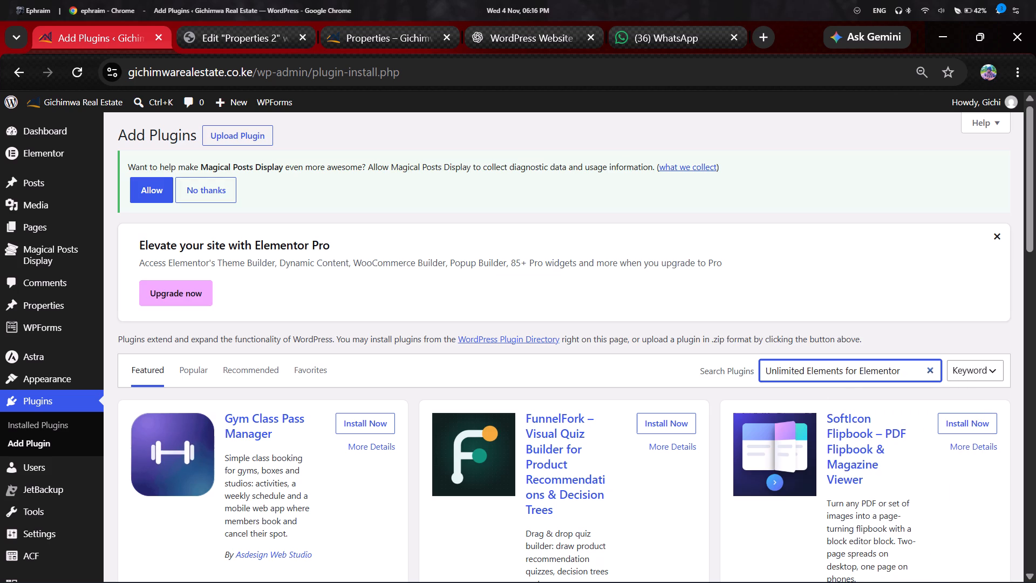
pyautogui.press('Return')
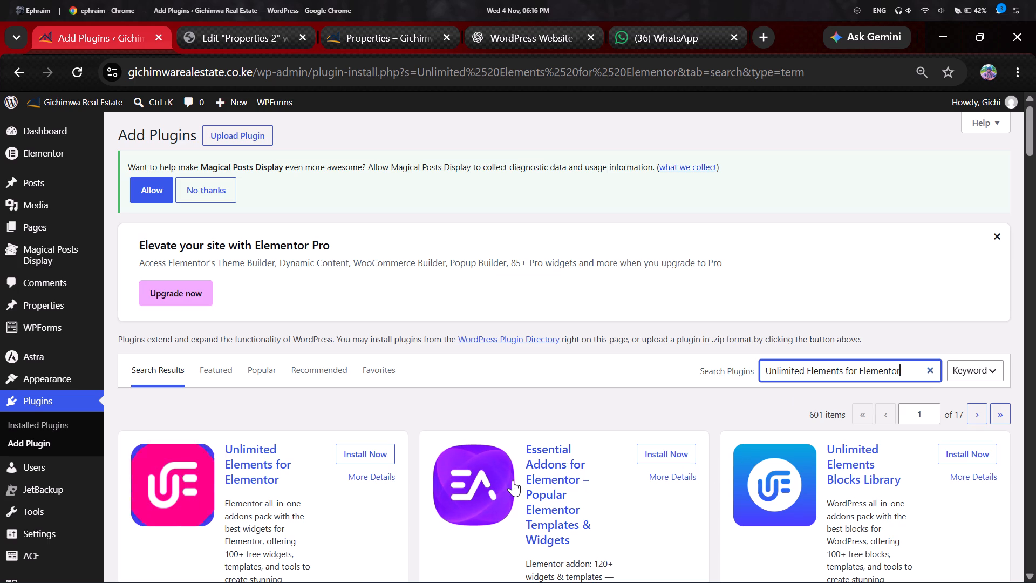
pyautogui.click(363, 458)
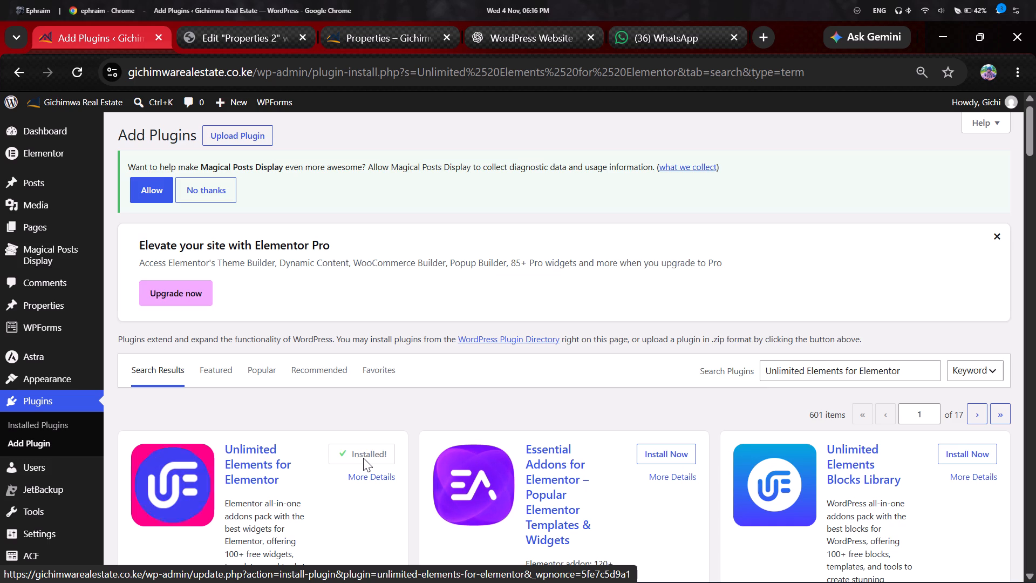
pyautogui.click(363, 458)
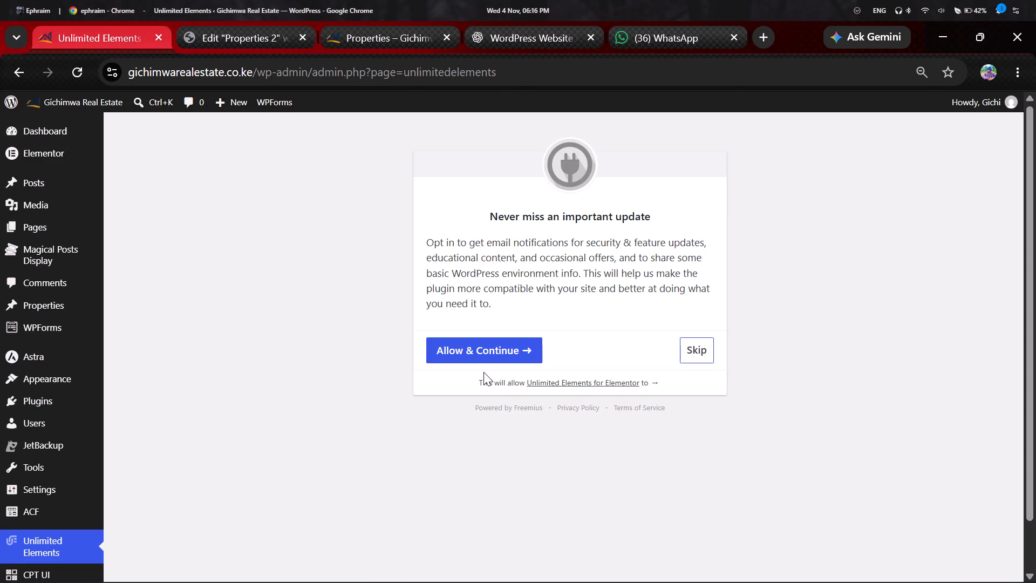
pyautogui.click(688, 350)
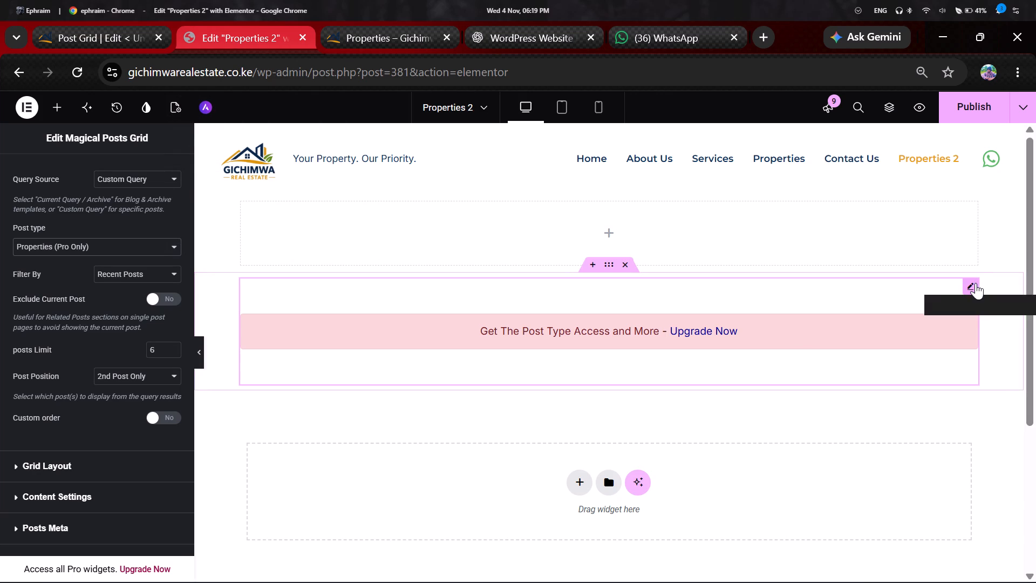
pyautogui.click(976, 283)
pyautogui.press('Delete')
pyautogui.press('Home')
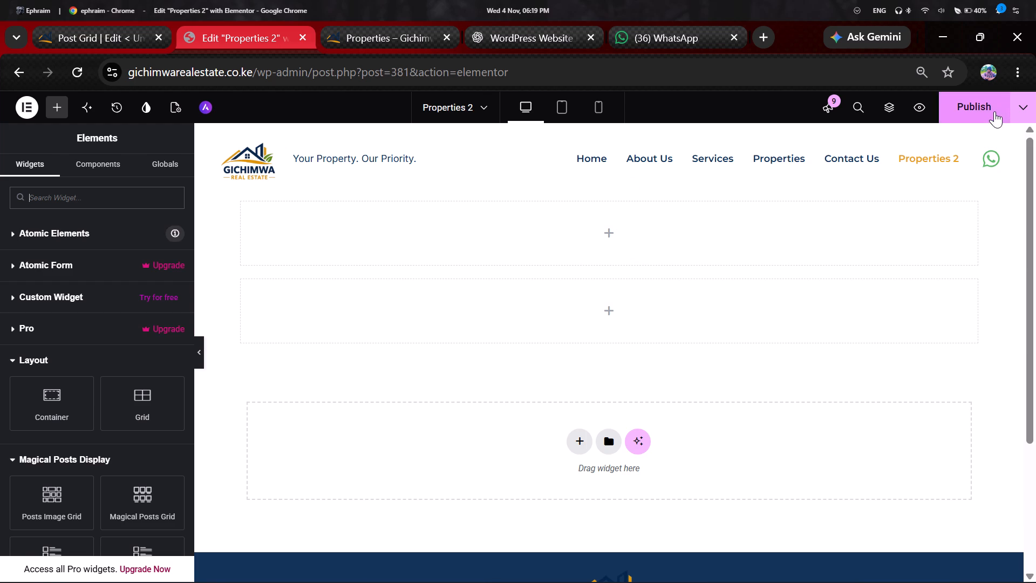
pyautogui.click(976, 107)
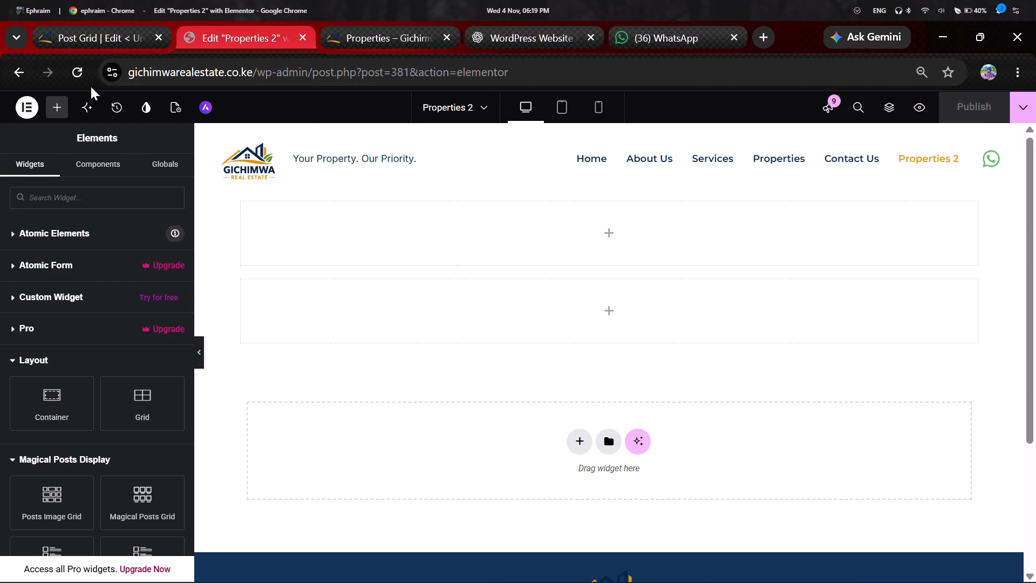
# Reload the Properties 2 page editor.
pyautogui.click(80, 77)
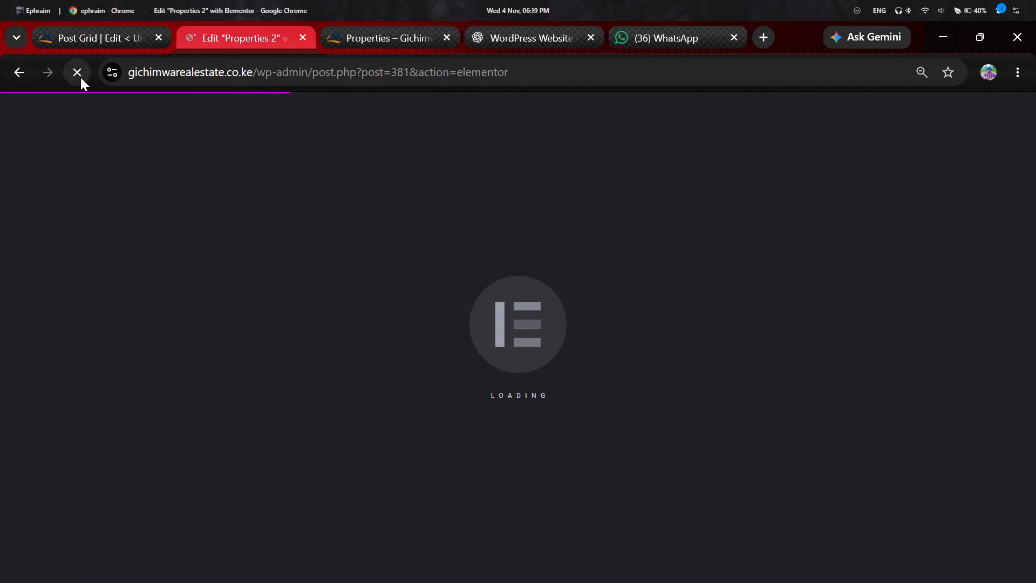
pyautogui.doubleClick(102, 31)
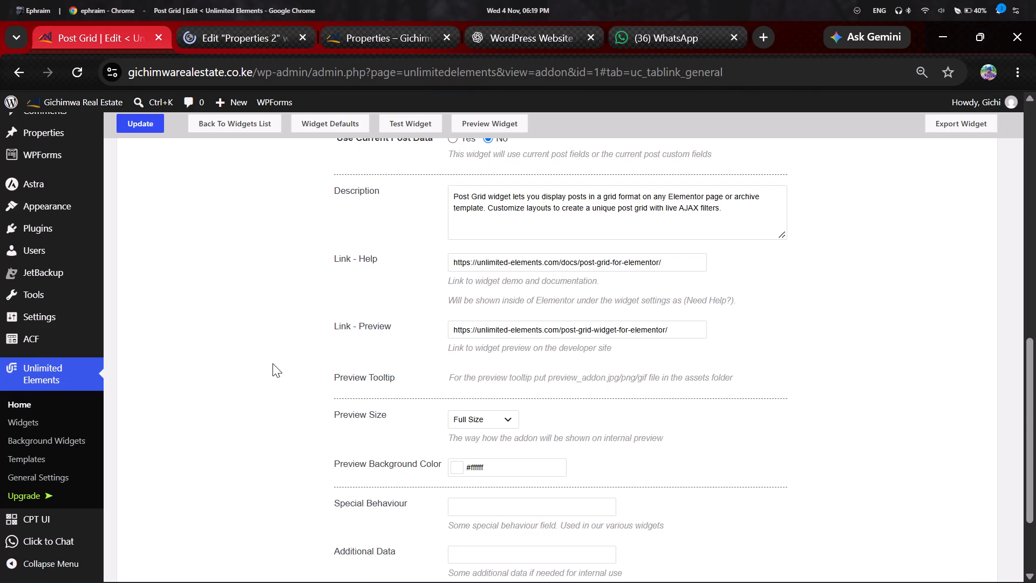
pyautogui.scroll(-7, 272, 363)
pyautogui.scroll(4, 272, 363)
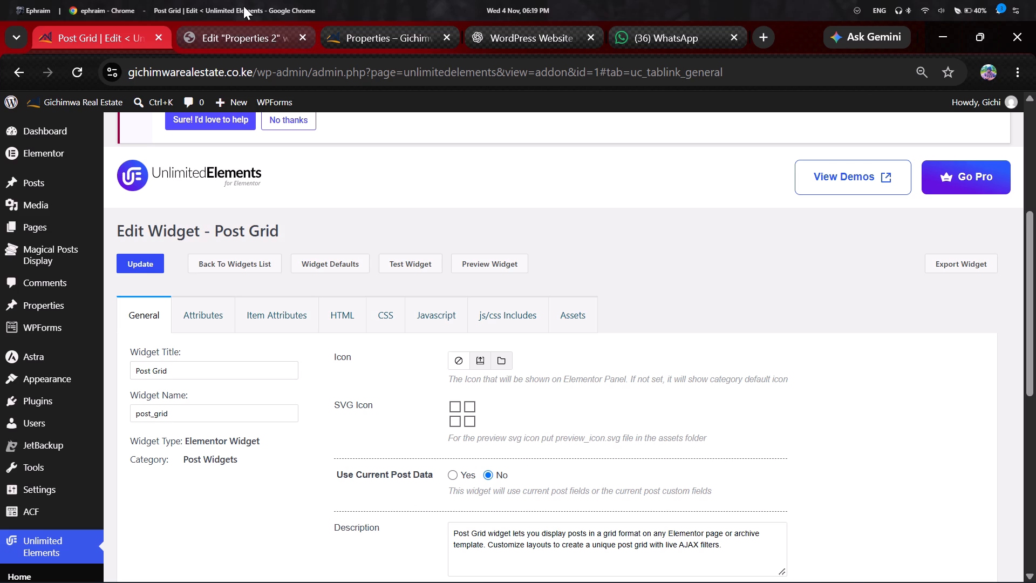
# Return to the Properties 2 editor and collapse the Atomic Elements, Atomic Form, Custom Widget and Pro widget categories.
pyautogui.click(244, 39)
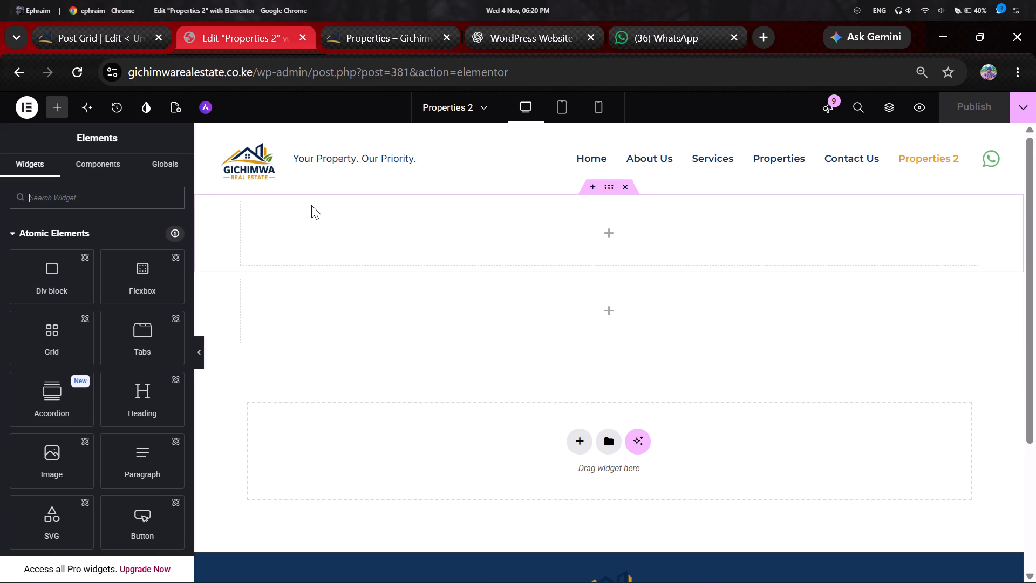
pyautogui.click(21, 232)
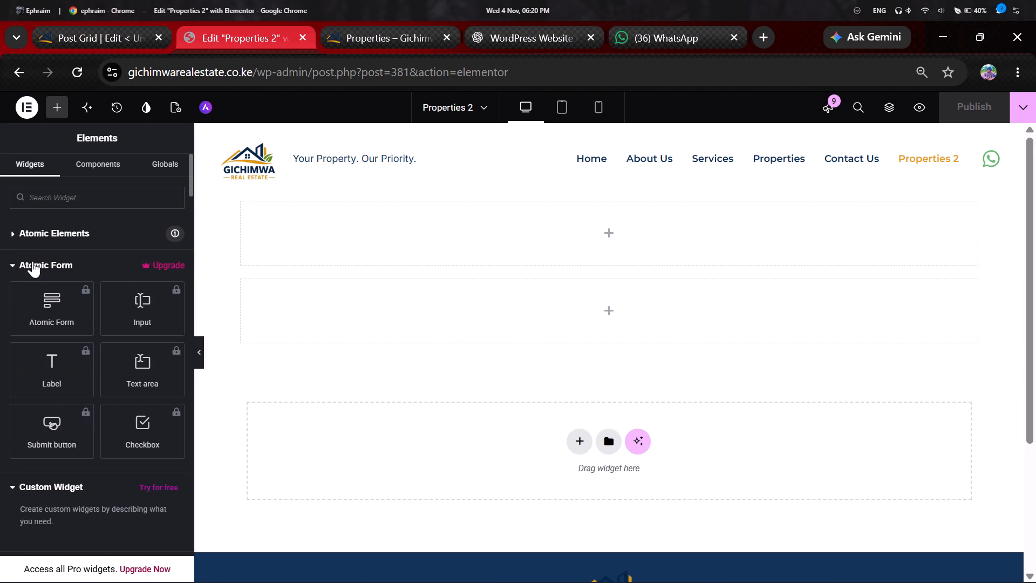
pyautogui.click(32, 262)
pyautogui.click(33, 274)
pyautogui.click(33, 282)
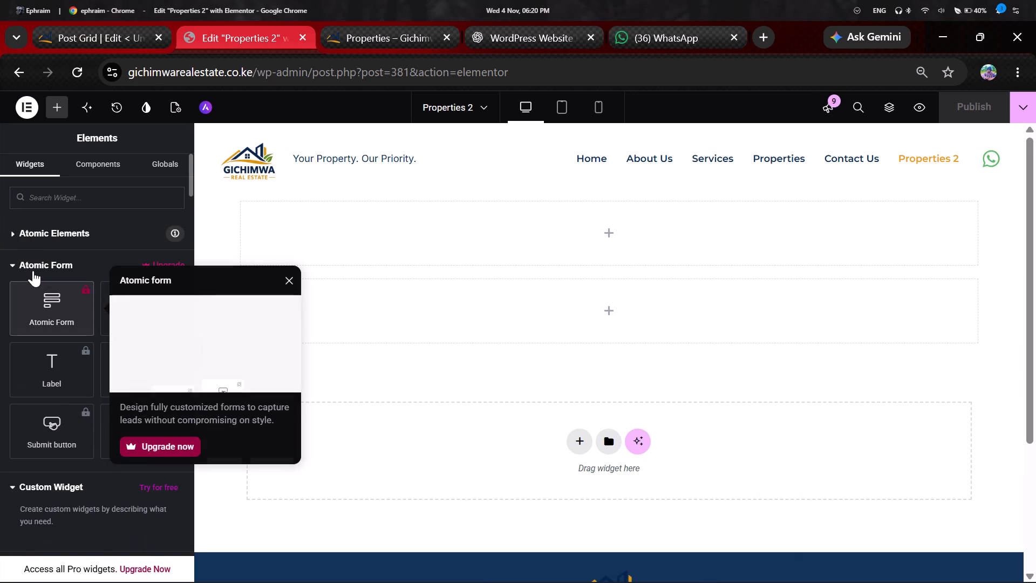
pyautogui.click(62, 261)
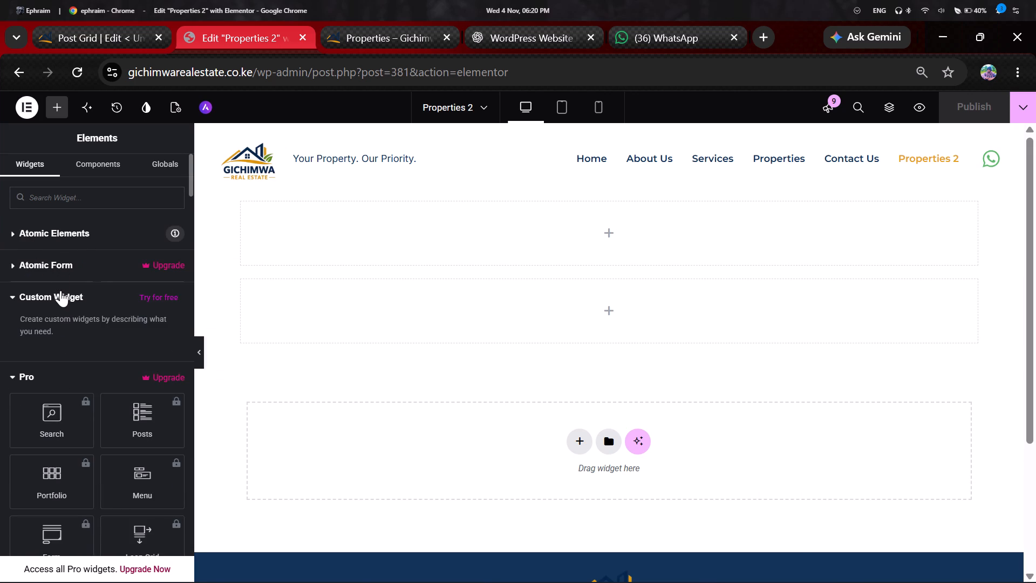
pyautogui.click(60, 295)
pyautogui.click(57, 326)
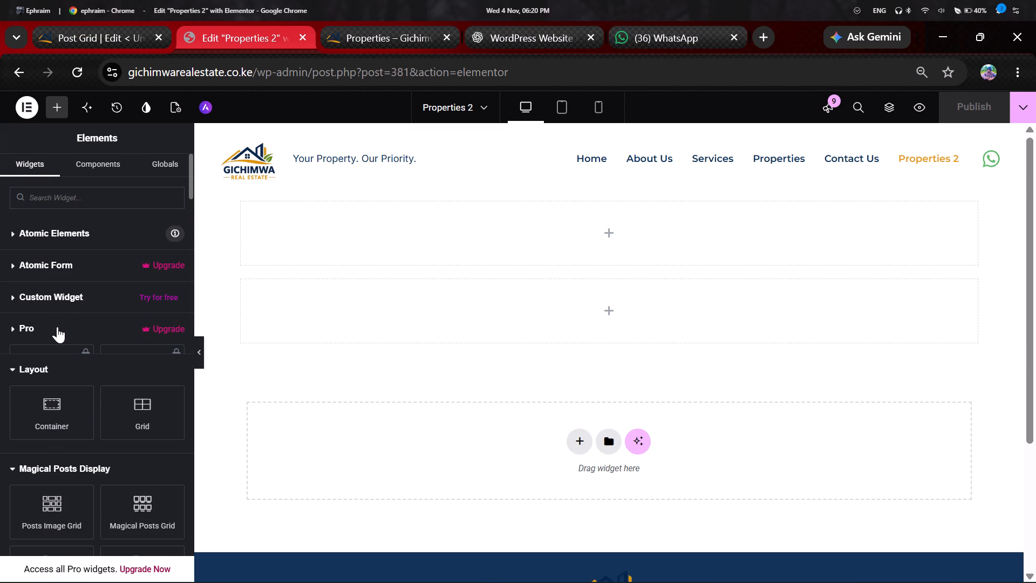
# Search the widgets for "post g" and place the Unlimited Elements Post Grid widget in the upper empty container.
pyautogui.click(76, 206)
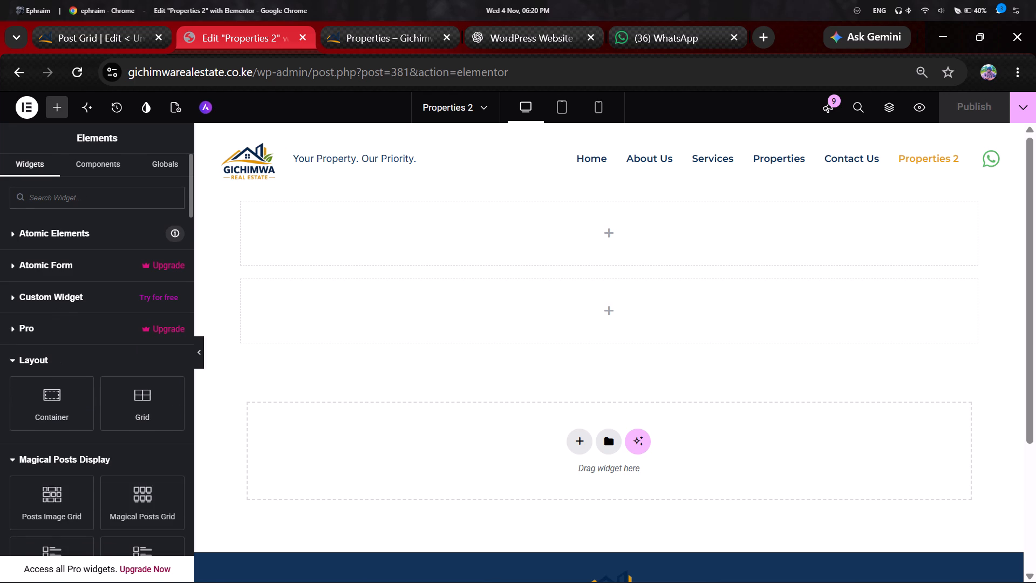
pyautogui.write('post')
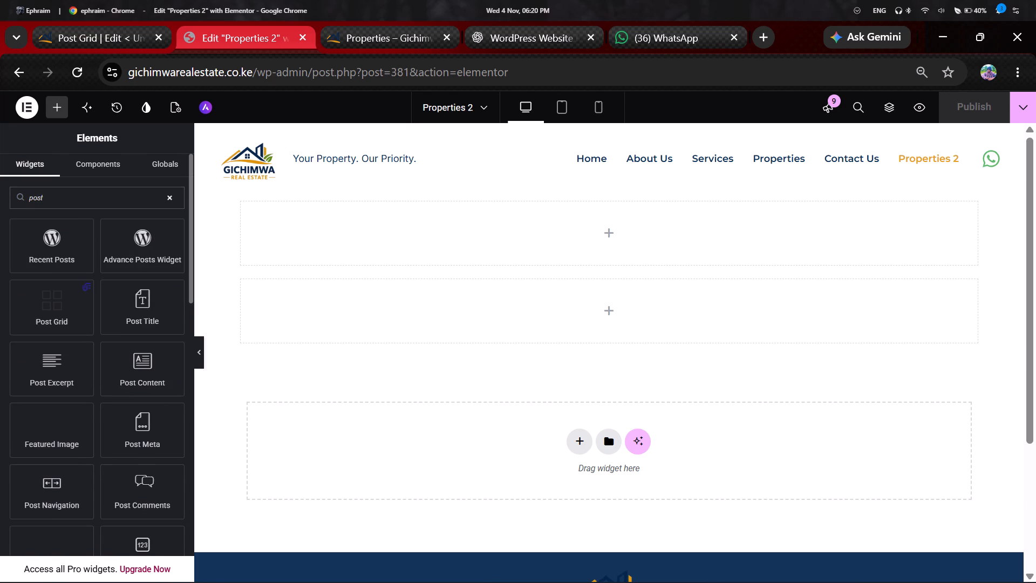
pyautogui.press('space')
pyautogui.write('g')
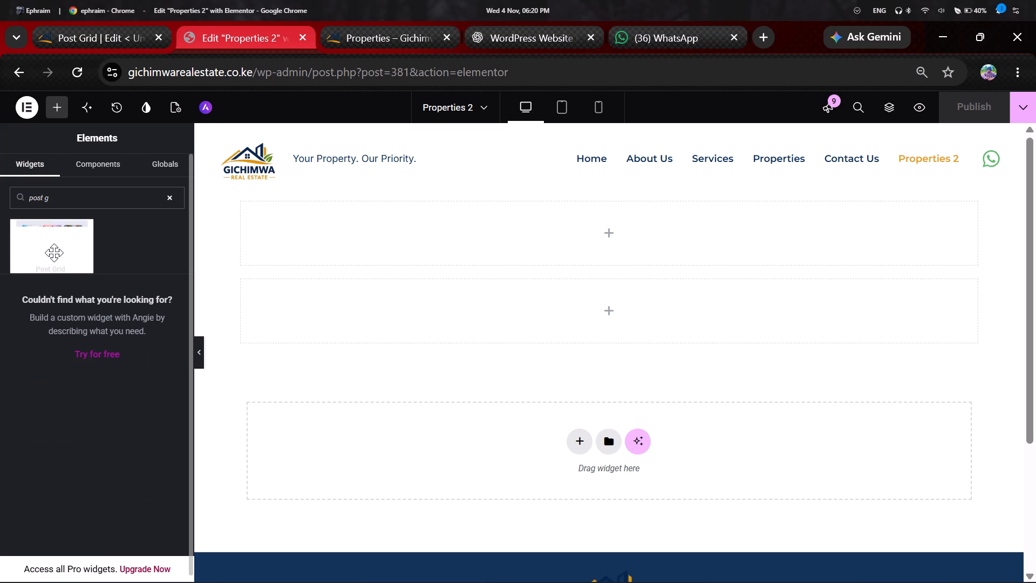
pyautogui.moveTo(54, 253); pyautogui.dragTo(310, 241)
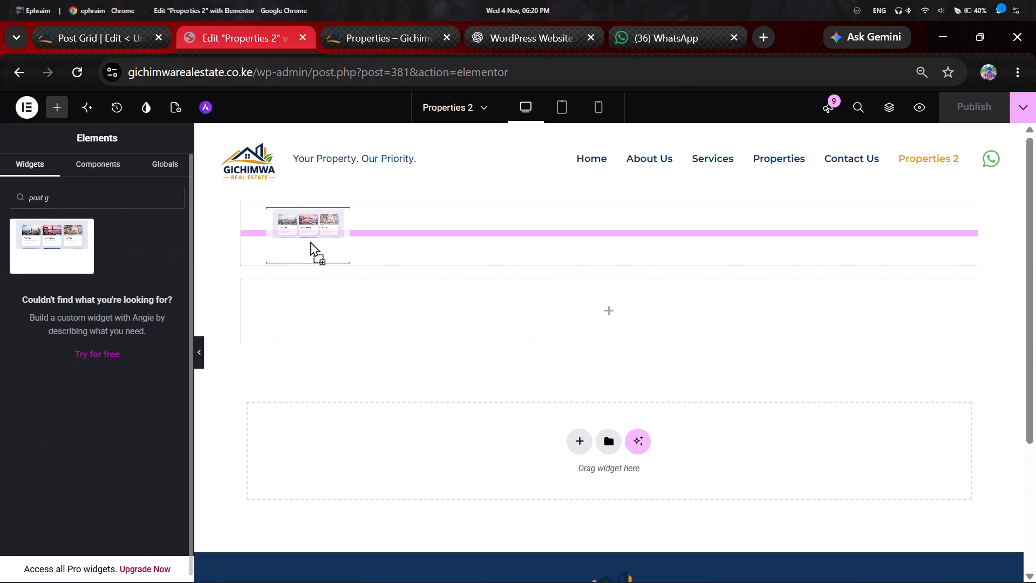
pyautogui.moveTo(310, 241); pyautogui.dragTo(312, 241)
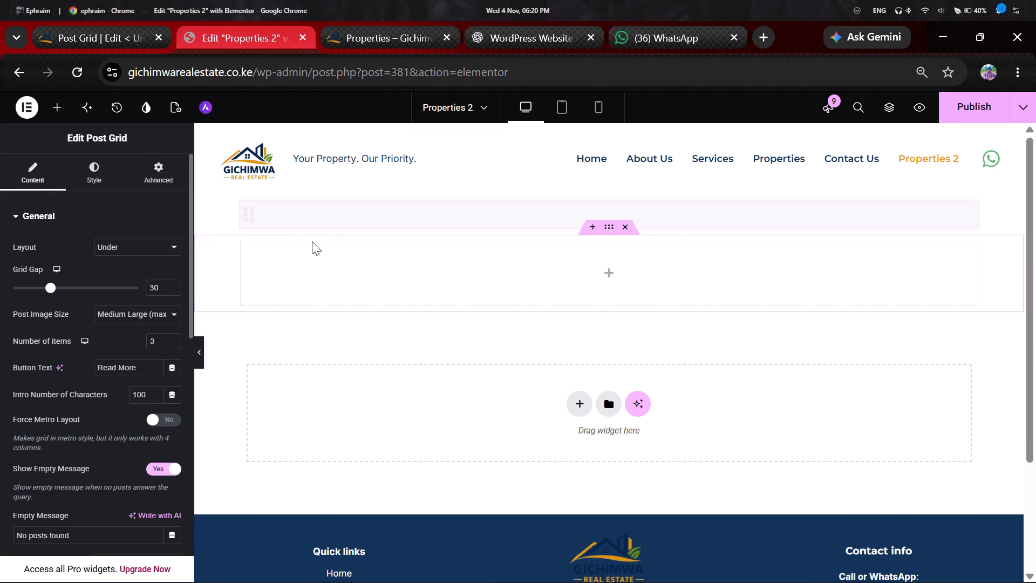
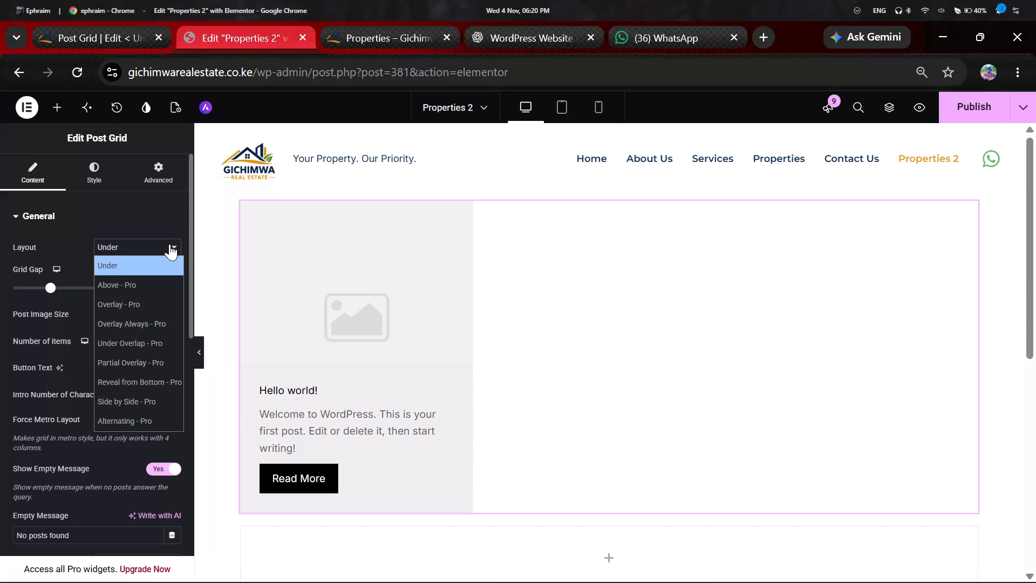
pyautogui.click(169, 244)
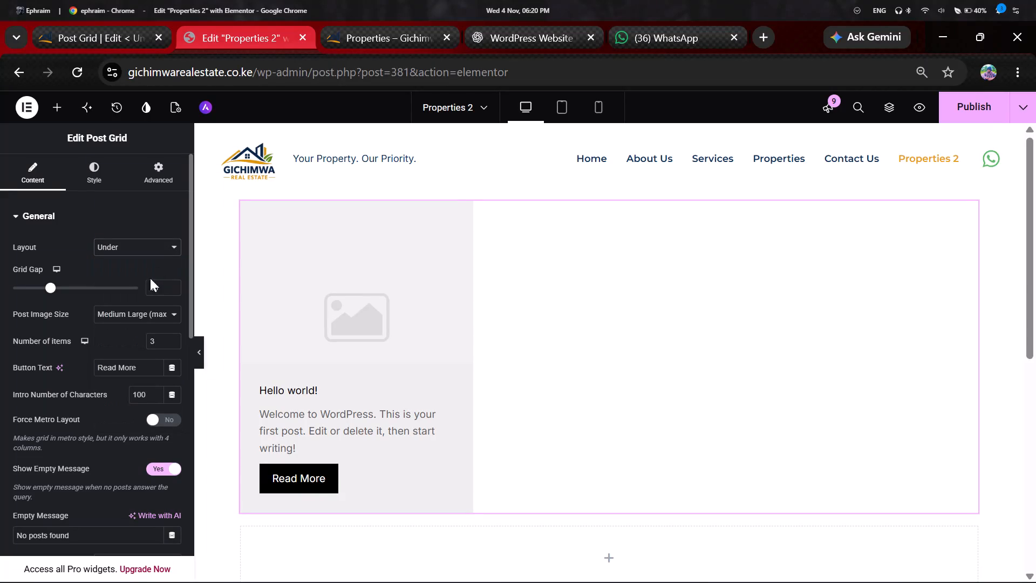
pyautogui.scroll(-1, 118, 353)
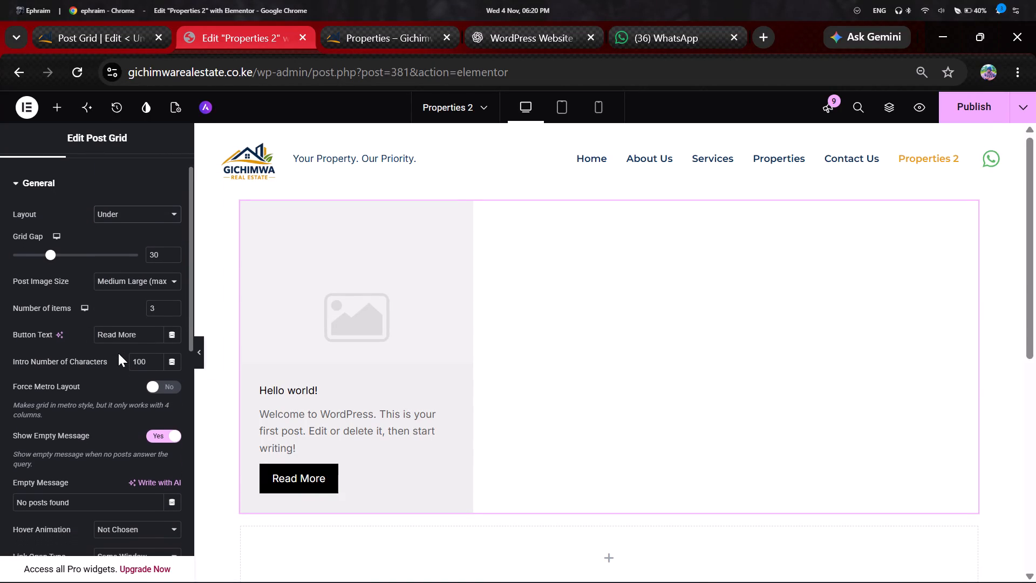
pyautogui.scroll(-2, 118, 353)
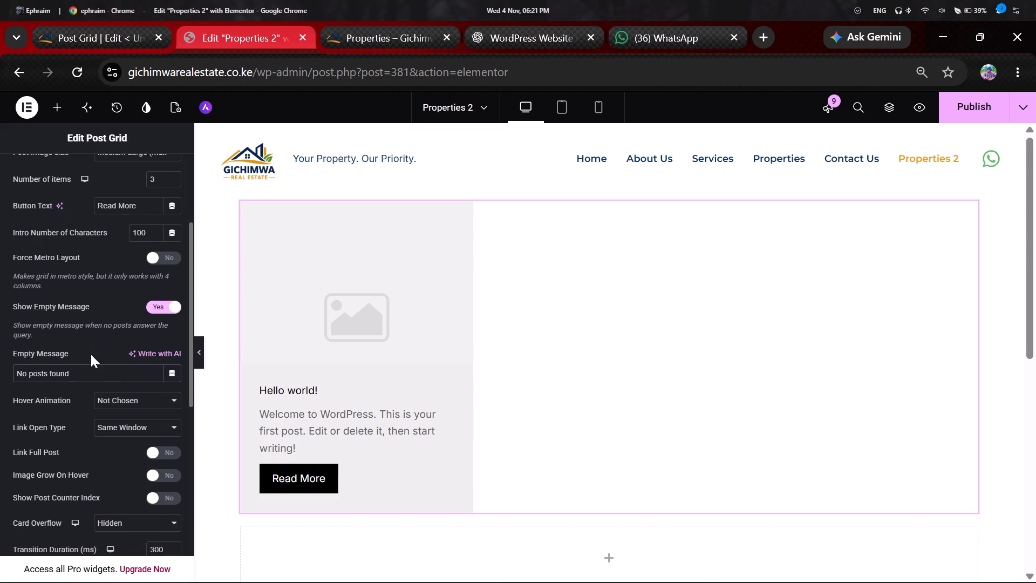
pyautogui.scroll(-1, 91, 354)
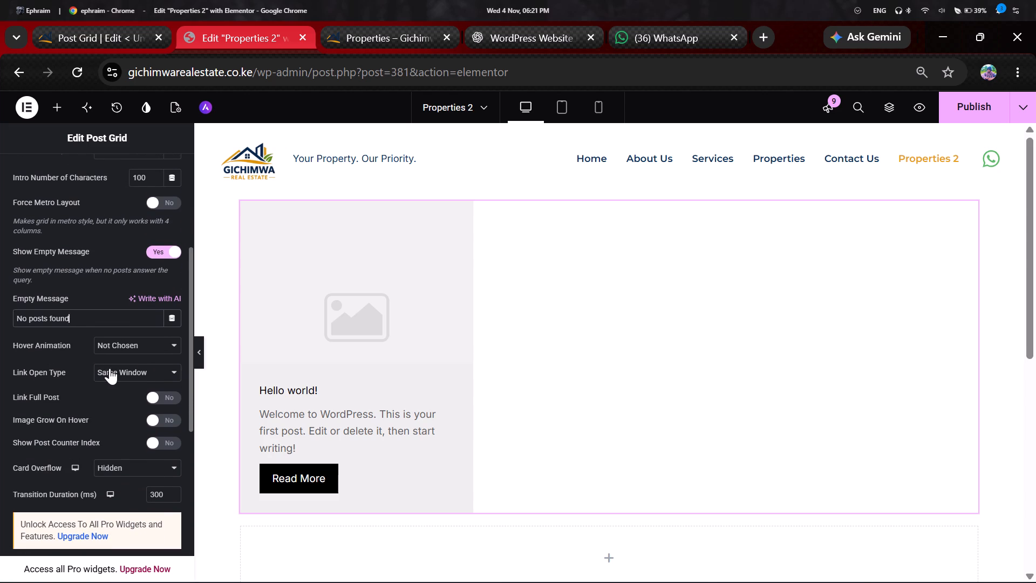
pyautogui.click(125, 368)
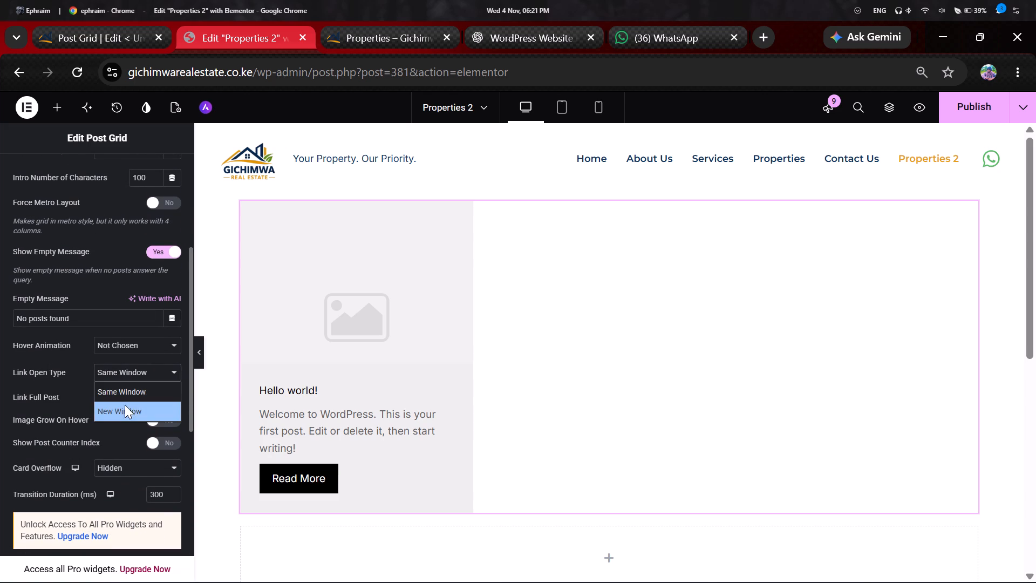
pyautogui.click(125, 410)
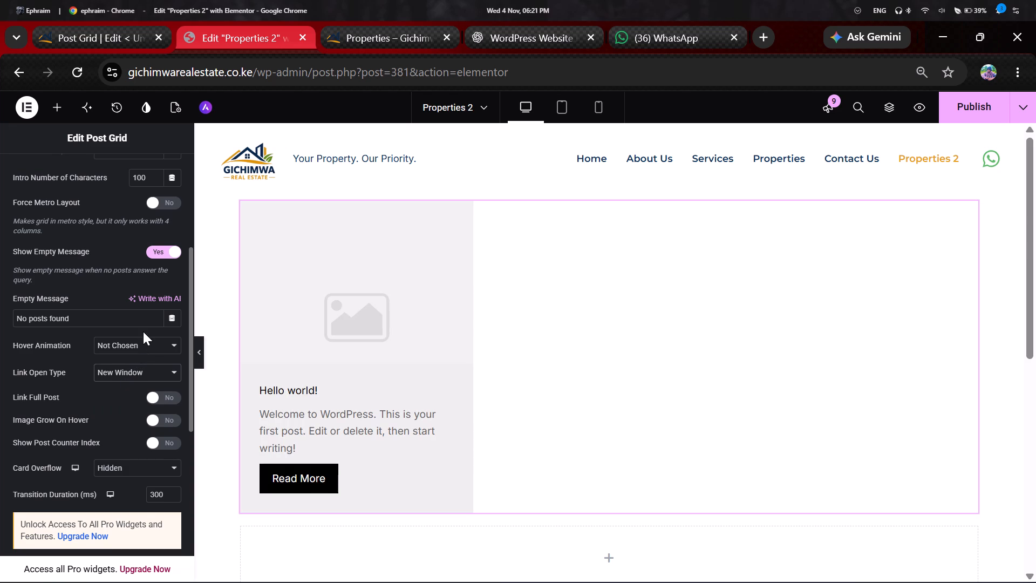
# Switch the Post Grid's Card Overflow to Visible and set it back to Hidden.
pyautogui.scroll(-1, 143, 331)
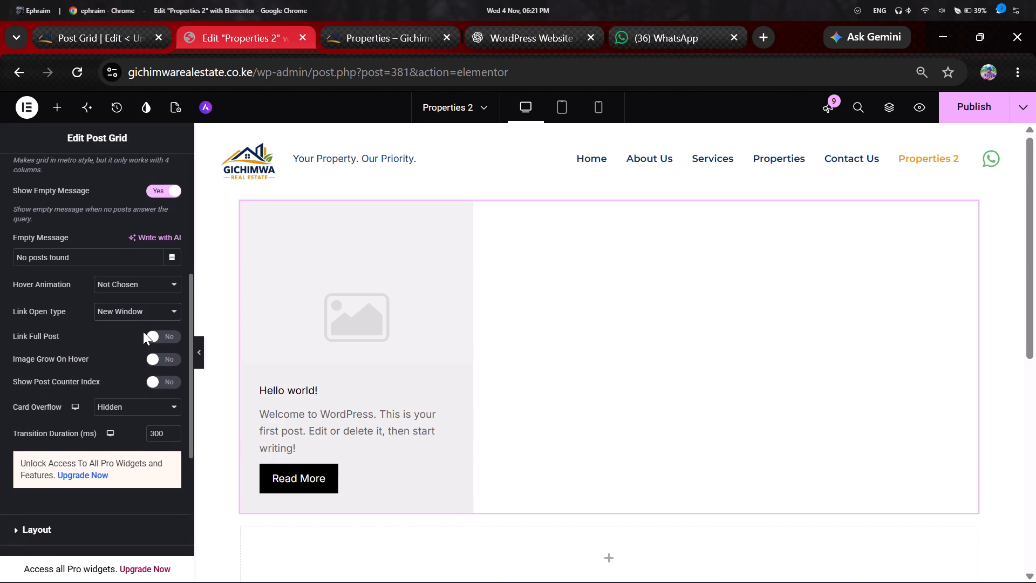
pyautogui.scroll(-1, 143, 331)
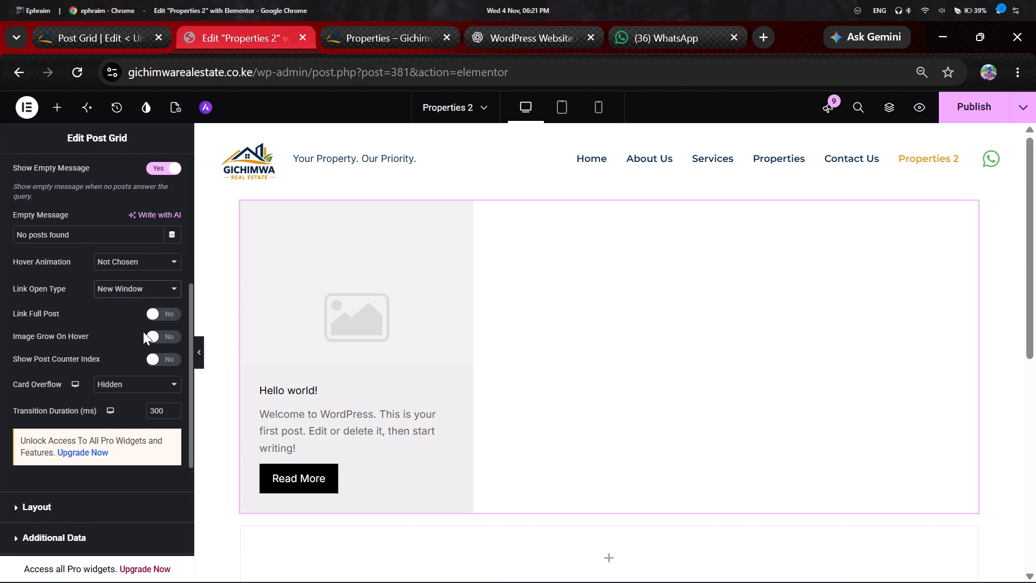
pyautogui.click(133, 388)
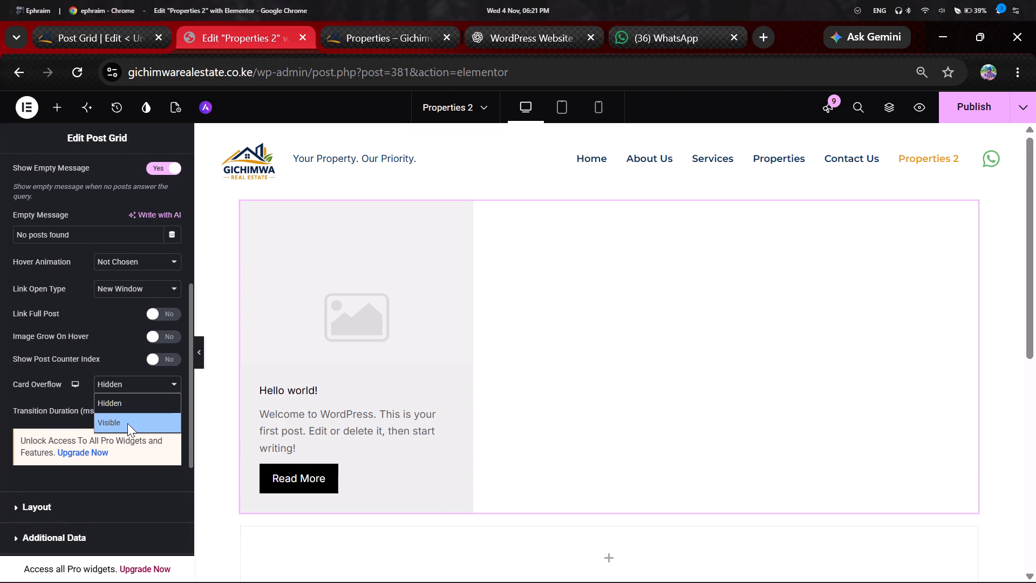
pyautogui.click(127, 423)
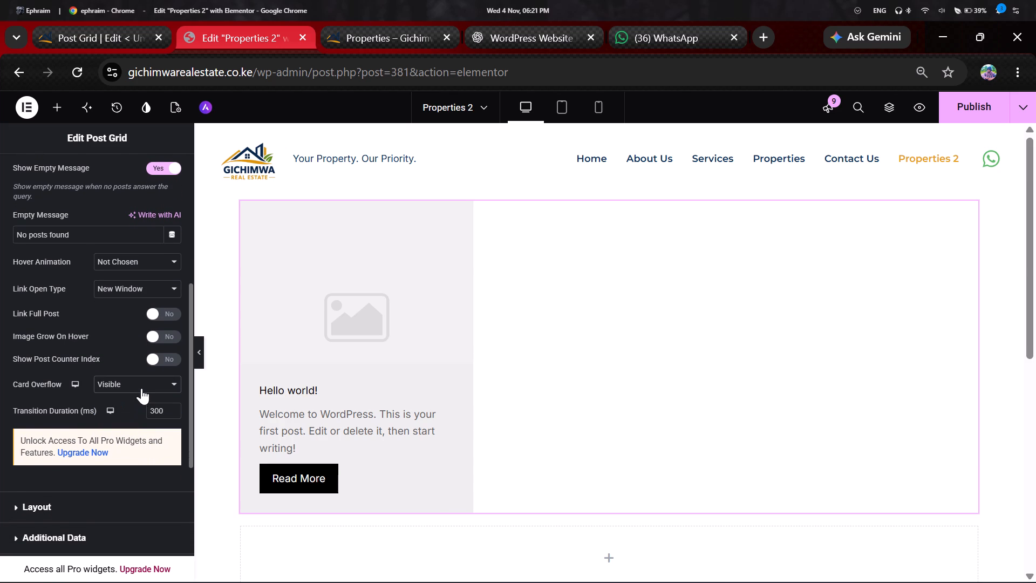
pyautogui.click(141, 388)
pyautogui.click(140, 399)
# Review the Post Grid's General settings again for the options ChatGPT describes.
pyautogui.scroll(2, 144, 300)
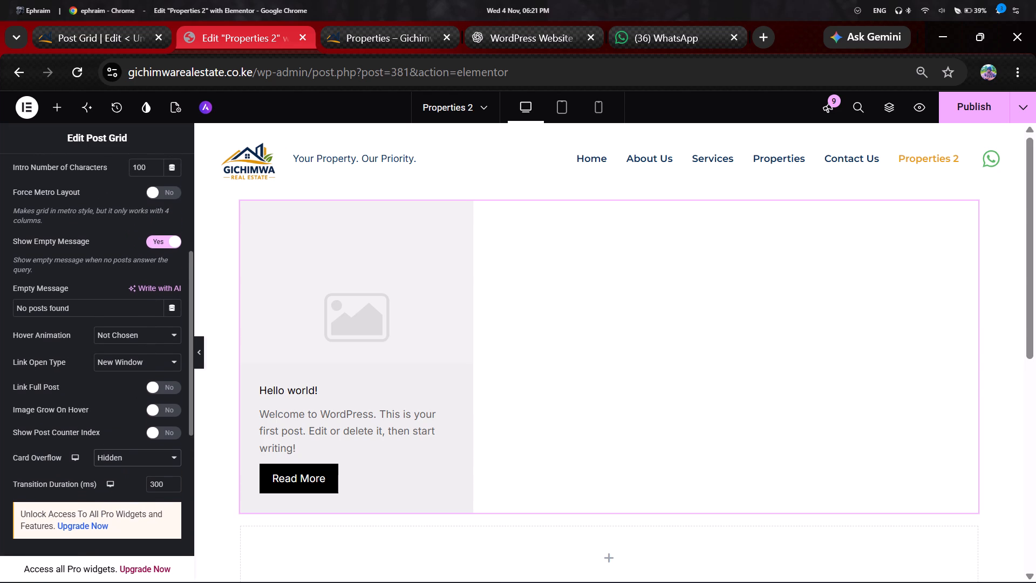
pyautogui.scroll(2, 144, 300)
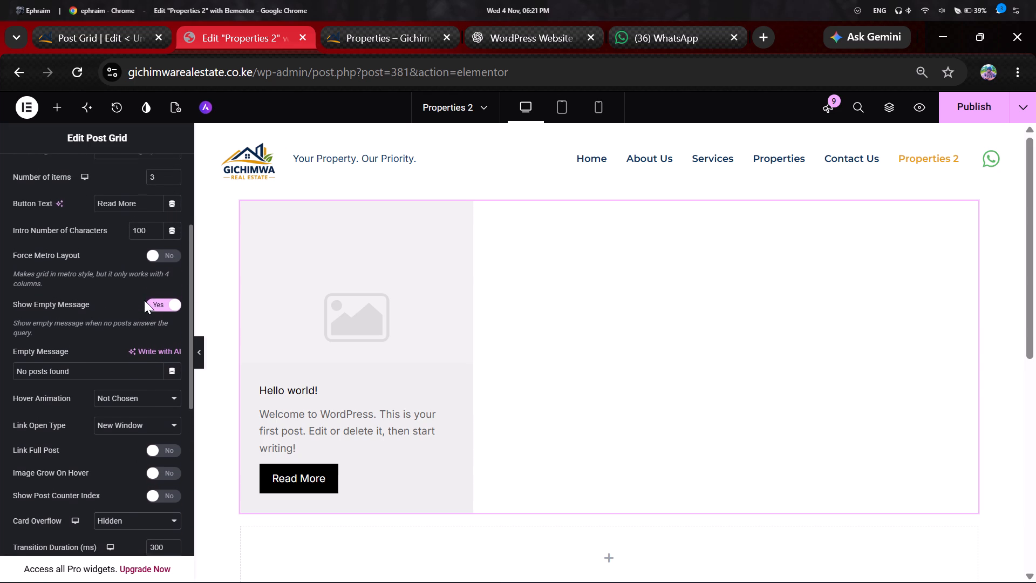
pyautogui.scroll(2, 144, 300)
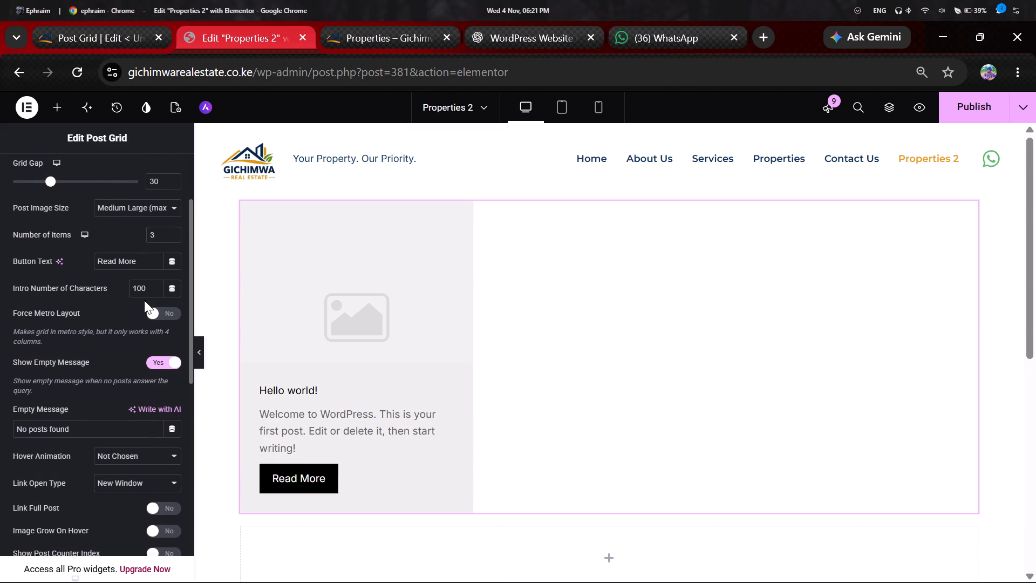
pyautogui.scroll(2, 144, 300)
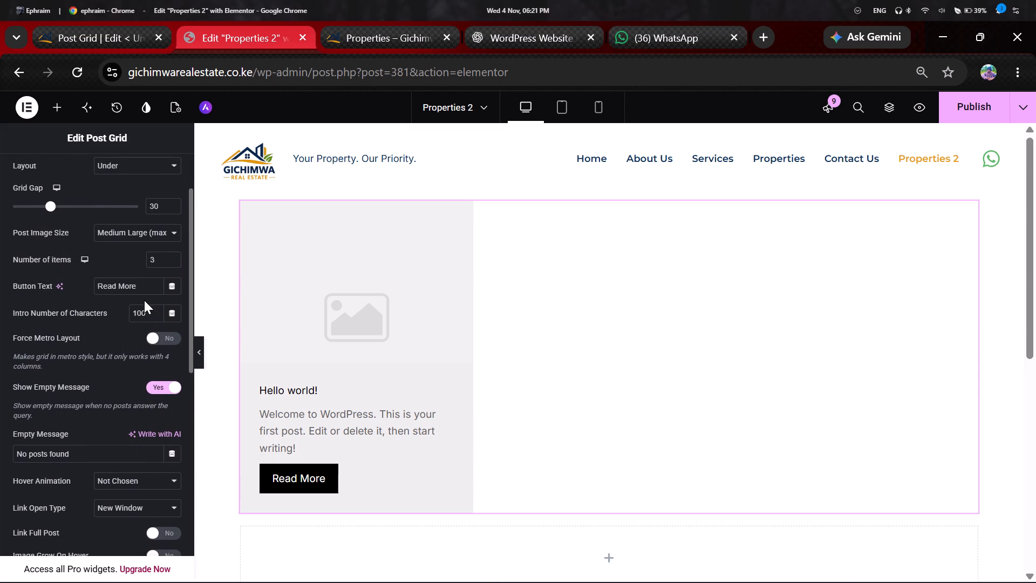
pyautogui.scroll(2, 144, 300)
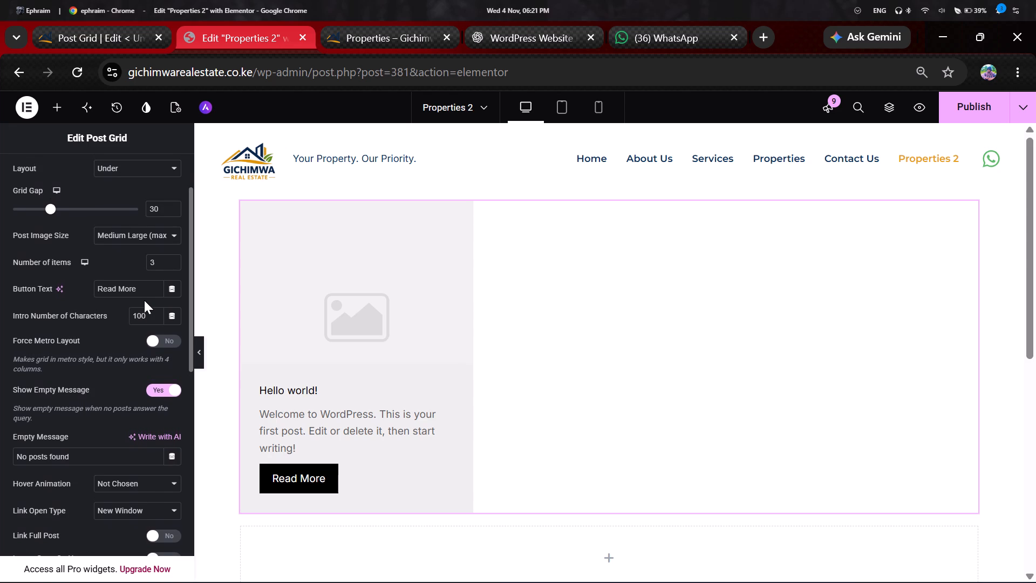
pyautogui.scroll(2, 144, 300)
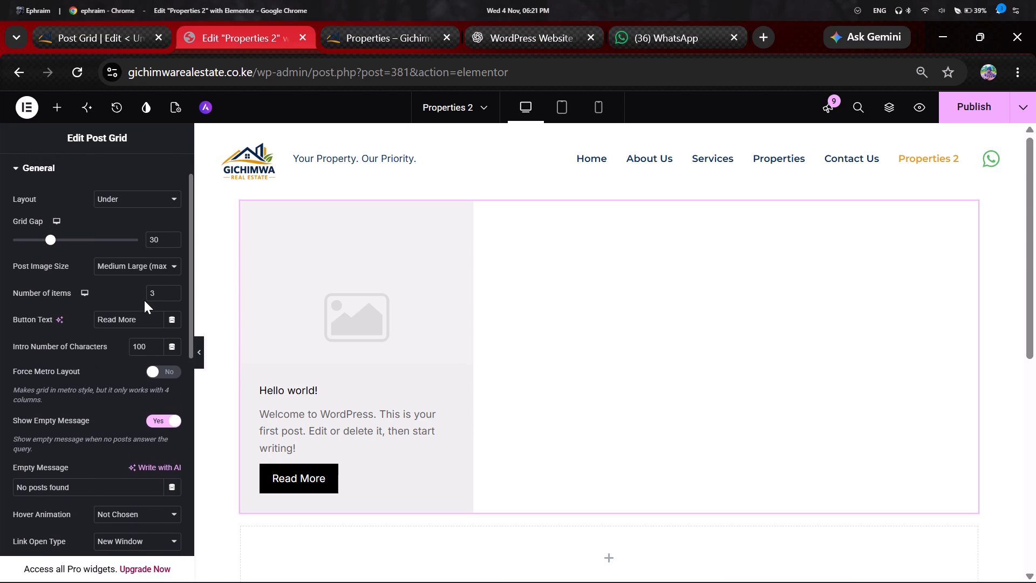
pyautogui.scroll(1, 144, 300)
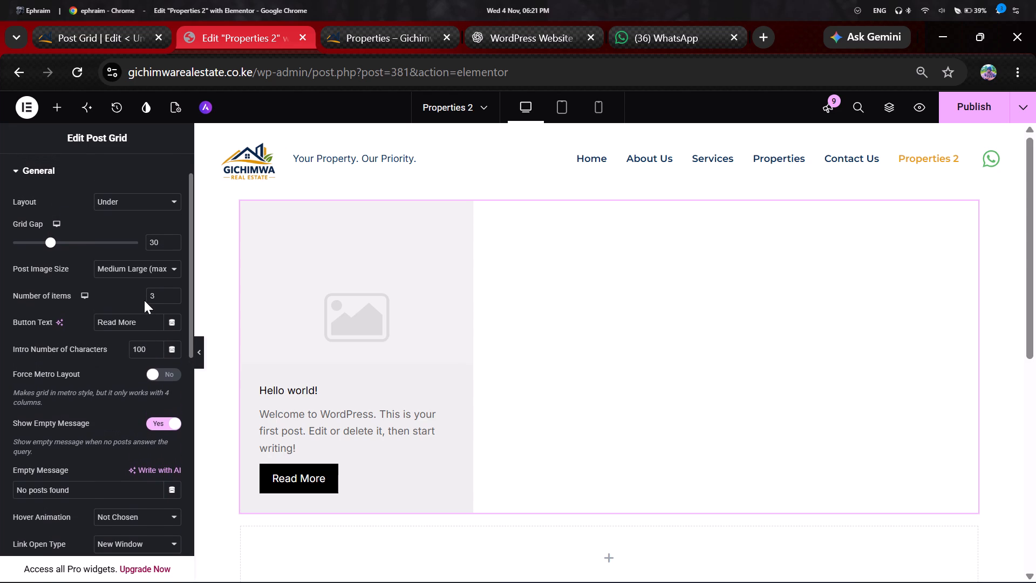
pyautogui.scroll(1, 144, 300)
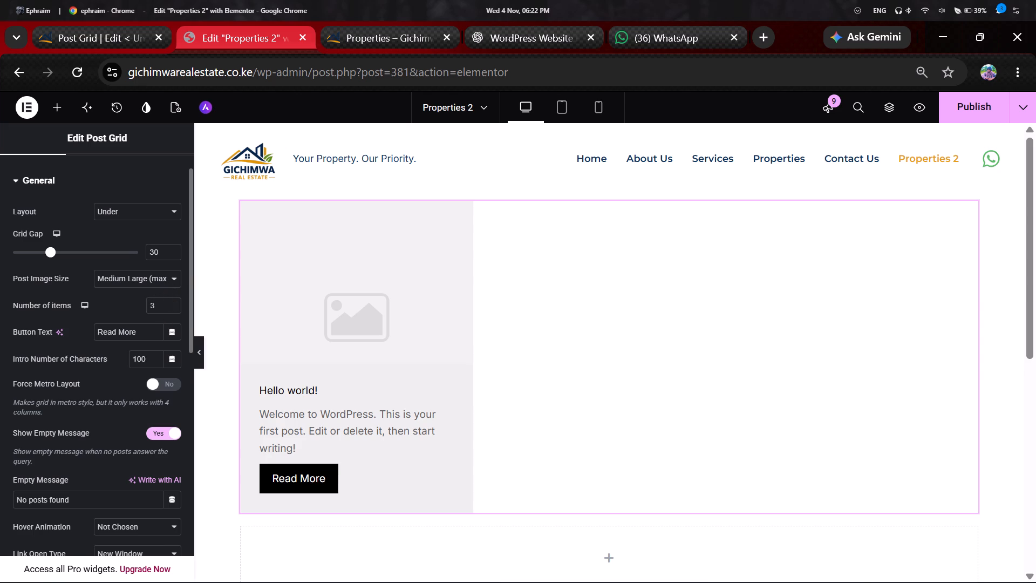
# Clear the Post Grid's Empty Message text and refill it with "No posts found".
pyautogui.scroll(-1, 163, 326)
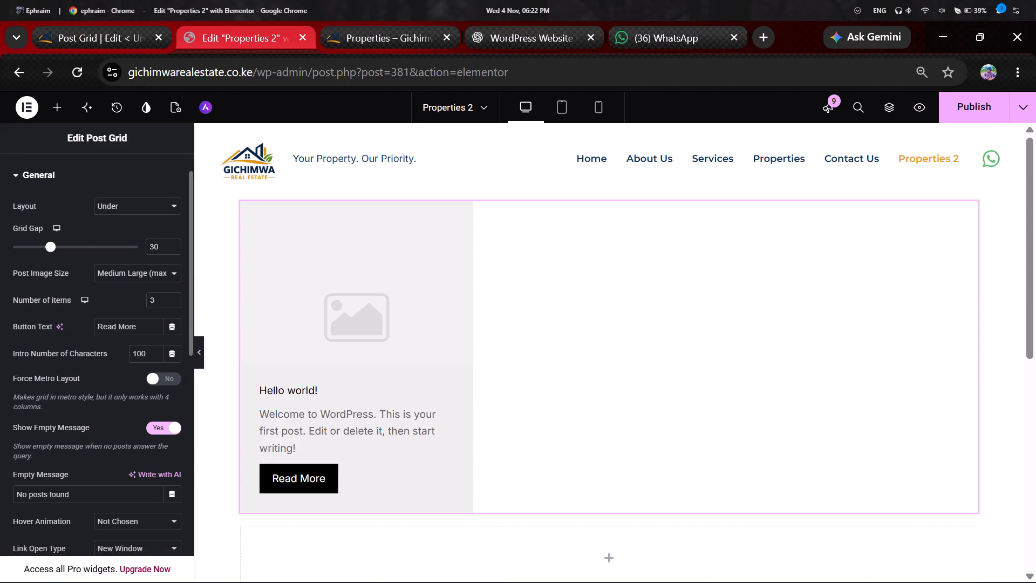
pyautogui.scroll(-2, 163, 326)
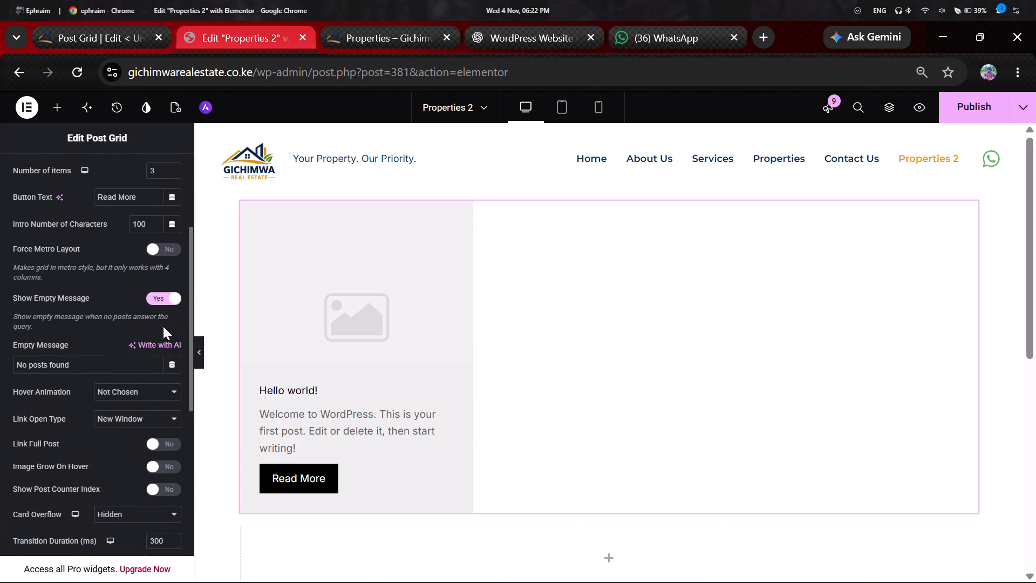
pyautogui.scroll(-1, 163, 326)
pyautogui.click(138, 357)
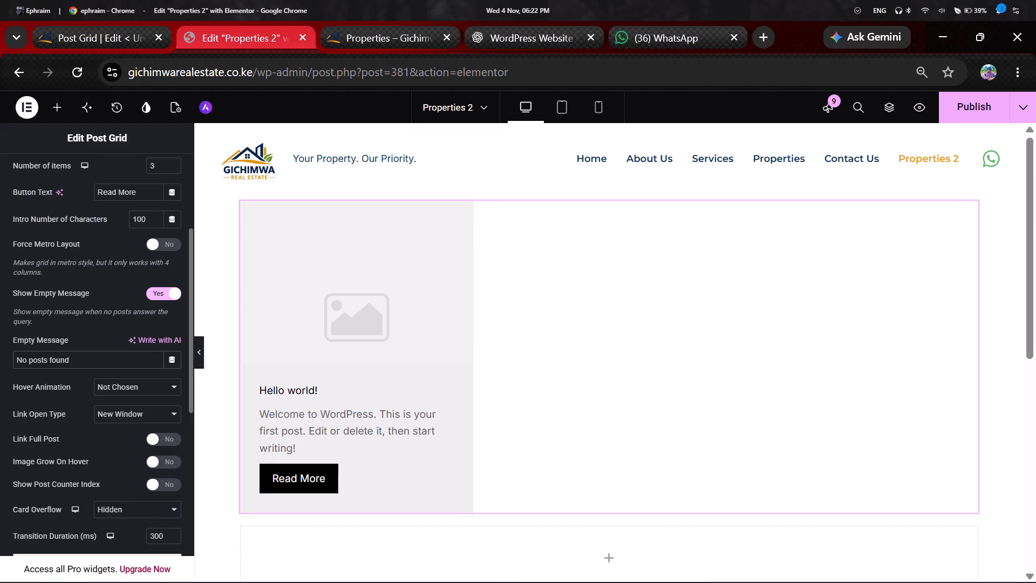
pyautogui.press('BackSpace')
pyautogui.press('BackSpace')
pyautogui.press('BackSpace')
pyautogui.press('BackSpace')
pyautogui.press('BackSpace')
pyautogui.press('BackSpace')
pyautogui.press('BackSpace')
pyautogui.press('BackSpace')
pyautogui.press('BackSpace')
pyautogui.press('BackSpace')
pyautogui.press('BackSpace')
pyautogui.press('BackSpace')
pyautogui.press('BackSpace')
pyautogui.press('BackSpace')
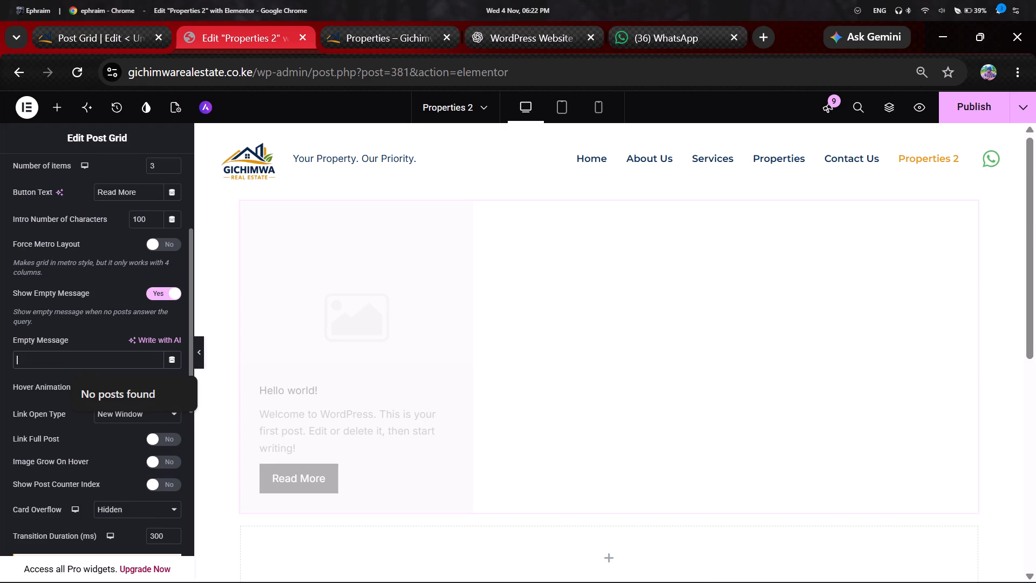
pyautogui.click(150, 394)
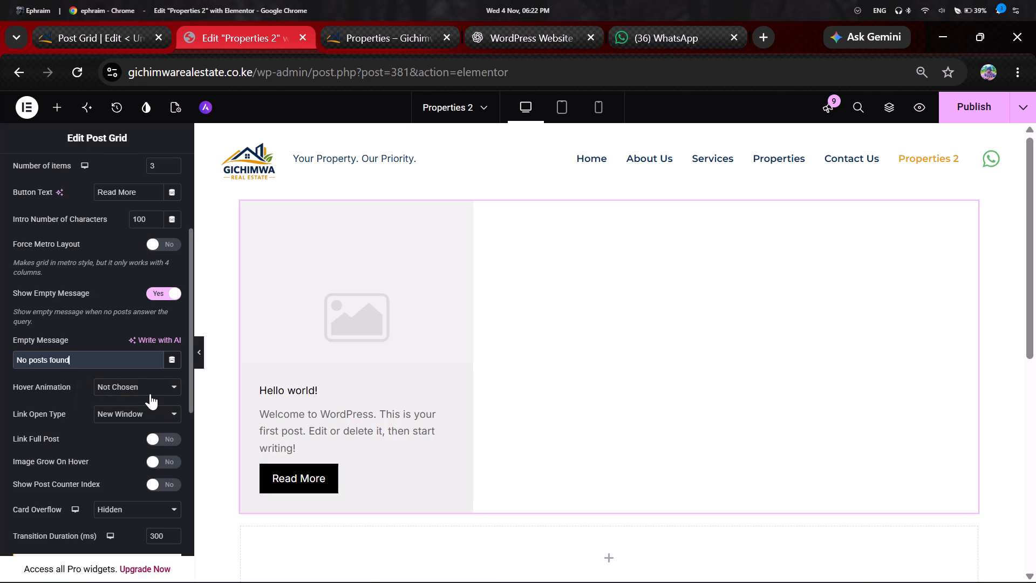
# Review the available Layout options for the Post Grid without choosing a different one.
pyautogui.scroll(3, 150, 394)
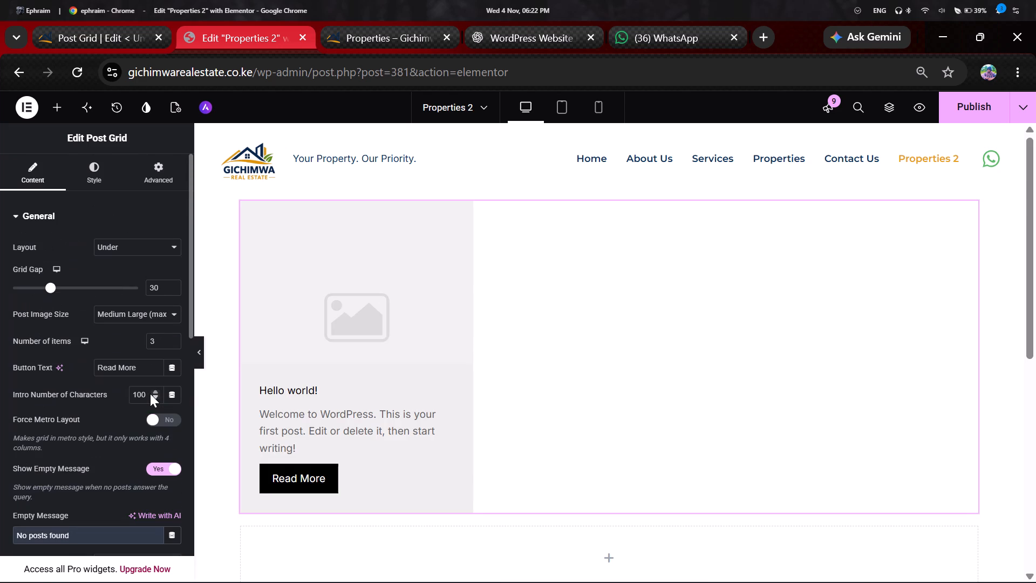
pyautogui.click(148, 241)
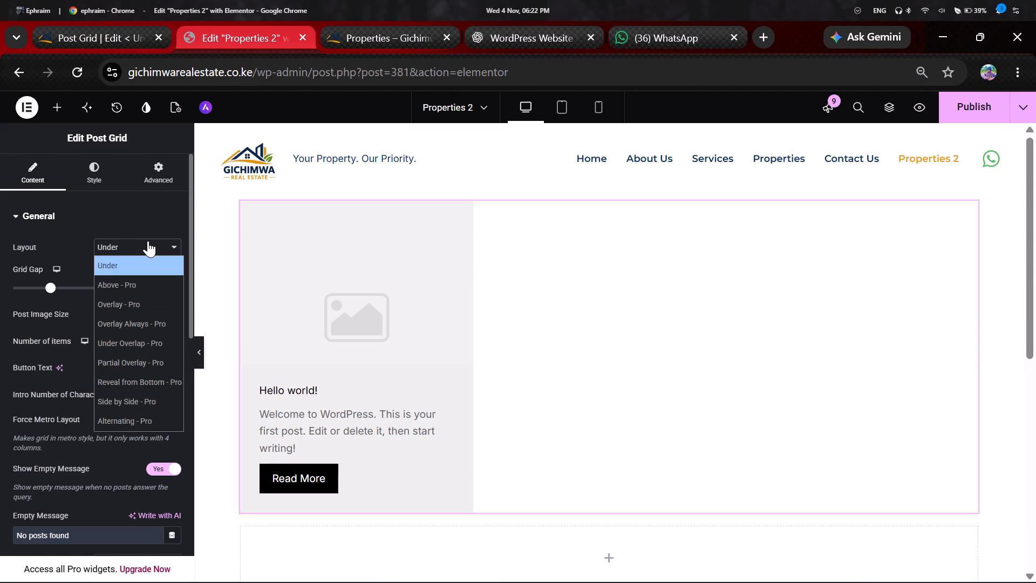
pyautogui.click(148, 241)
# Expand the Post Grid's Connected Widgets Settings section.
pyautogui.scroll(-2, 148, 241)
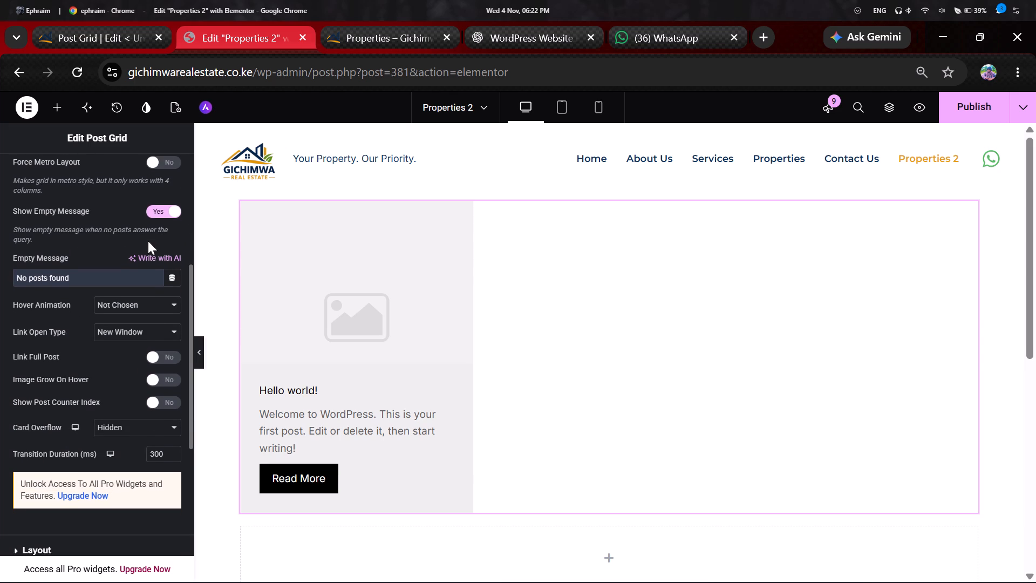
pyautogui.scroll(-3, 148, 241)
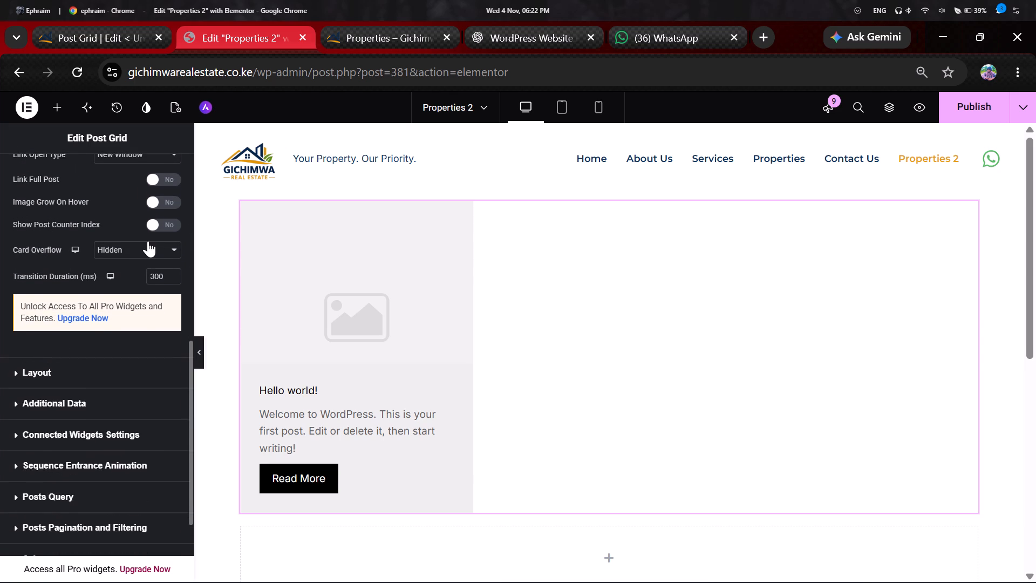
pyautogui.scroll(-1, 148, 241)
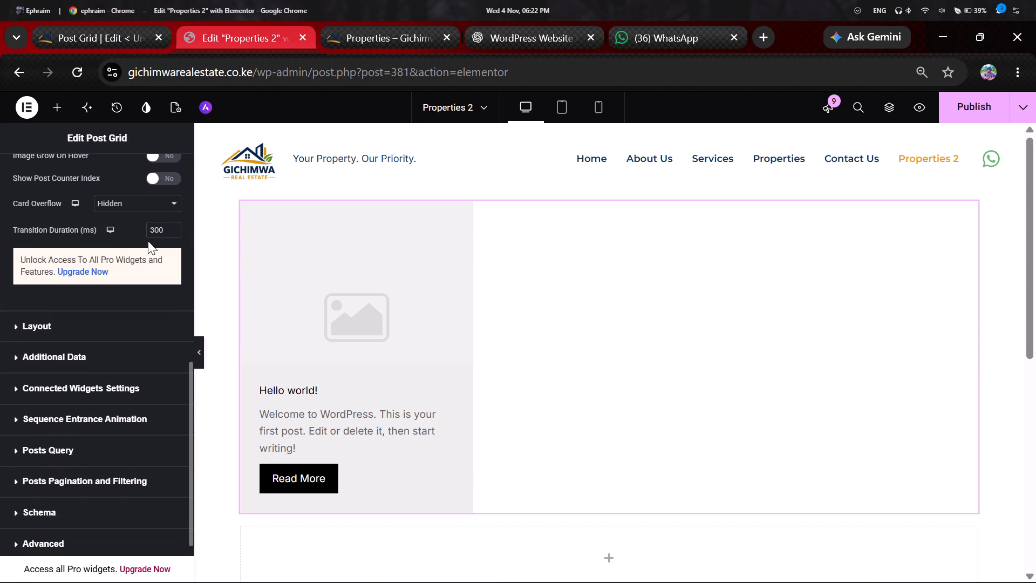
pyautogui.click(132, 384)
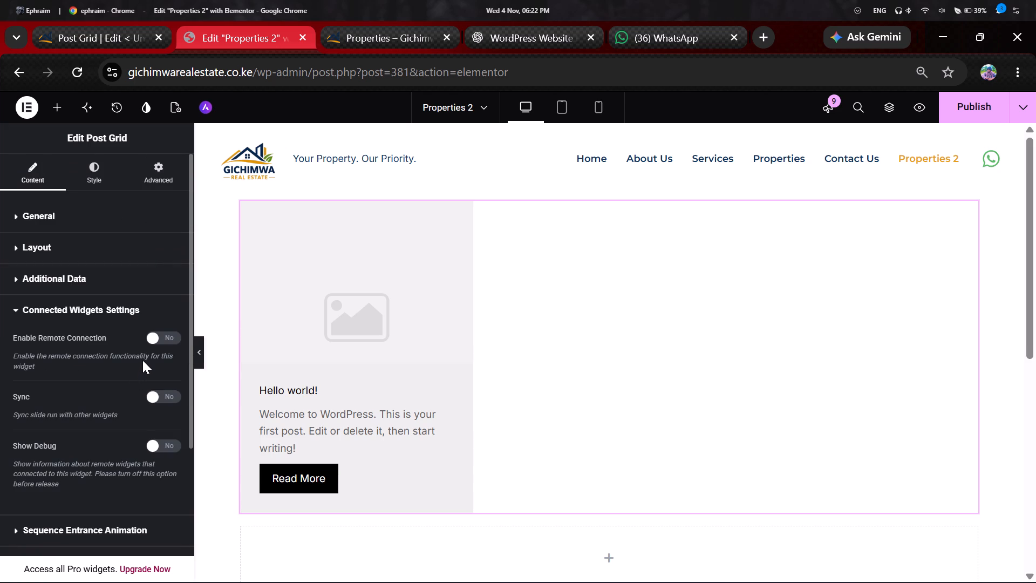
# Enable Remote Connection and Sync in the Post Grid's Connected Widgets Settings.
pyautogui.click(154, 335)
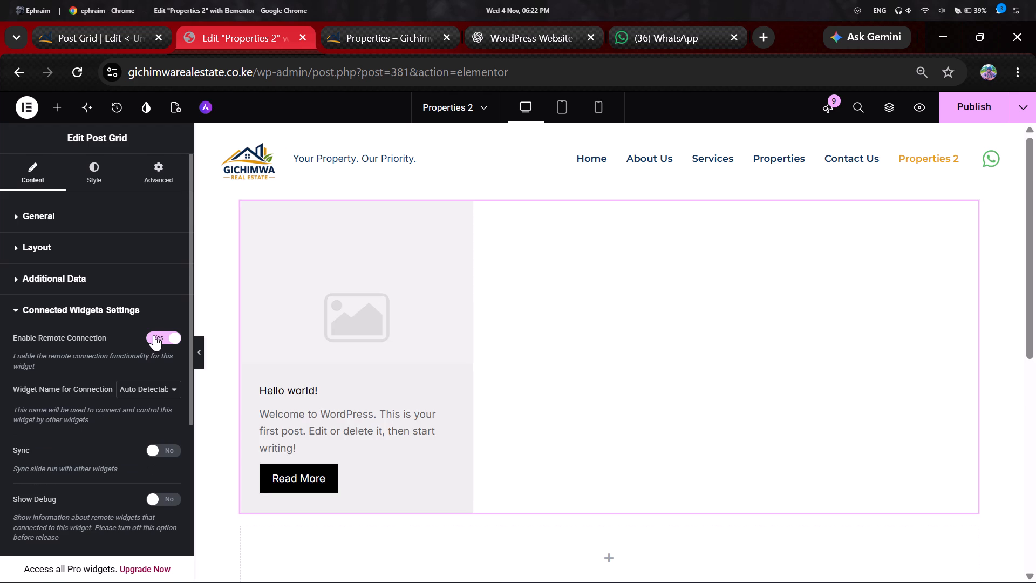
pyautogui.scroll(-1, 154, 335)
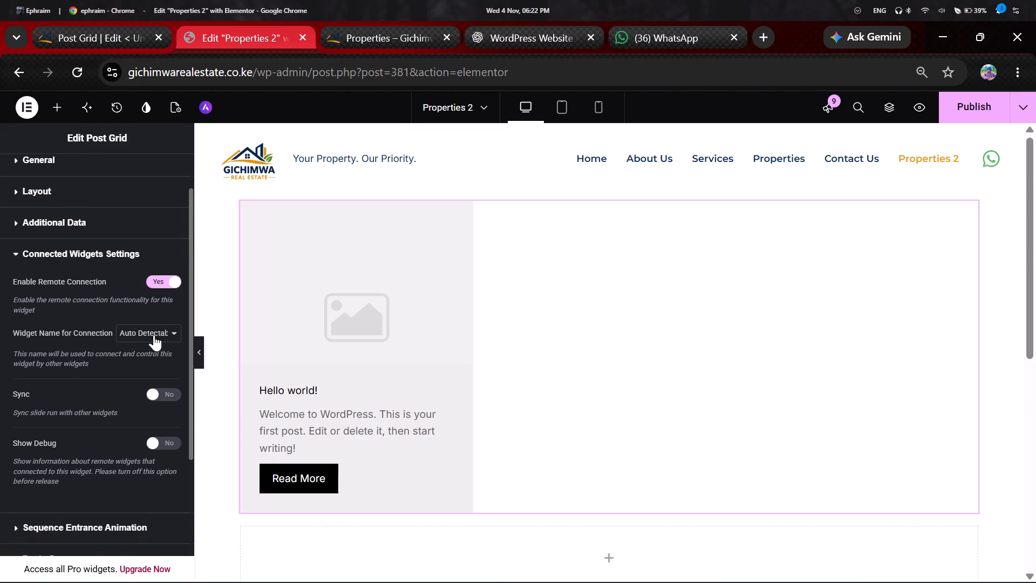
pyautogui.scroll(-1, 154, 335)
pyautogui.click(154, 358)
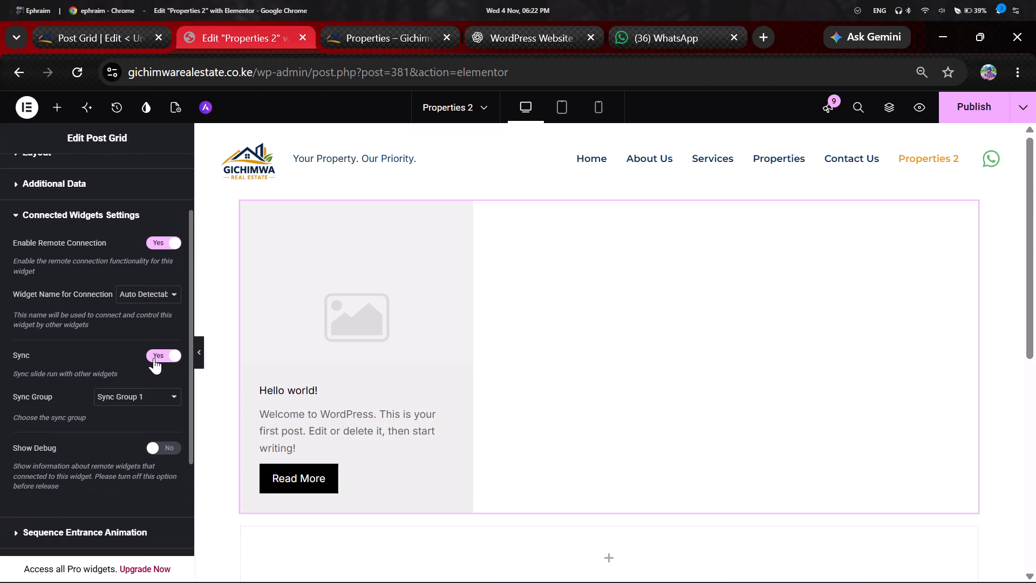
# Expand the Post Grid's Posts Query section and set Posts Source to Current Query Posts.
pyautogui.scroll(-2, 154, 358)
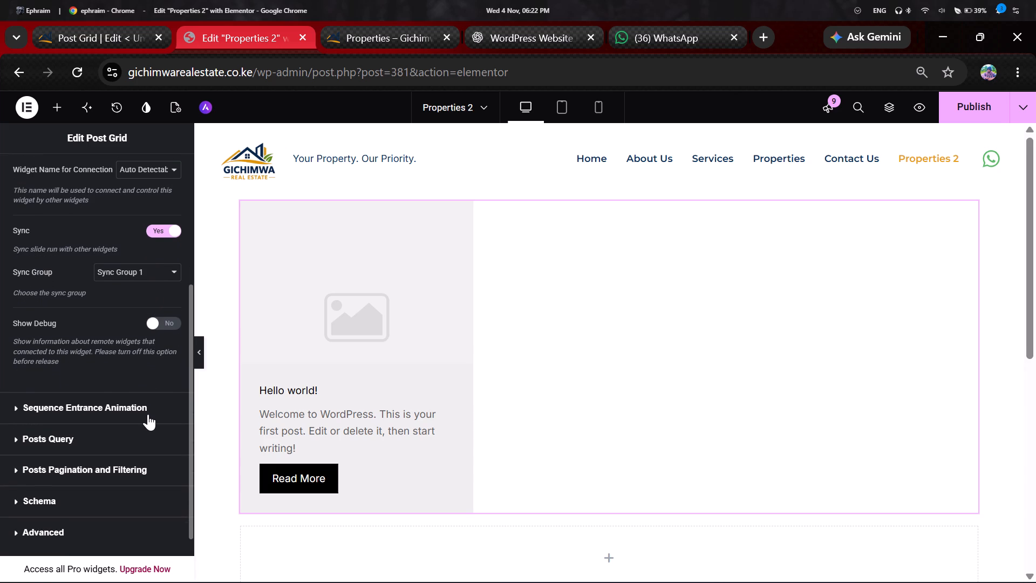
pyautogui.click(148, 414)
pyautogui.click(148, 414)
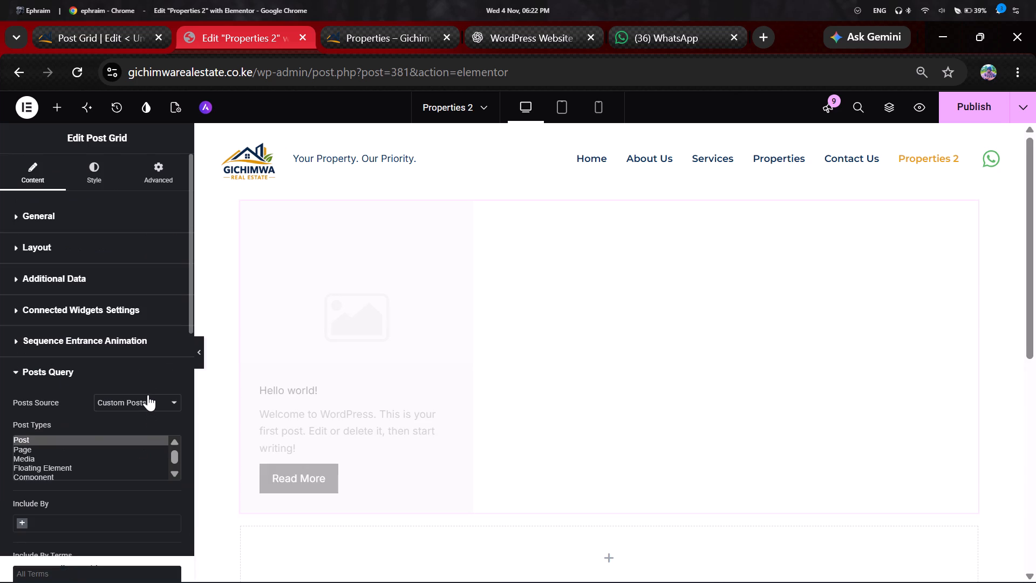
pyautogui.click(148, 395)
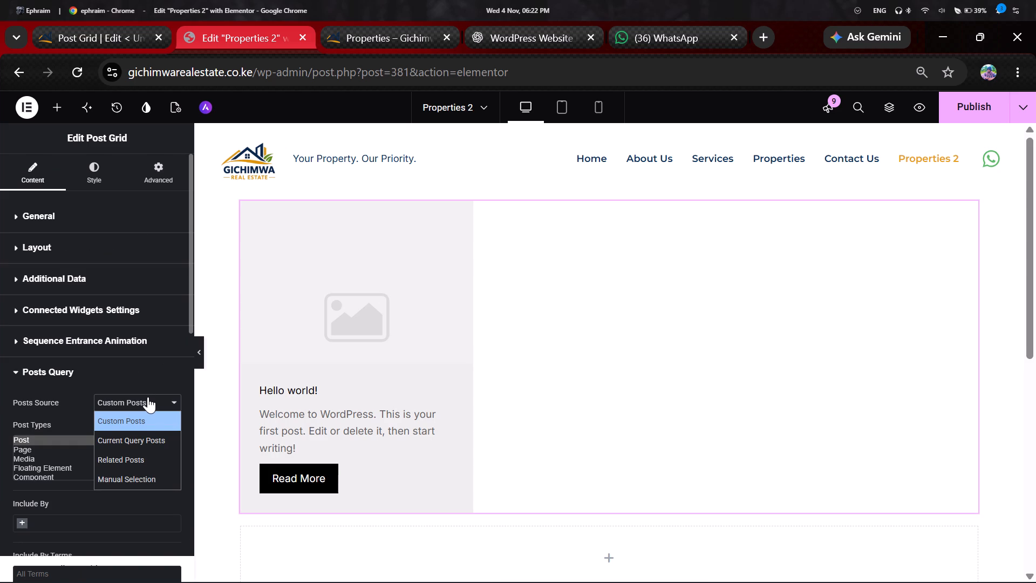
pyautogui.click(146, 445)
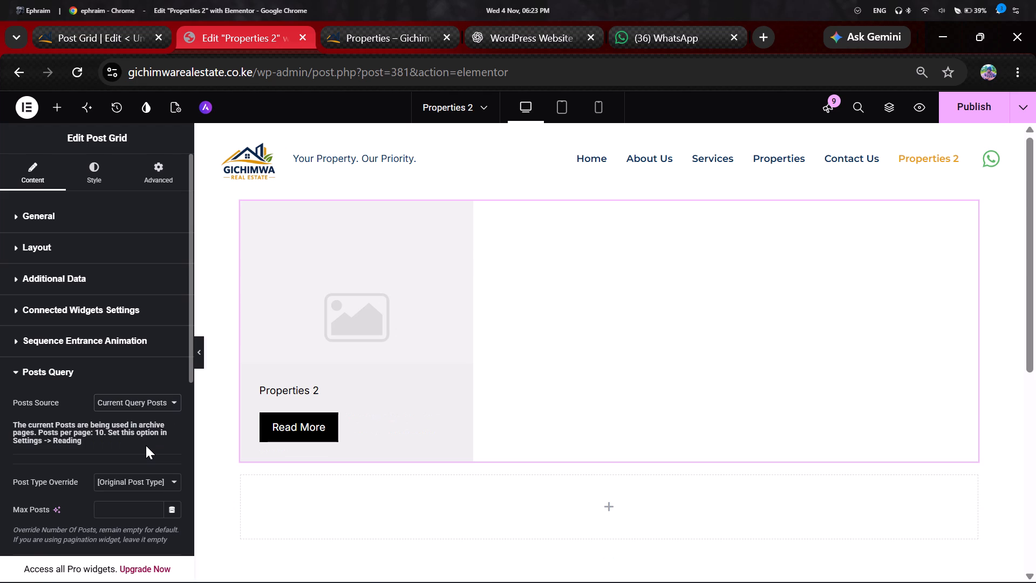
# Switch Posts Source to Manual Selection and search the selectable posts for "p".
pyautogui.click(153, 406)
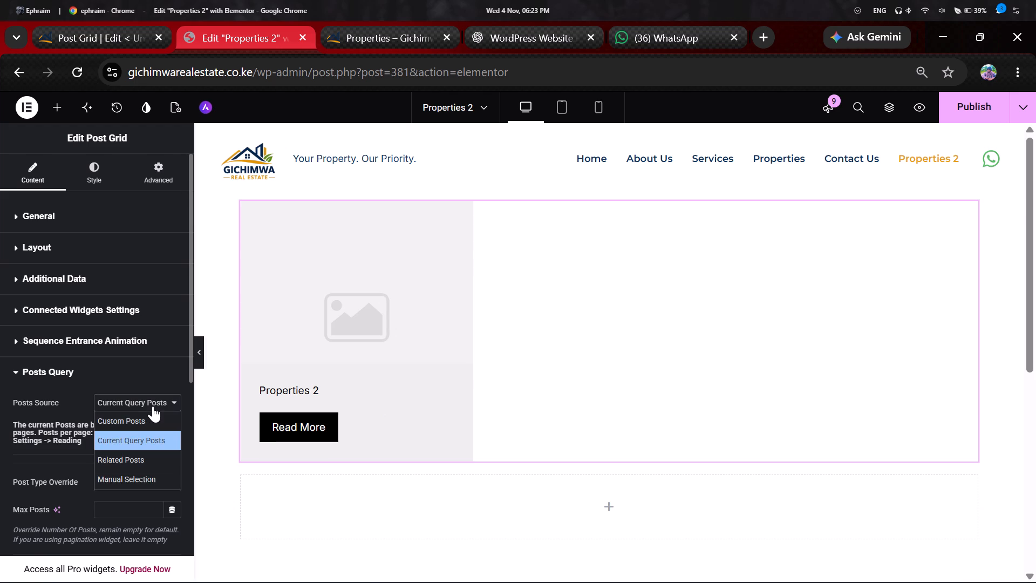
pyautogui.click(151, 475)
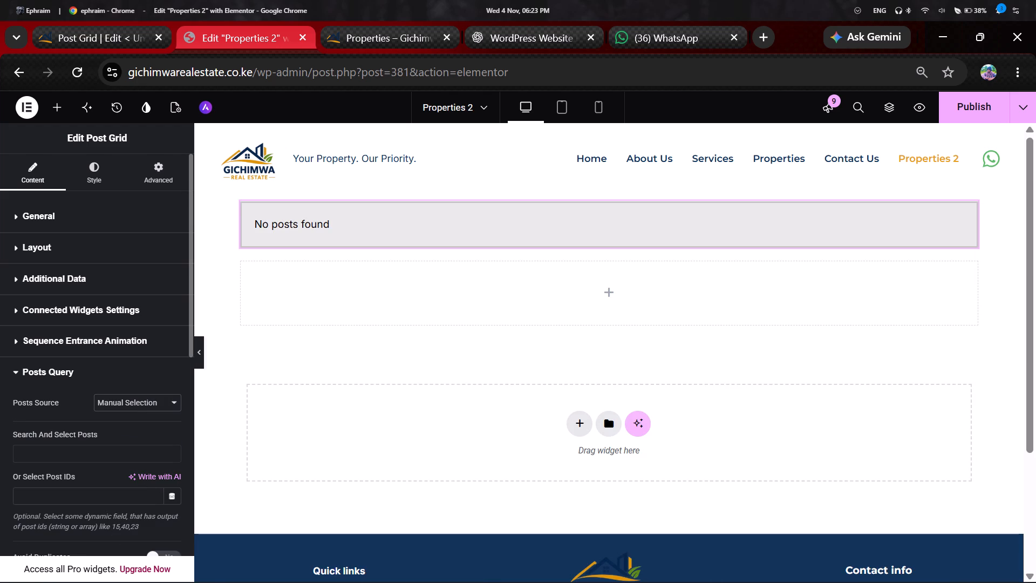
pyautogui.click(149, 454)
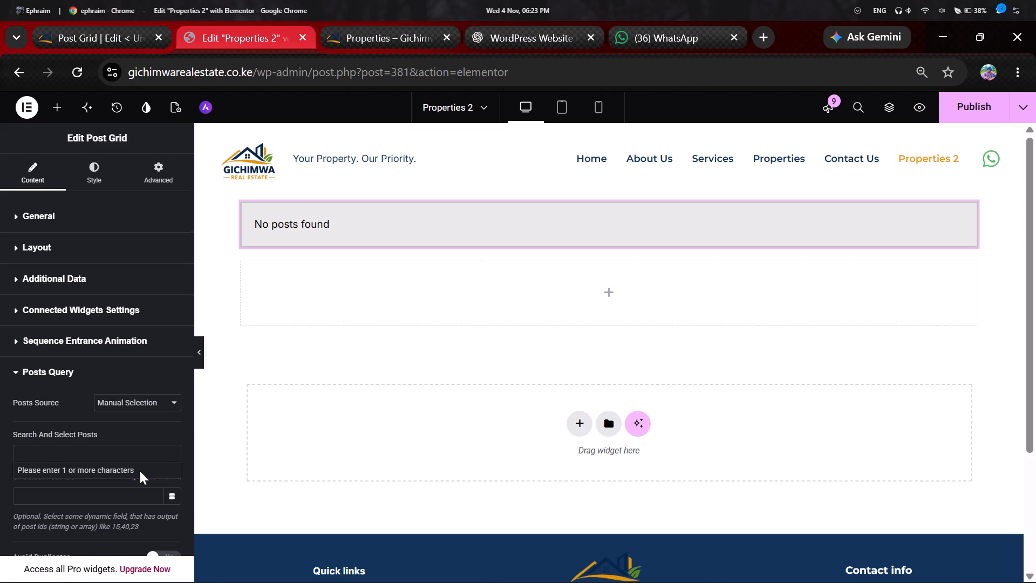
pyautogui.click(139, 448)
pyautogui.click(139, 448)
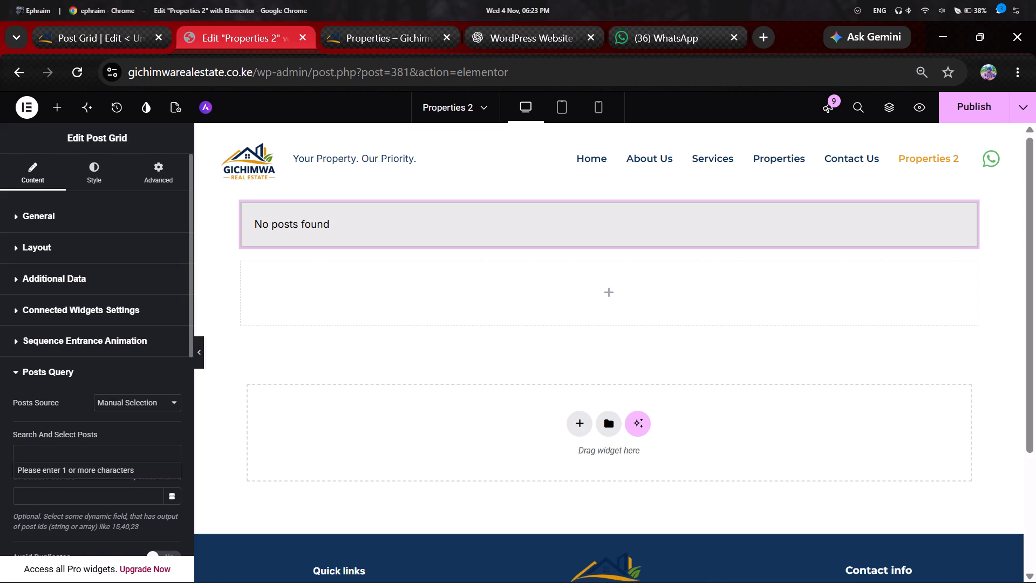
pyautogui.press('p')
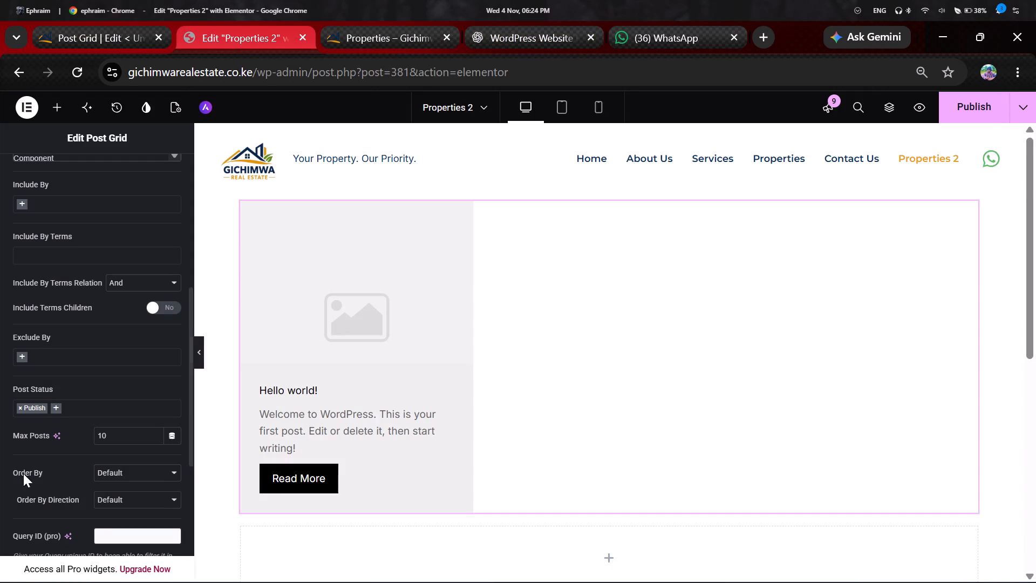
# Look through the Custom Posts query's Post Types list for the available types, including Property.
pyautogui.scroll(2, 23, 473)
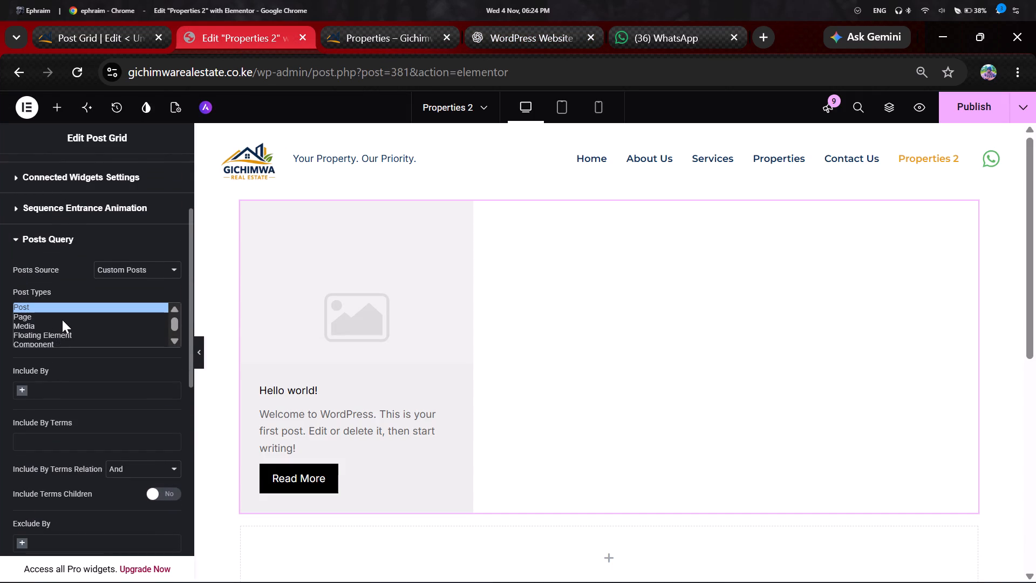
pyautogui.click(70, 310)
pyautogui.click(70, 310)
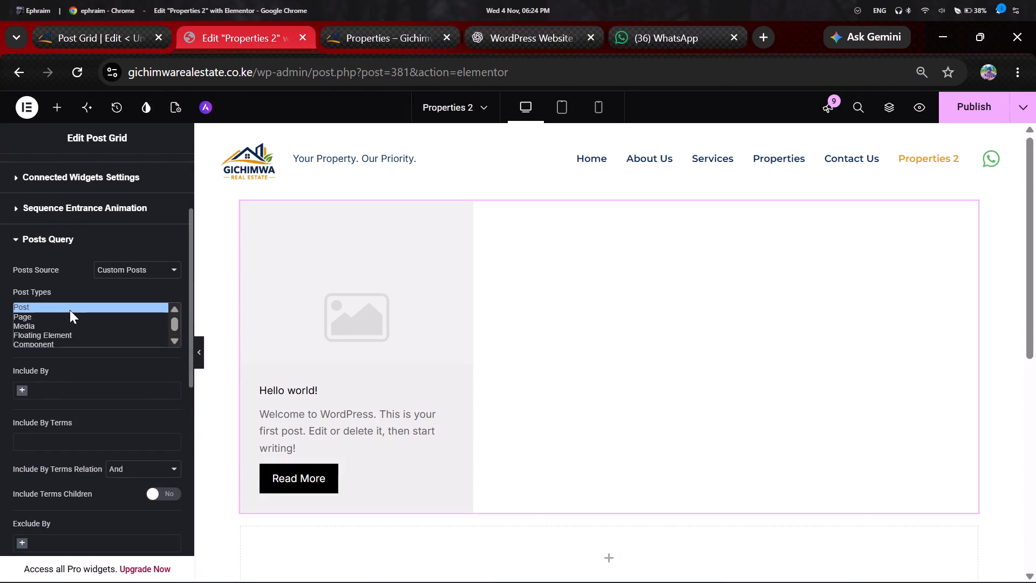
pyautogui.click(70, 310)
pyautogui.click(70, 310)
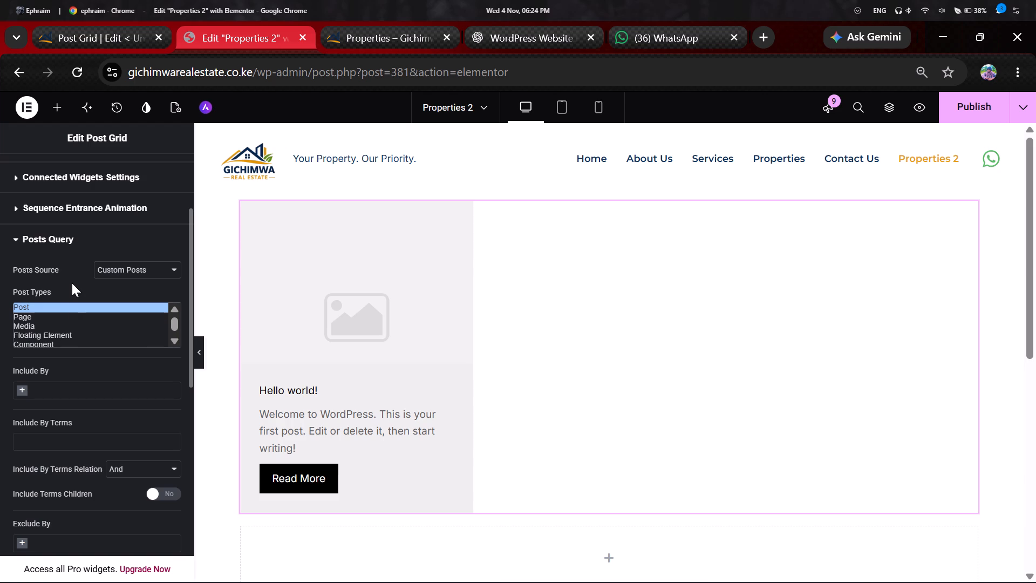
pyautogui.click(72, 283)
pyautogui.scroll(-3, 72, 283)
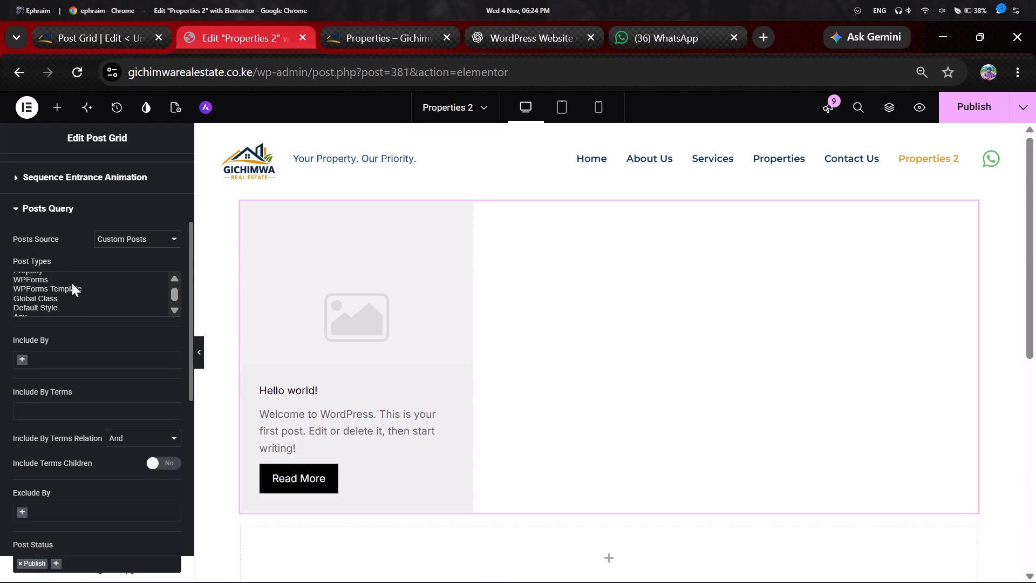
pyautogui.scroll(-1, 72, 283)
pyautogui.scroll(3, 72, 283)
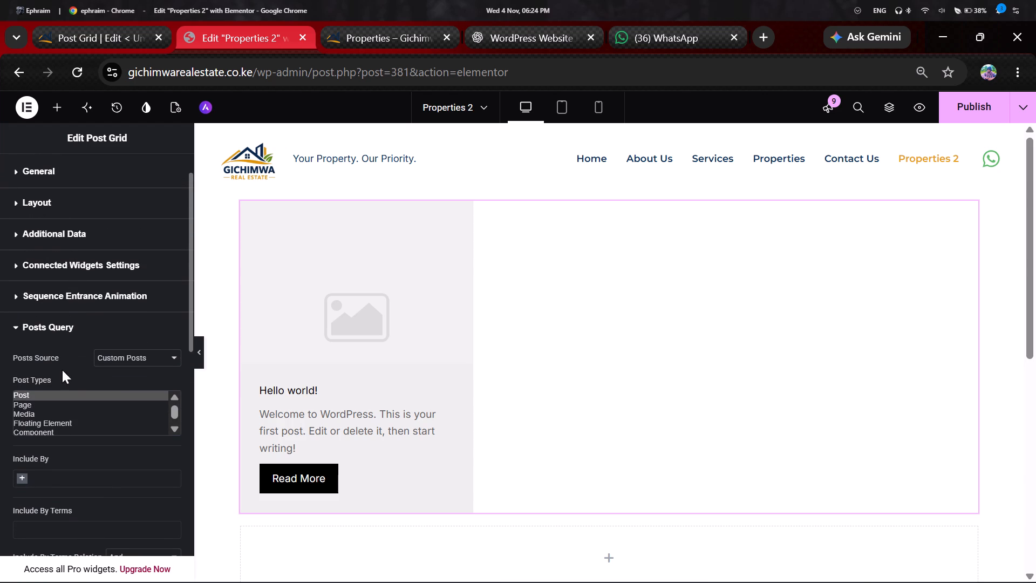
pyautogui.click(70, 396)
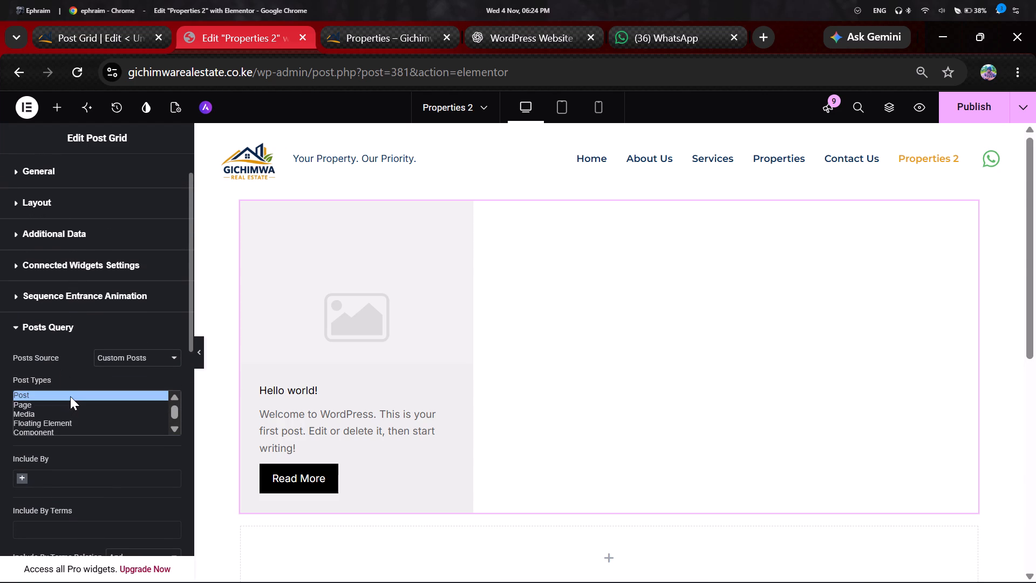
pyautogui.scroll(-3, 70, 396)
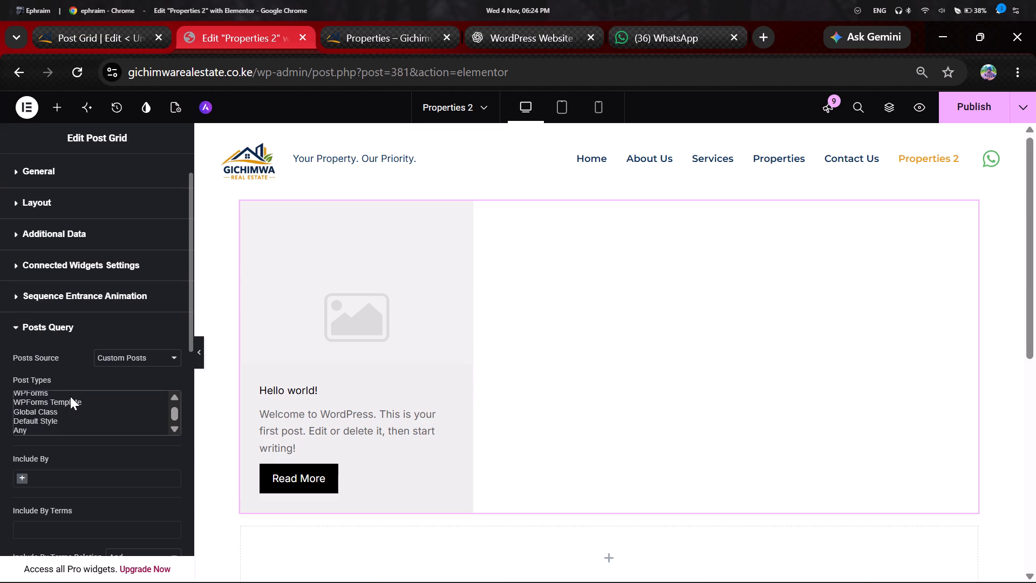
pyautogui.scroll(2, 70, 396)
pyautogui.scroll(-2, 71, 363)
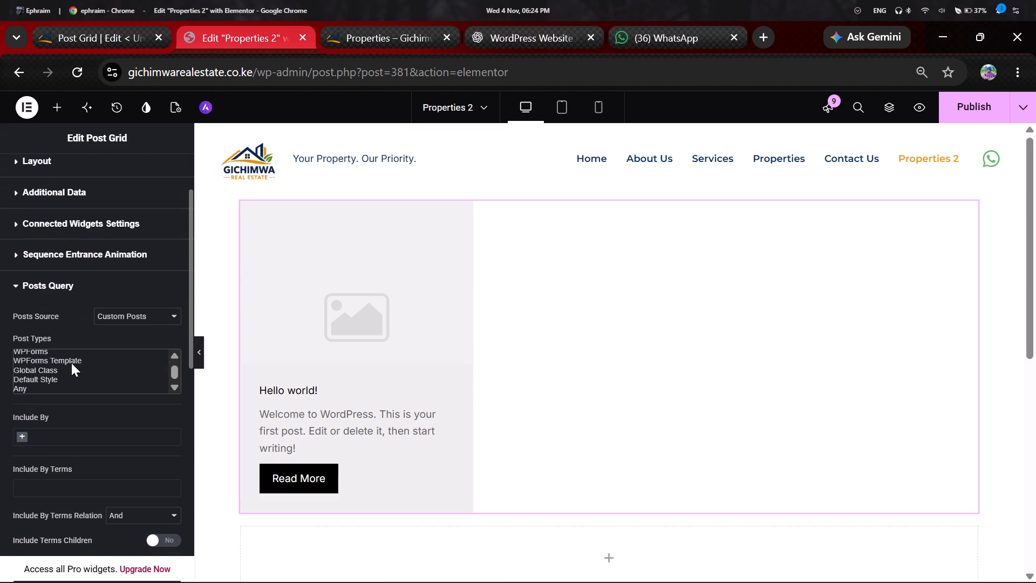
pyautogui.scroll(2, 71, 363)
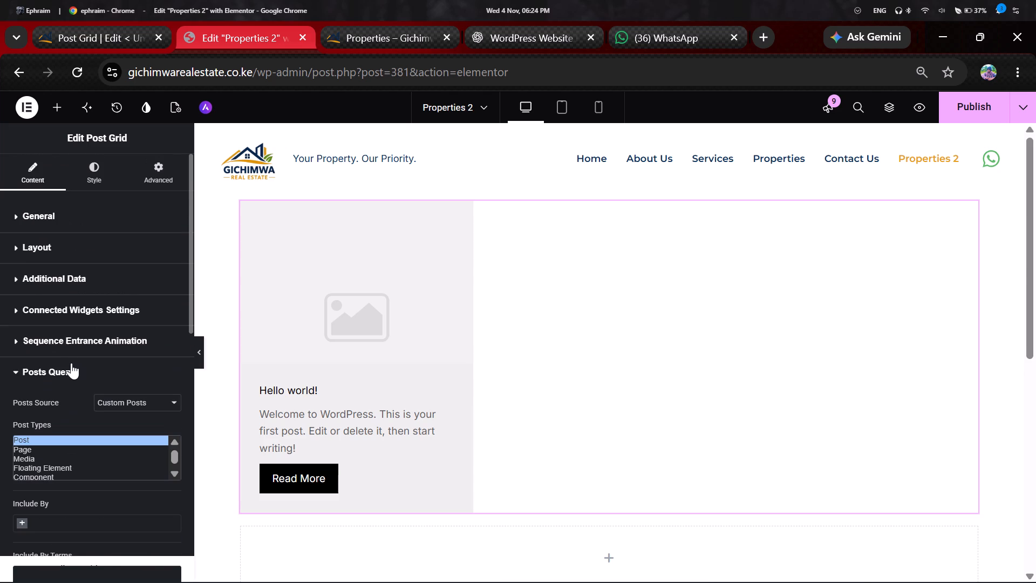
pyautogui.scroll(-2, 71, 363)
pyautogui.scroll(2, 71, 363)
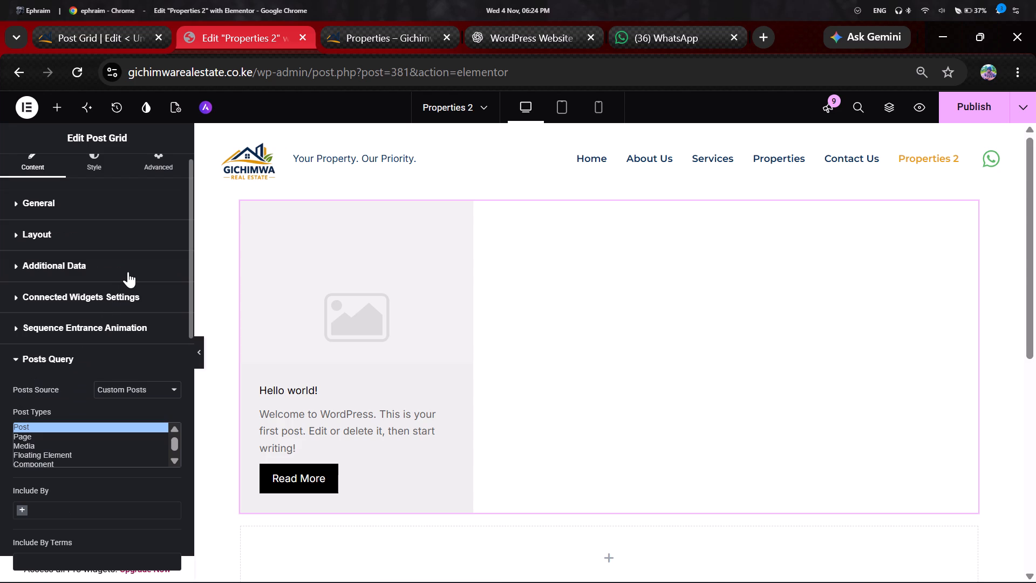
pyautogui.scroll(-2, 128, 272)
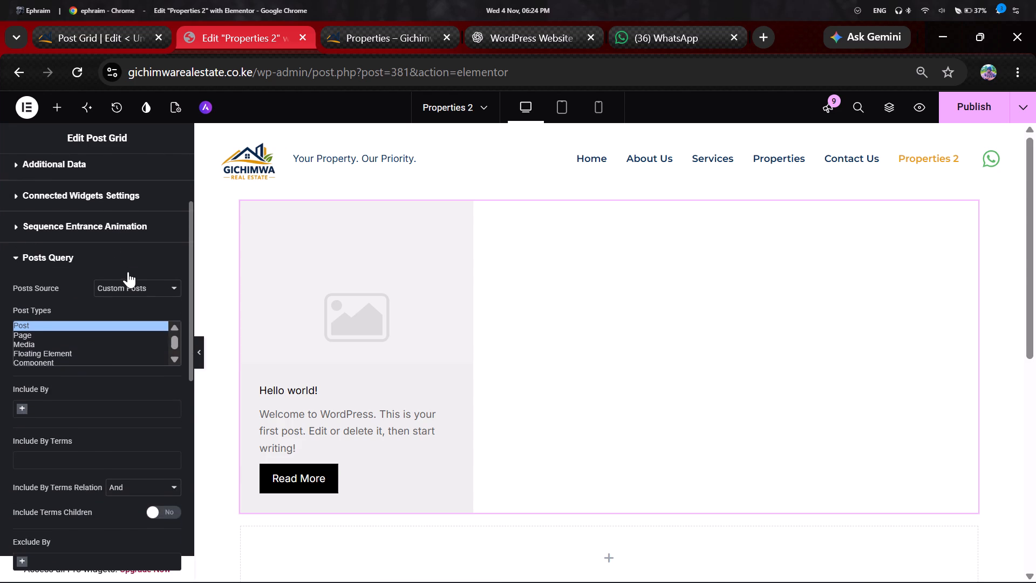
pyautogui.scroll(-2, 128, 272)
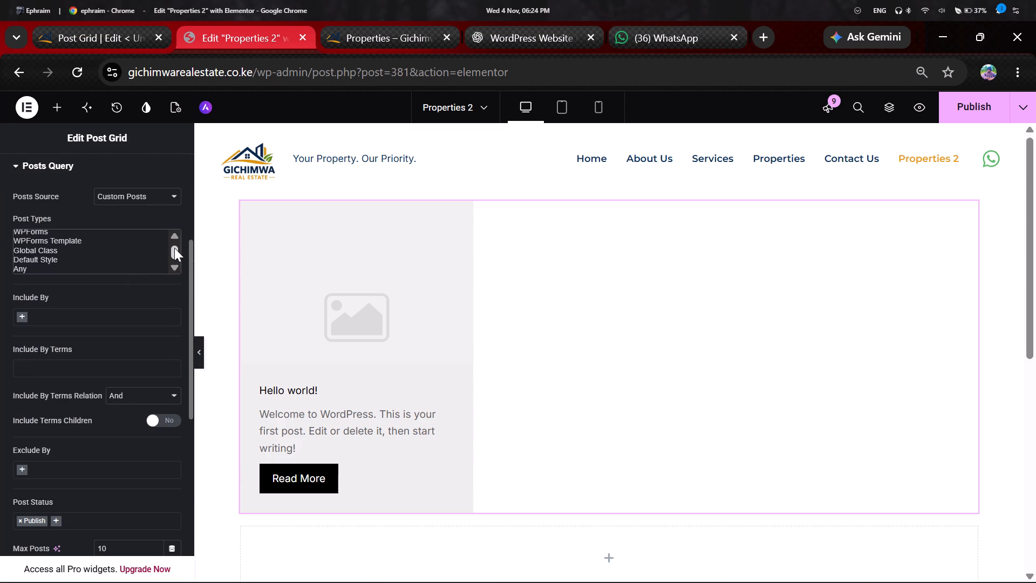
pyautogui.moveTo(174, 248); pyautogui.dragTo(175, 230)
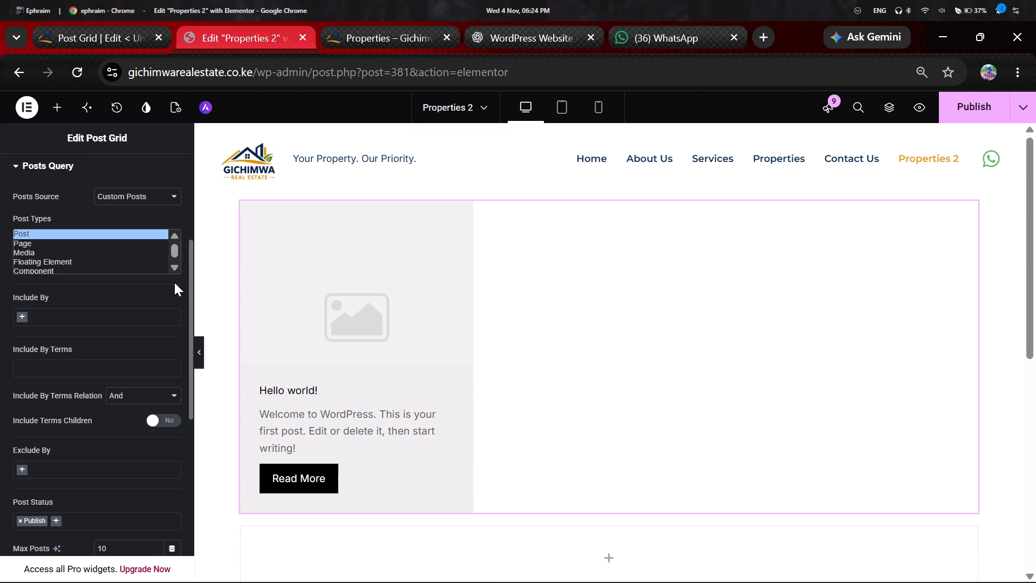
# Examine the Include By choices, the remaining Posts Query settings, and the Posts Pagination and Filtering options.
pyautogui.click(25, 315)
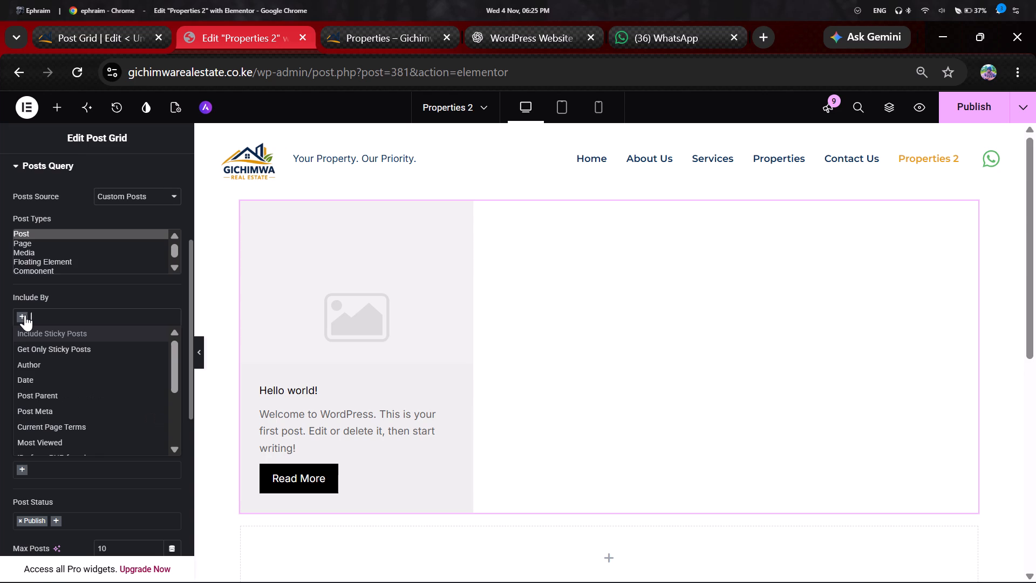
pyautogui.click(46, 296)
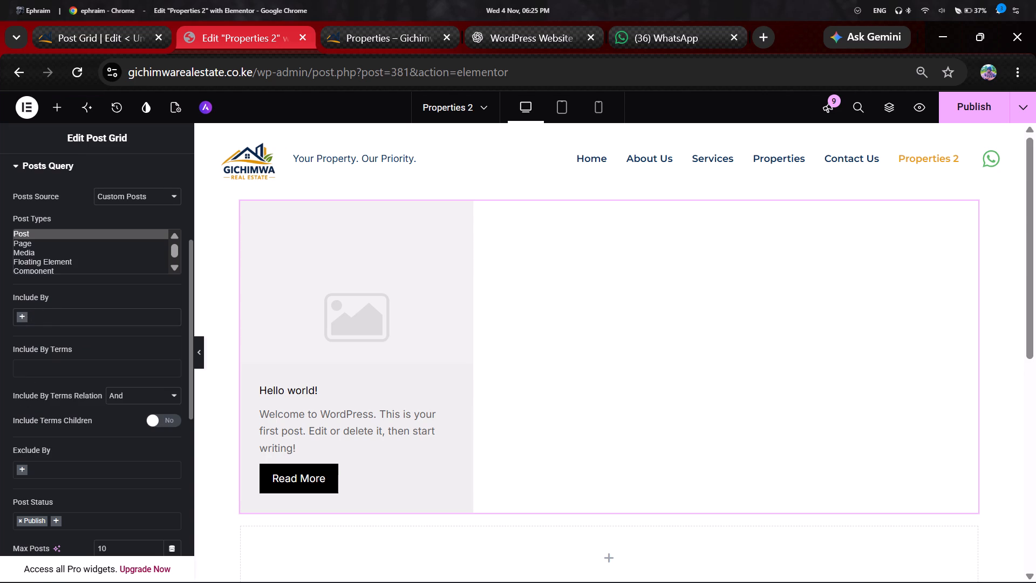
pyautogui.scroll(-1, 47, 367)
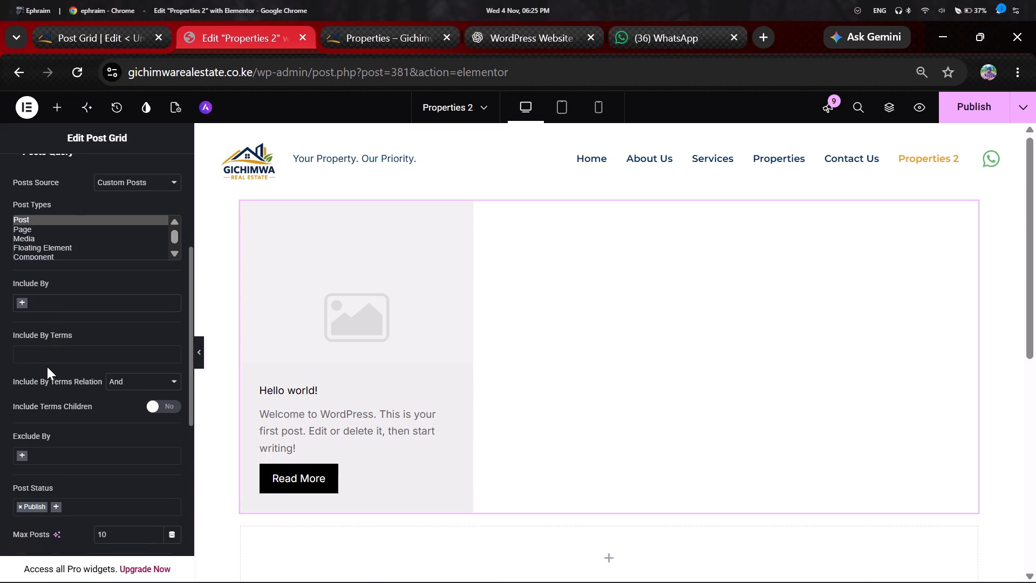
pyautogui.scroll(-1, 47, 367)
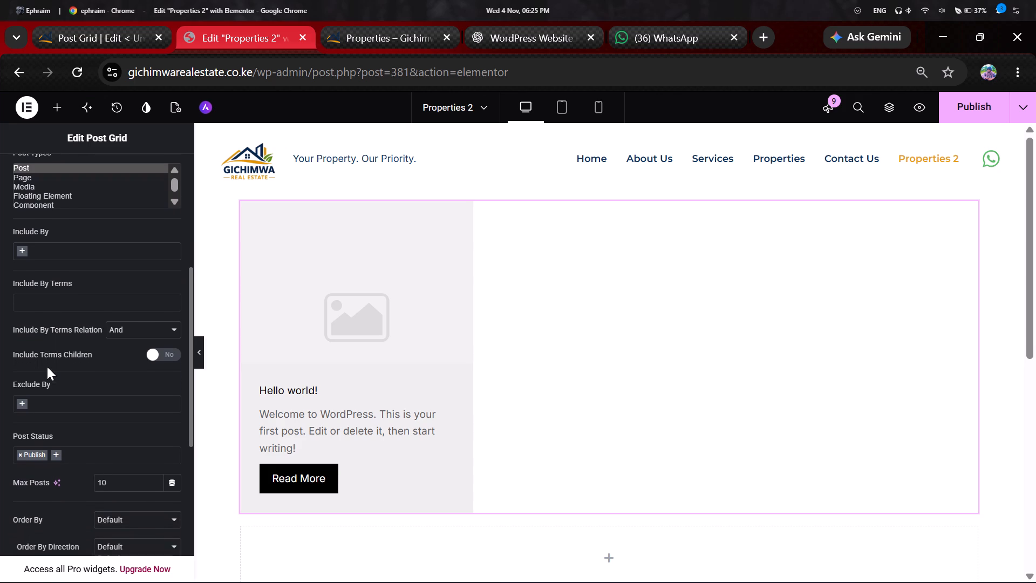
pyautogui.scroll(-2, 47, 367)
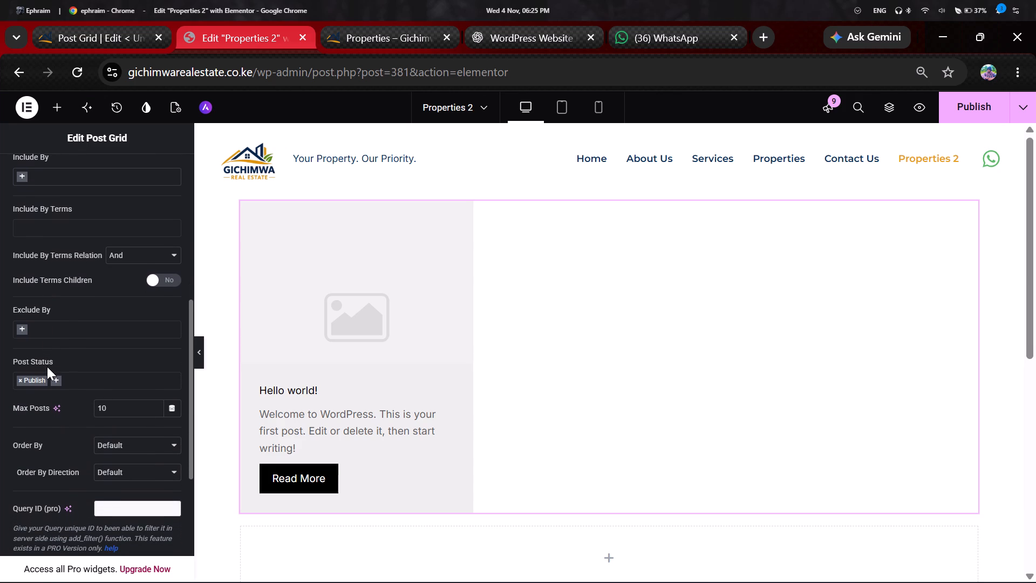
pyautogui.scroll(-1, 47, 375)
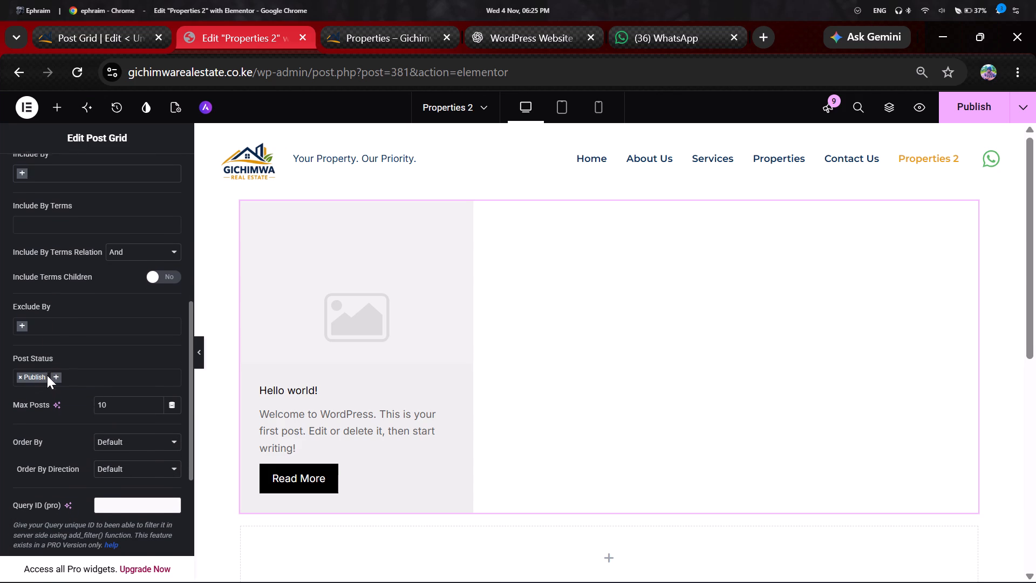
pyautogui.scroll(-1, 47, 375)
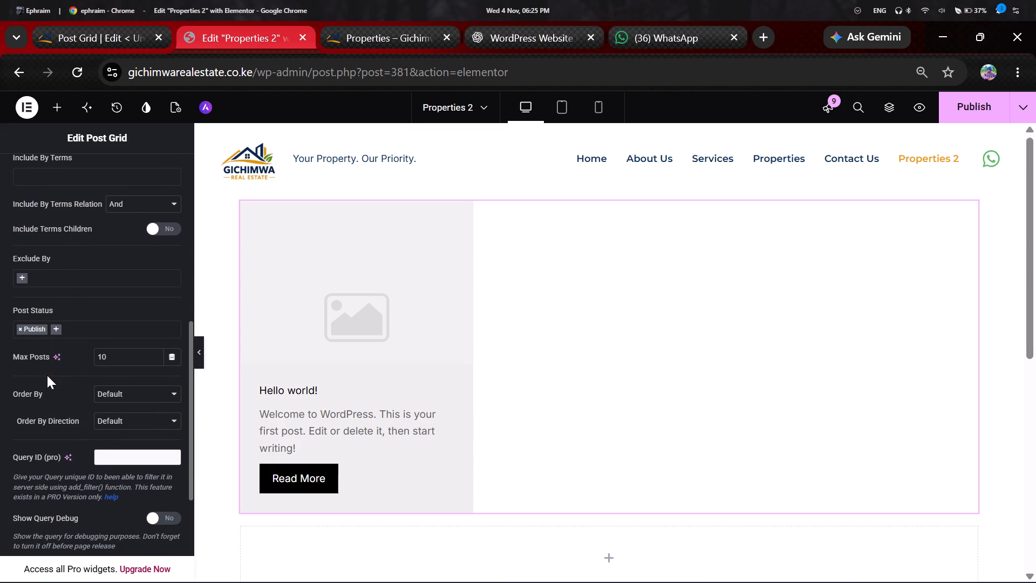
pyautogui.scroll(-1, 47, 375)
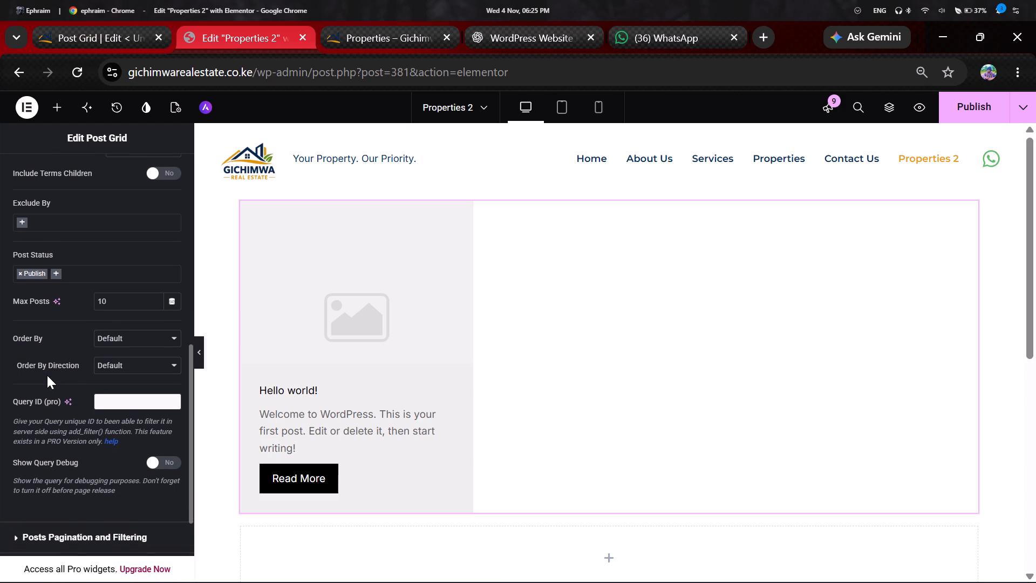
pyautogui.scroll(-1, 47, 375)
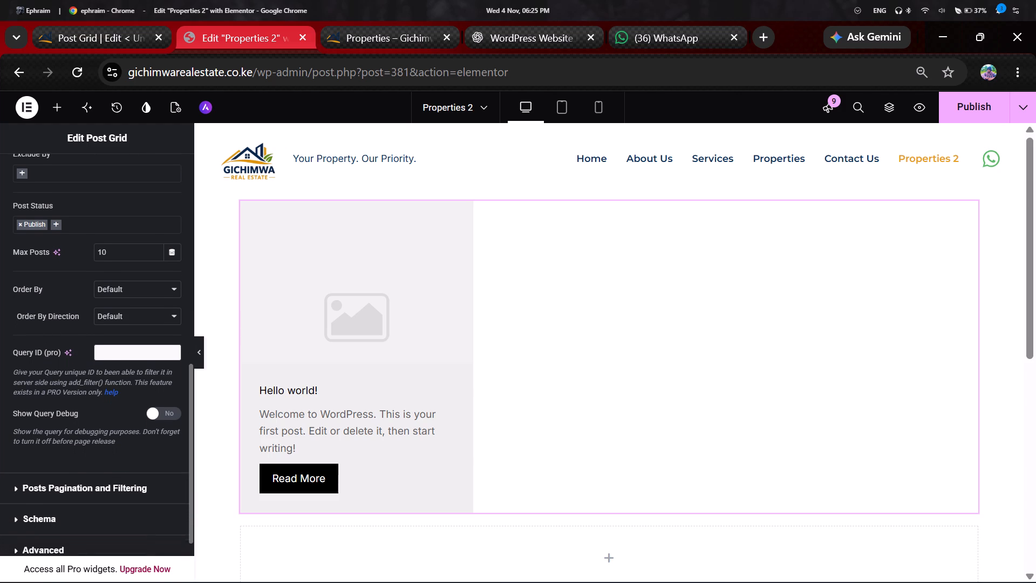
pyautogui.scroll(-1, 47, 375)
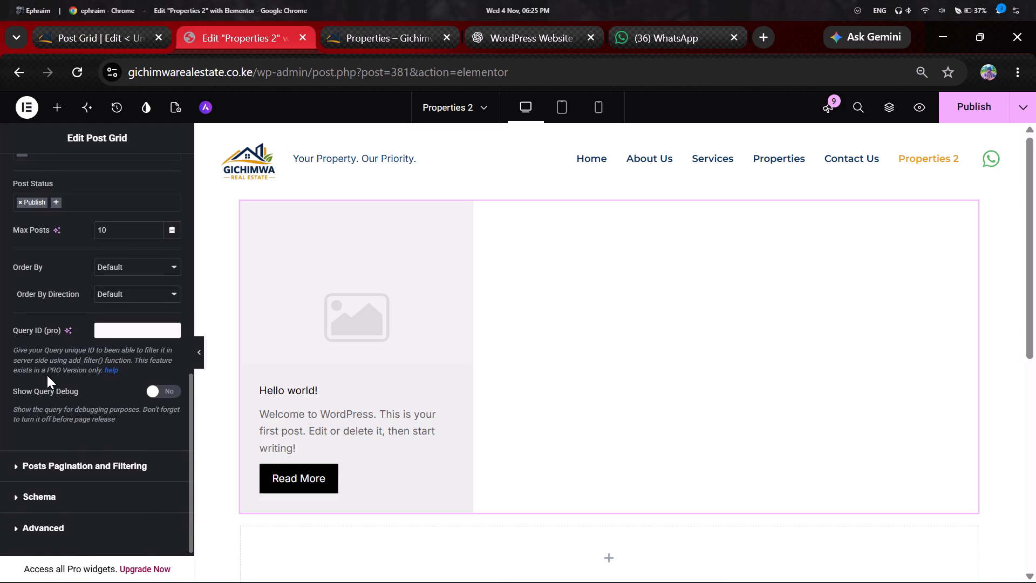
pyautogui.scroll(-1, 47, 375)
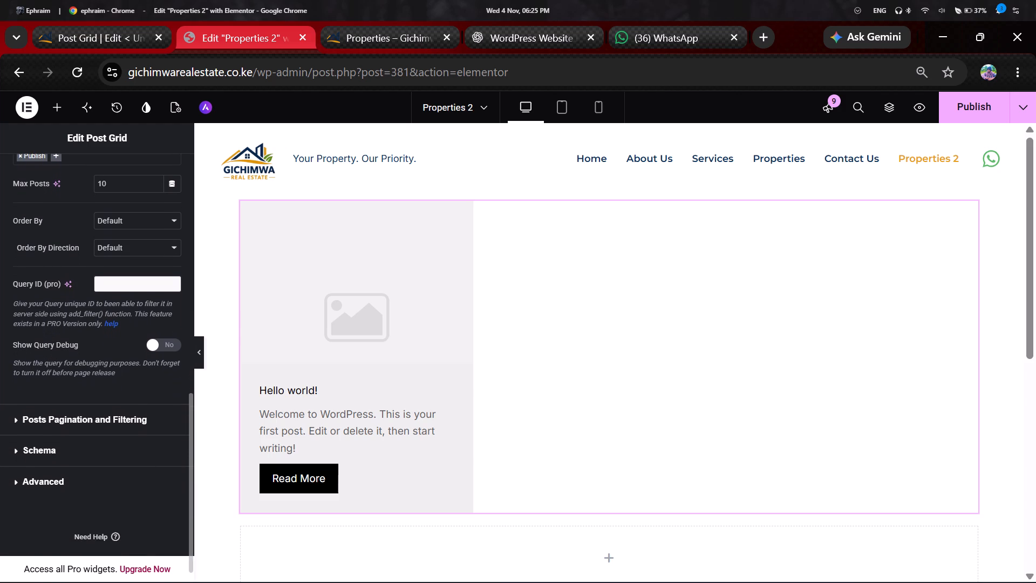
pyautogui.click(67, 420)
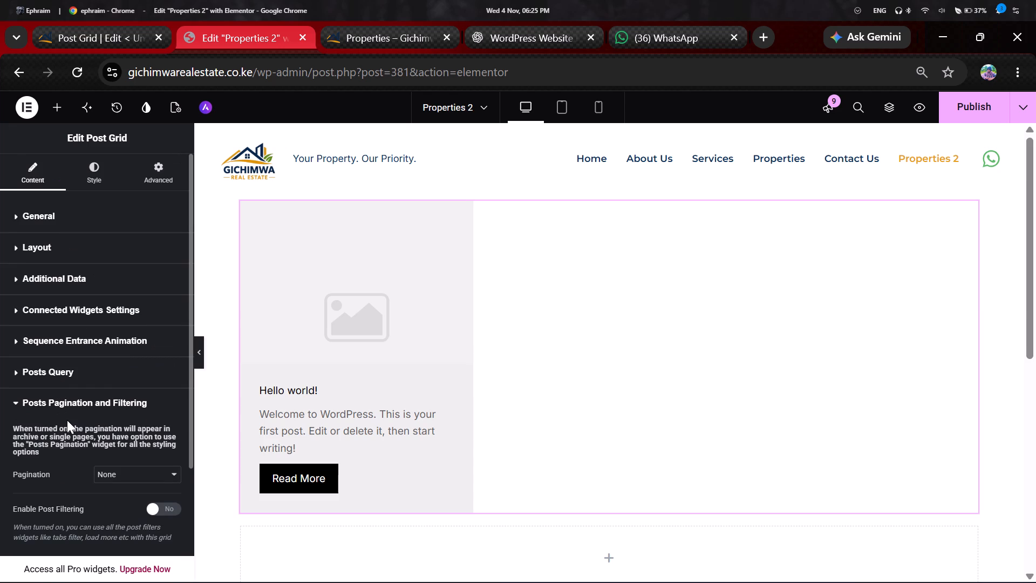
pyautogui.scroll(-2, 67, 420)
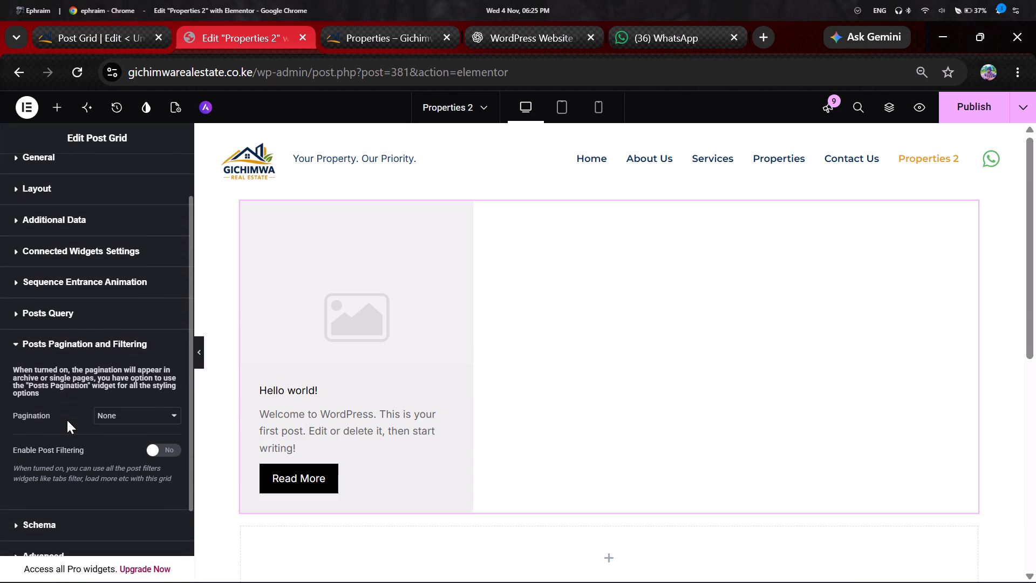
pyautogui.scroll(-1, 67, 420)
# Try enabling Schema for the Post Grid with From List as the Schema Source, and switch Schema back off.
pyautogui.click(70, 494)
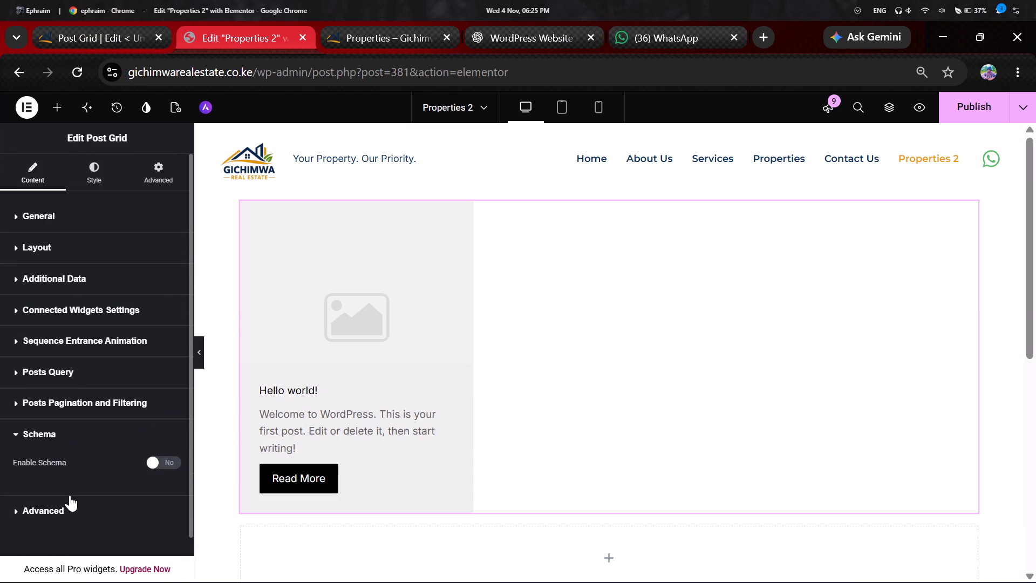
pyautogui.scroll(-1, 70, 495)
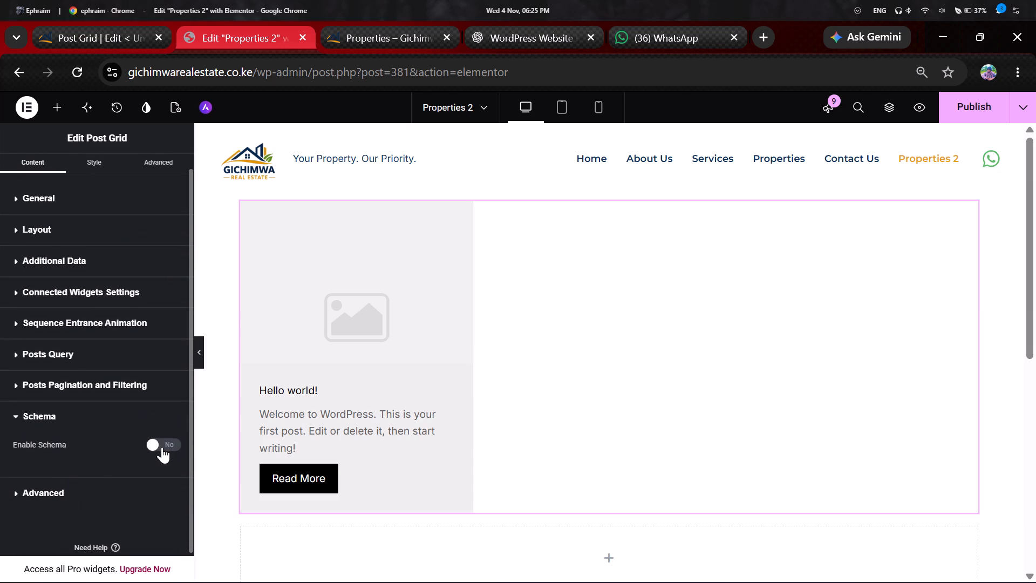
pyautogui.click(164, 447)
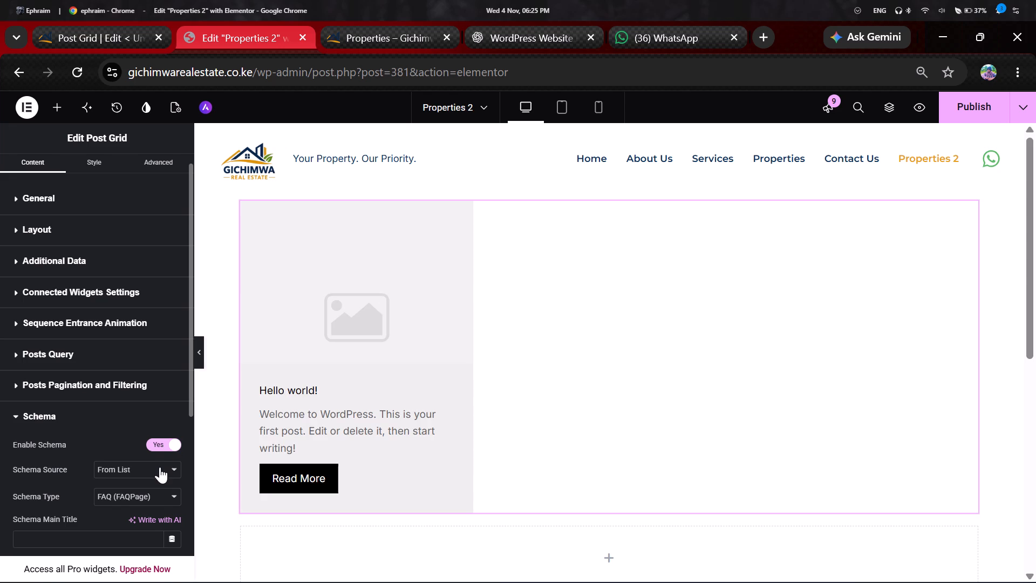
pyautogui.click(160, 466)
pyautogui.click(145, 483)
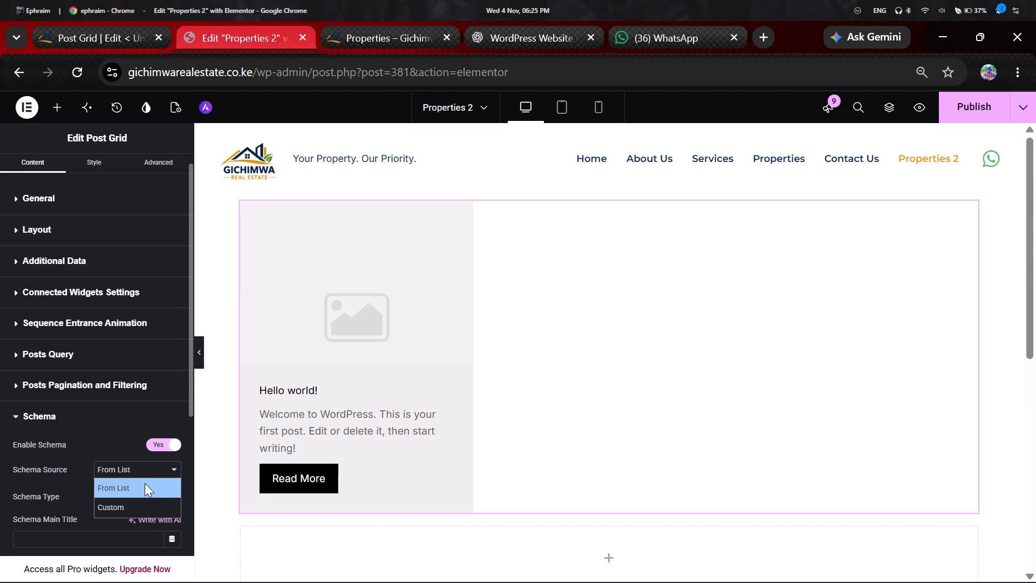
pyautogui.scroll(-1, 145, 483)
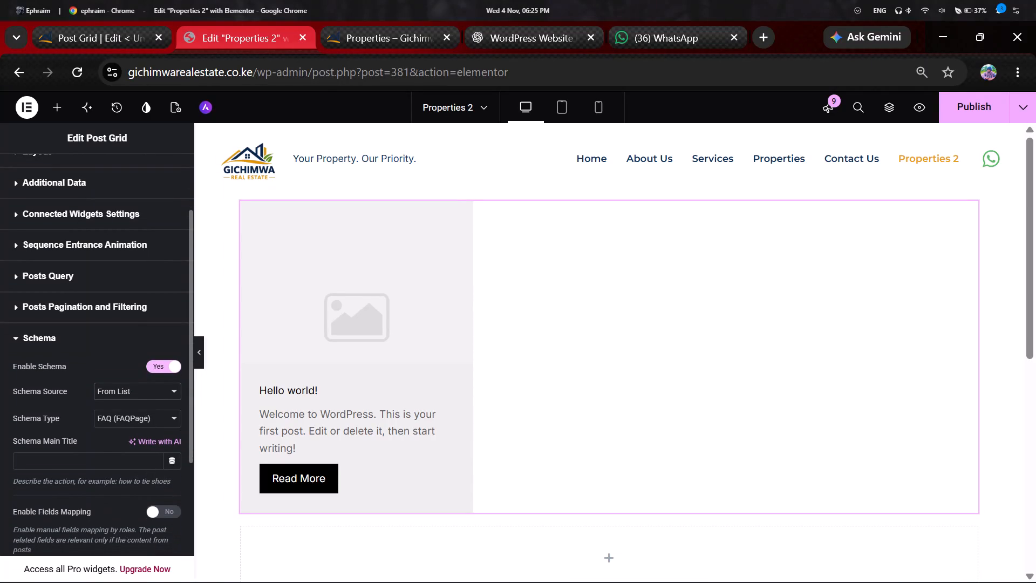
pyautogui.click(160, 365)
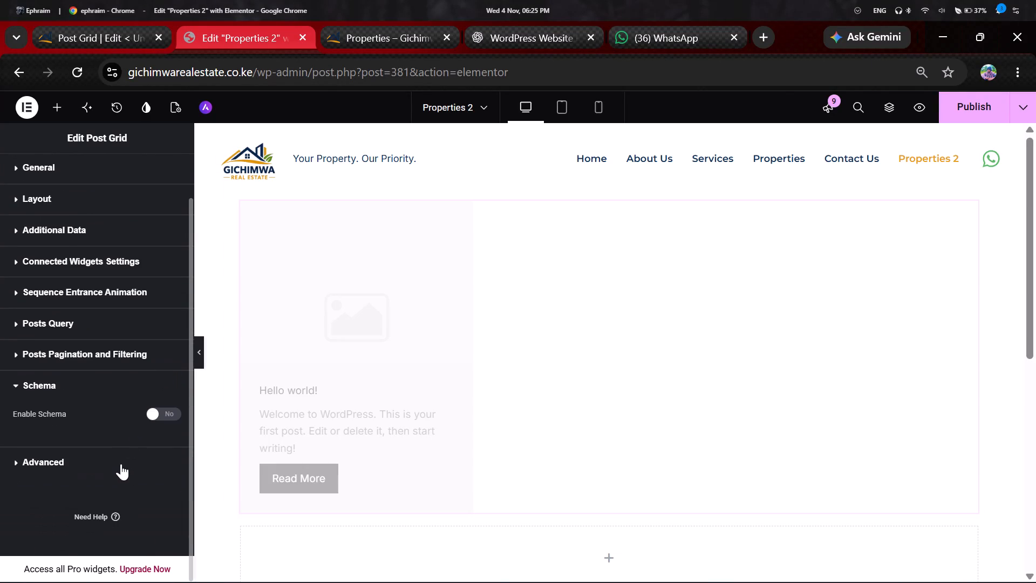
# Look through the Post Grid's content-level Advanced options, Additional Data options and Connected Widgets Settings.
pyautogui.click(119, 470)
pyautogui.scroll(-2, 121, 436)
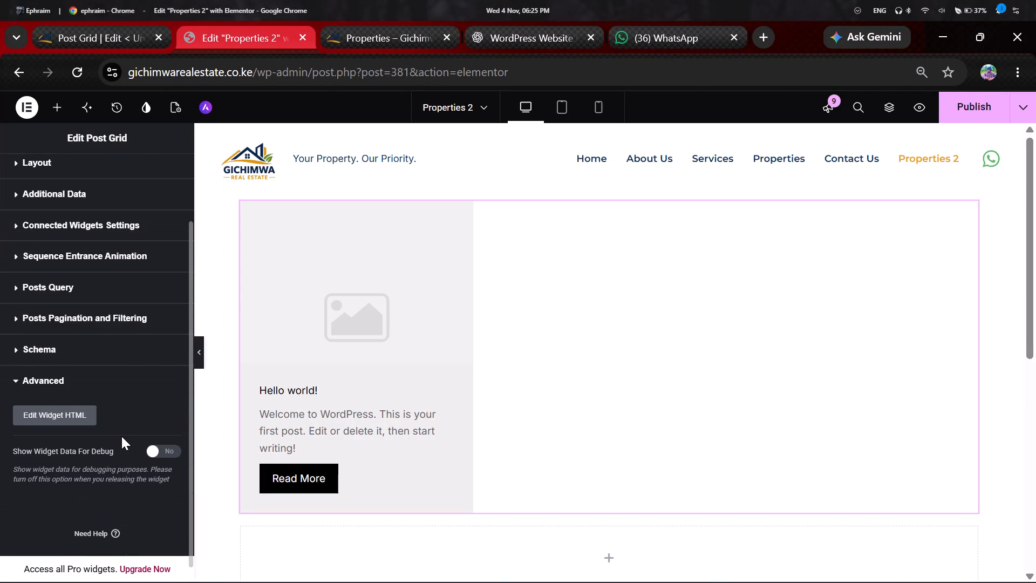
pyautogui.click(126, 366)
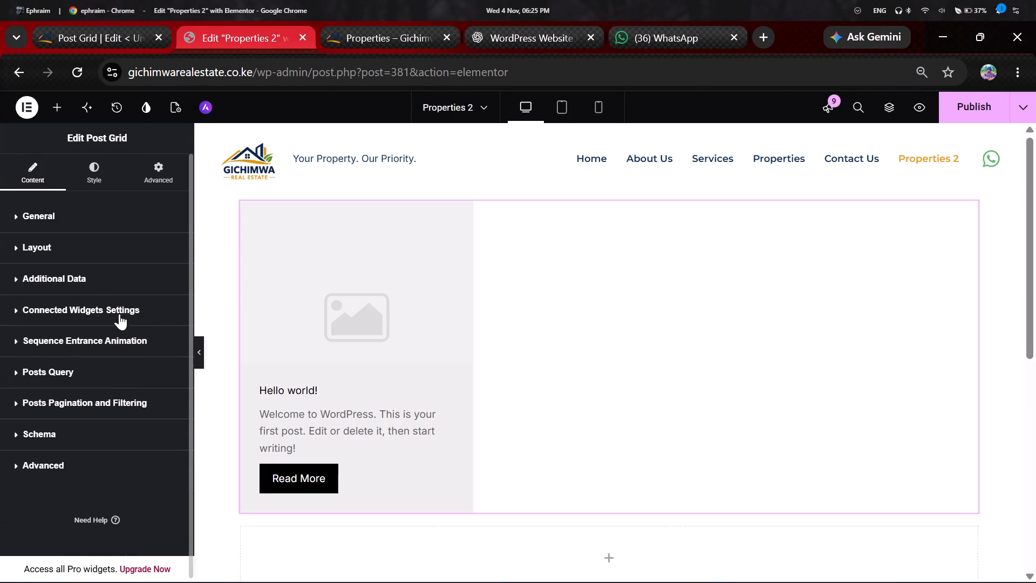
pyautogui.click(120, 281)
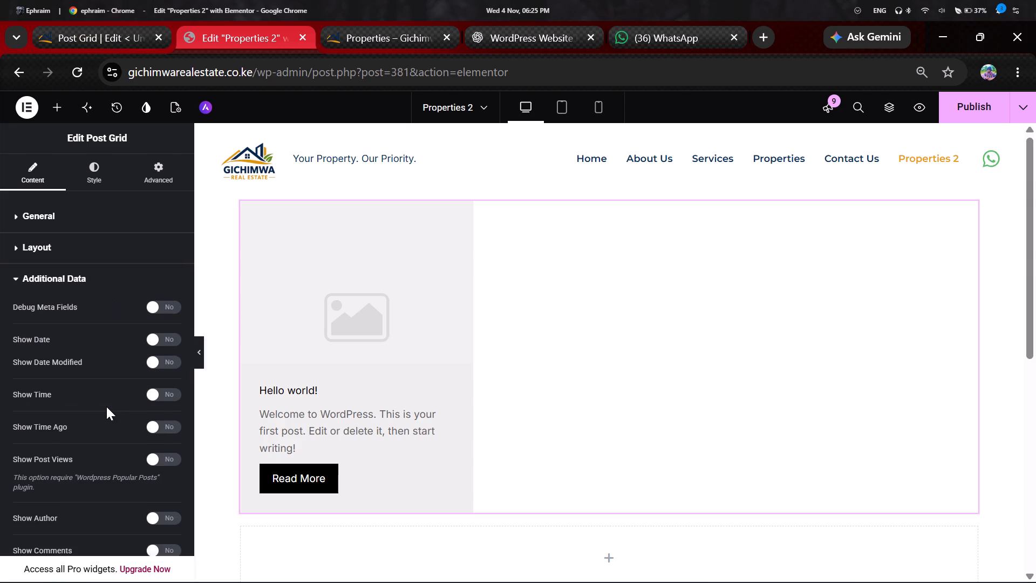
pyautogui.scroll(-4, 106, 406)
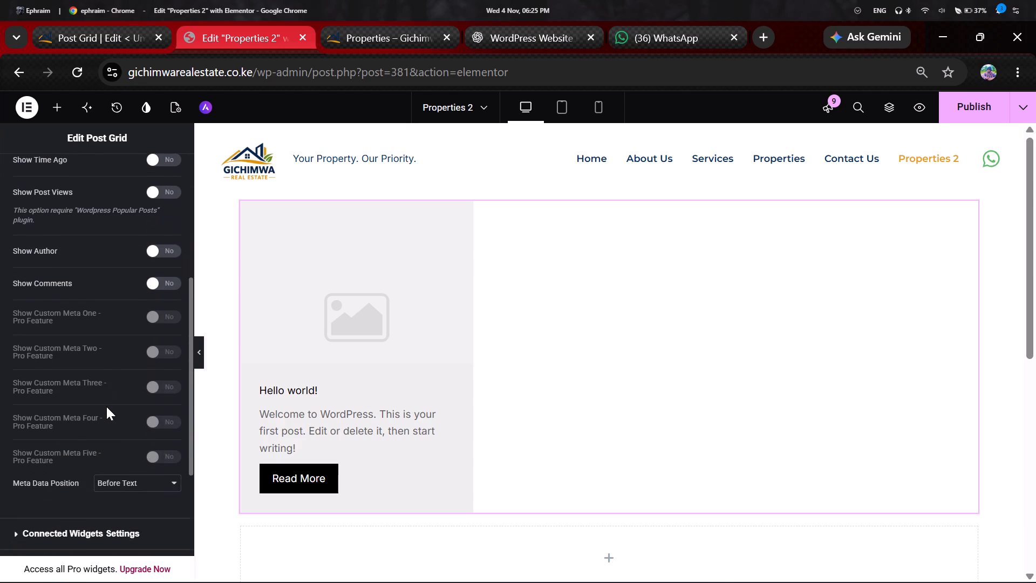
pyautogui.scroll(-2, 106, 406)
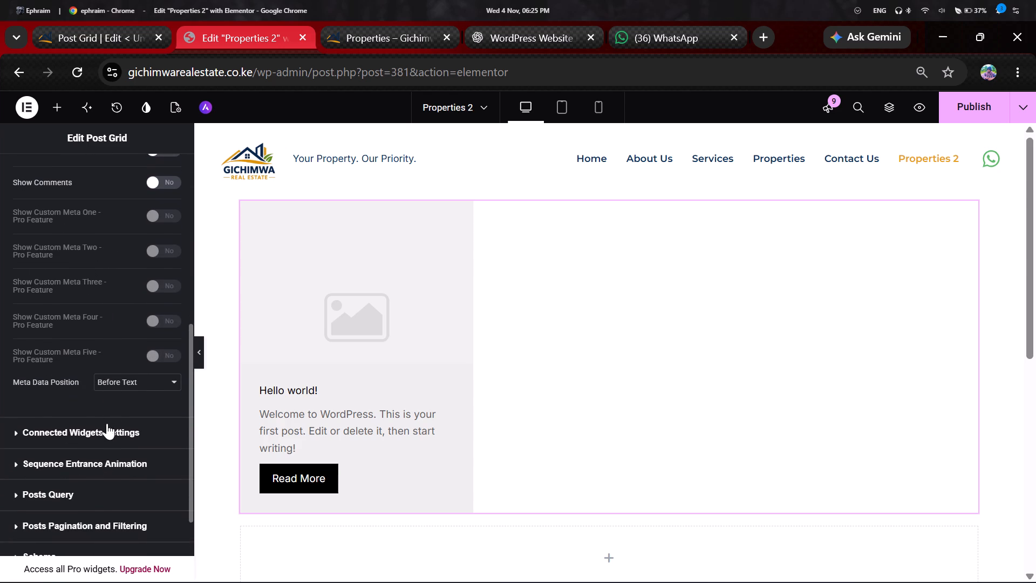
pyautogui.click(107, 435)
pyautogui.scroll(-1, 107, 435)
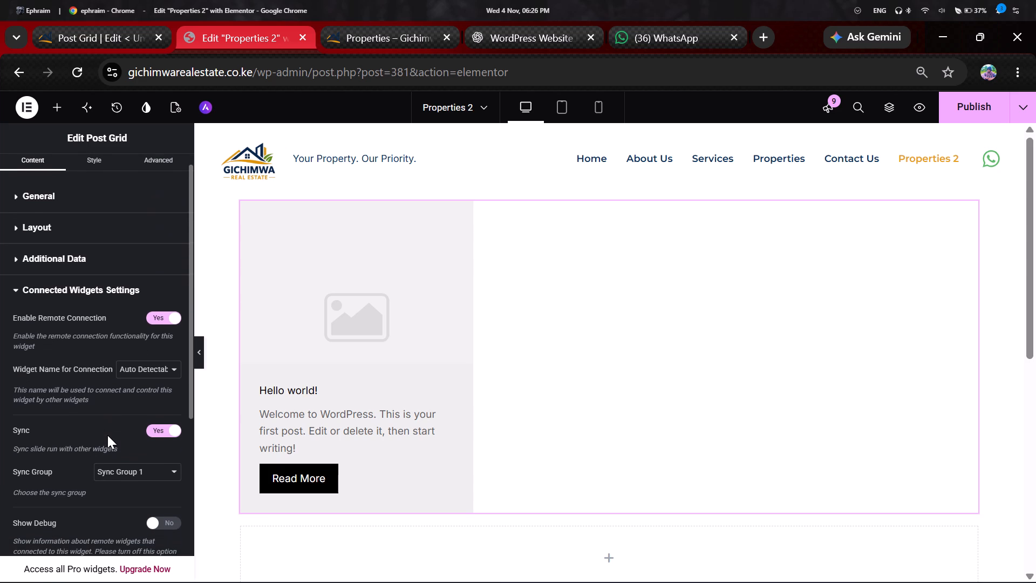
pyautogui.scroll(-1, 107, 435)
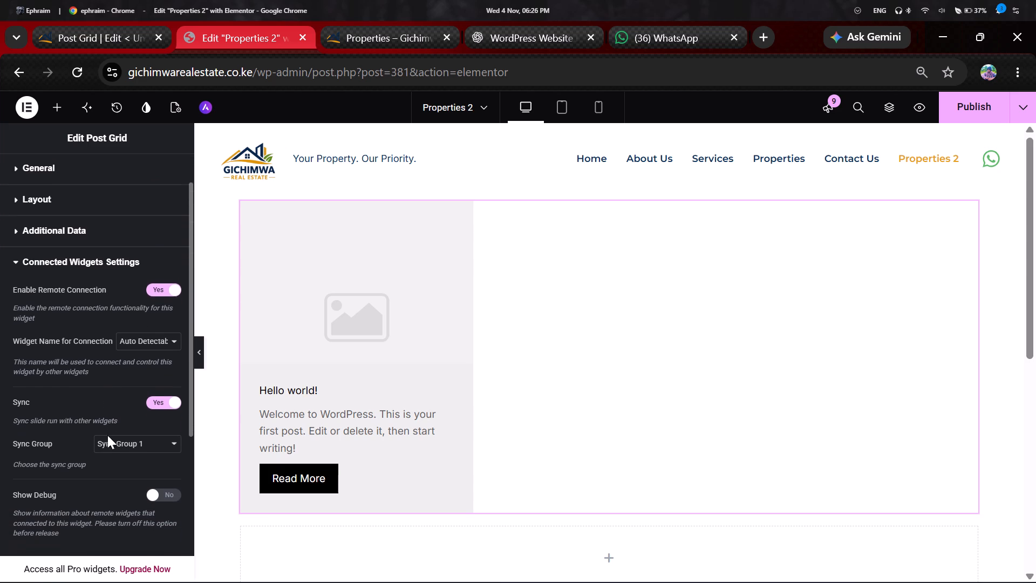
pyautogui.scroll(-2, 107, 435)
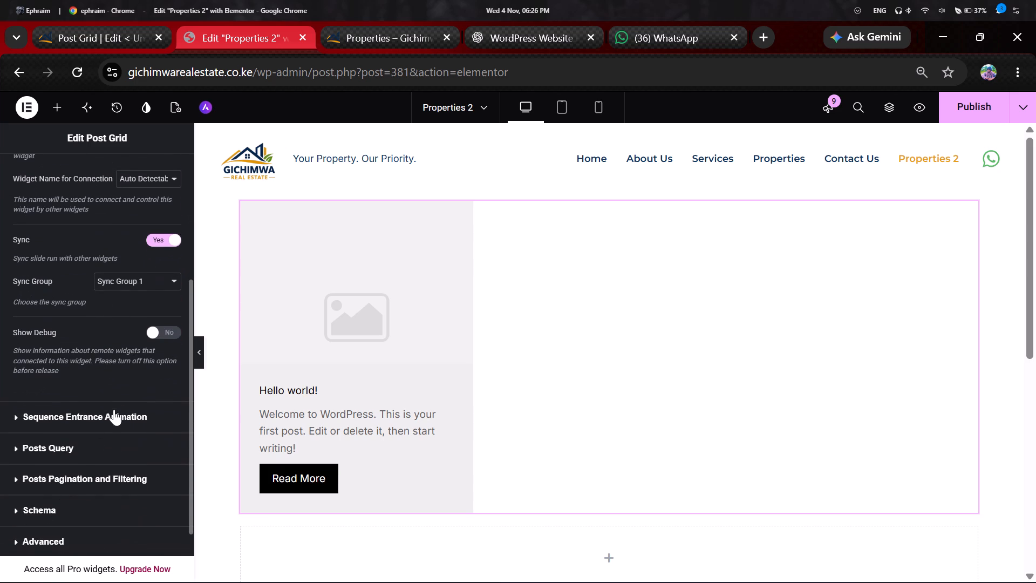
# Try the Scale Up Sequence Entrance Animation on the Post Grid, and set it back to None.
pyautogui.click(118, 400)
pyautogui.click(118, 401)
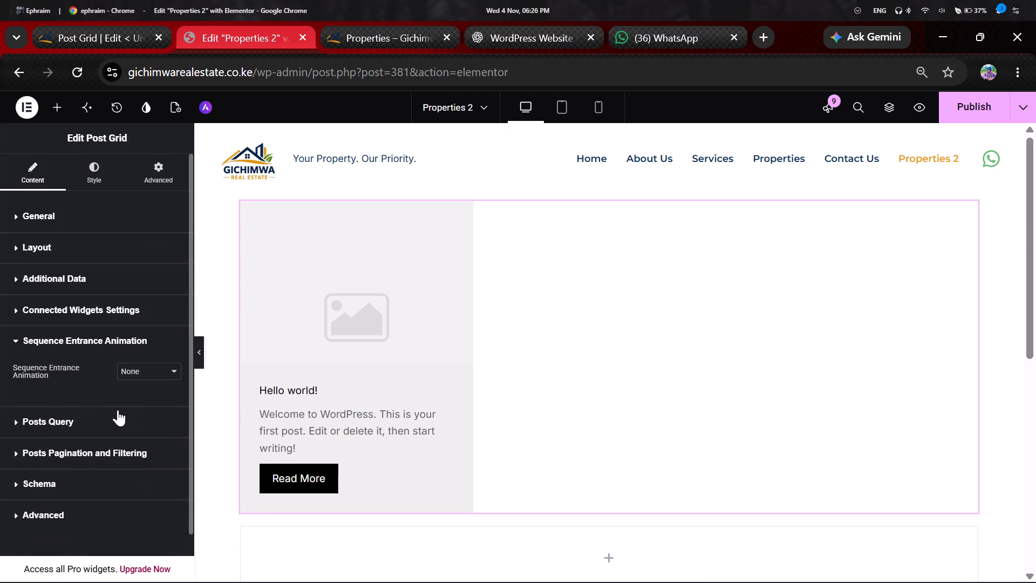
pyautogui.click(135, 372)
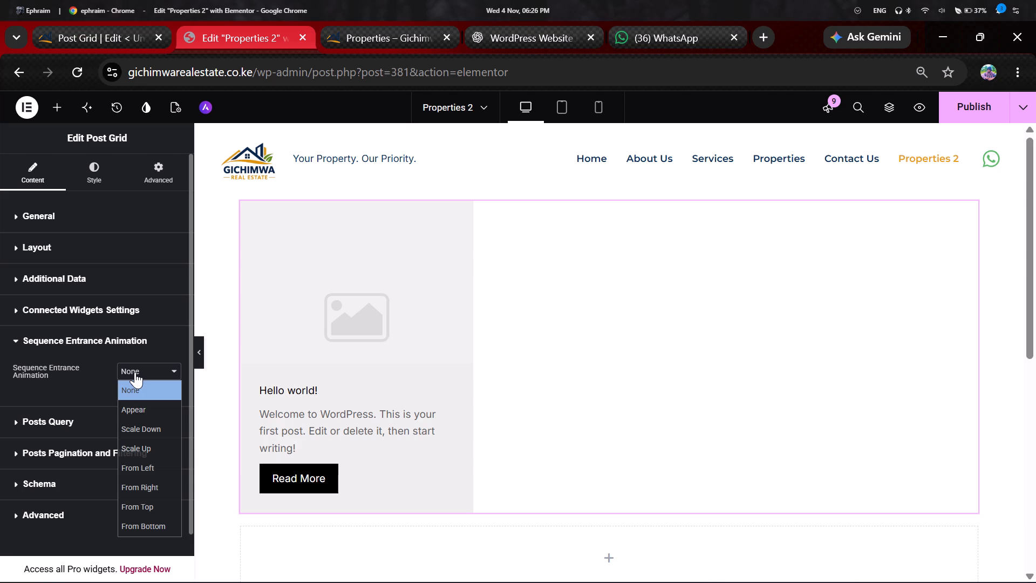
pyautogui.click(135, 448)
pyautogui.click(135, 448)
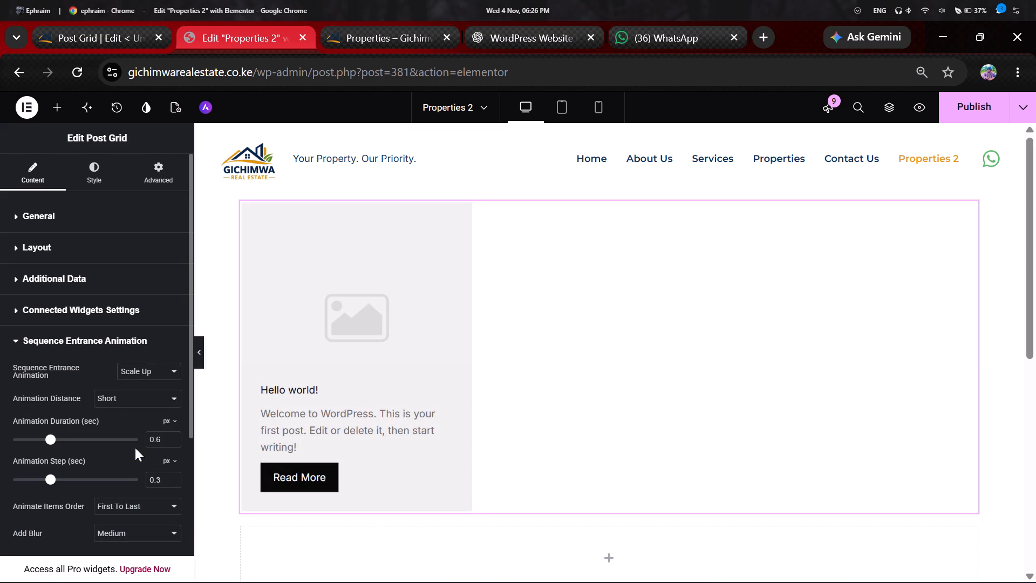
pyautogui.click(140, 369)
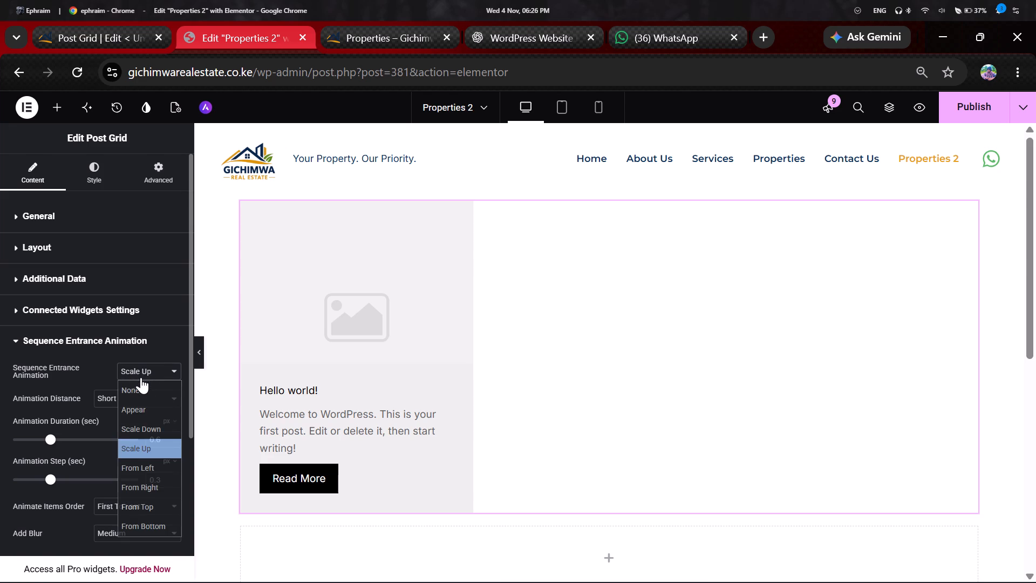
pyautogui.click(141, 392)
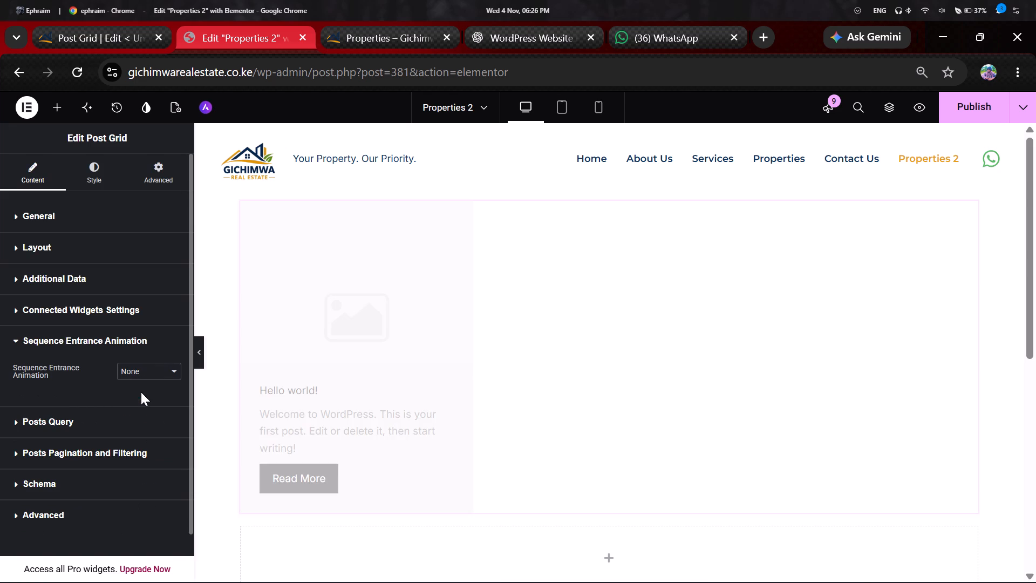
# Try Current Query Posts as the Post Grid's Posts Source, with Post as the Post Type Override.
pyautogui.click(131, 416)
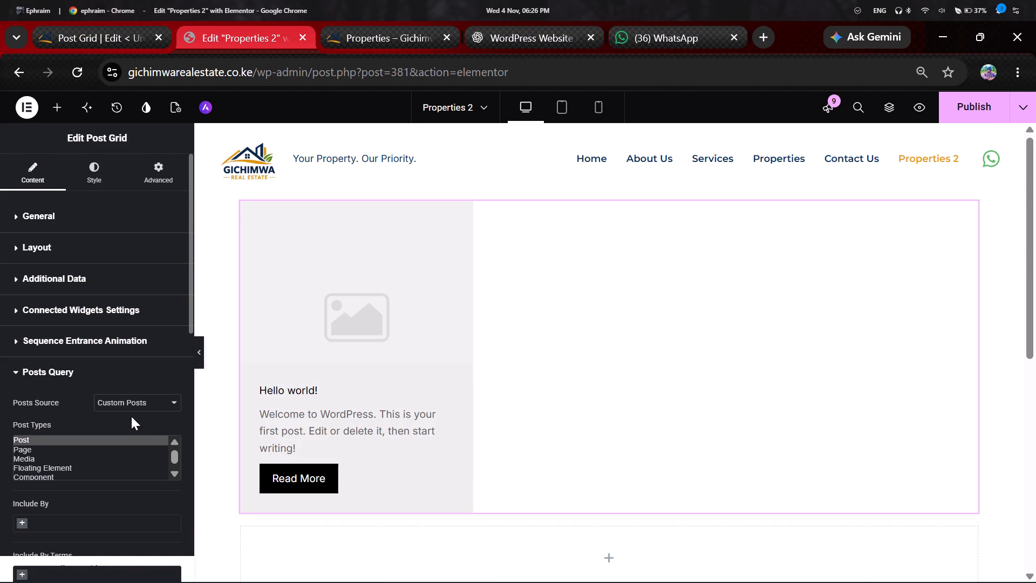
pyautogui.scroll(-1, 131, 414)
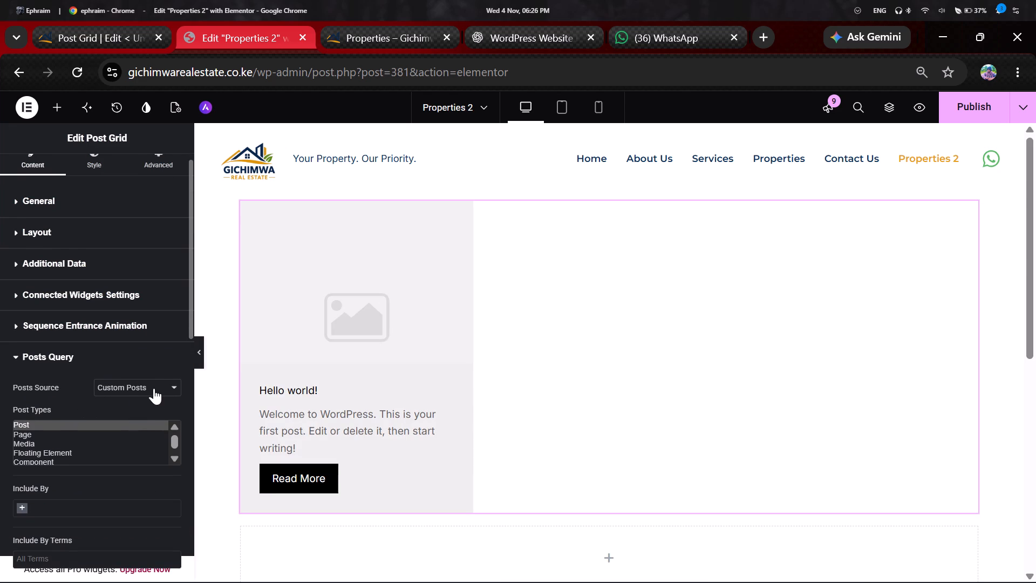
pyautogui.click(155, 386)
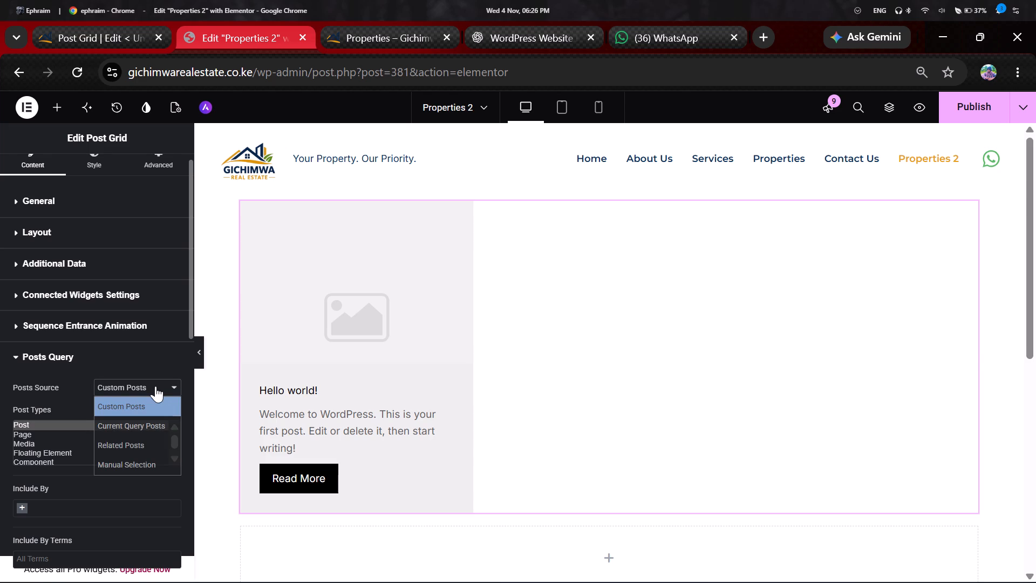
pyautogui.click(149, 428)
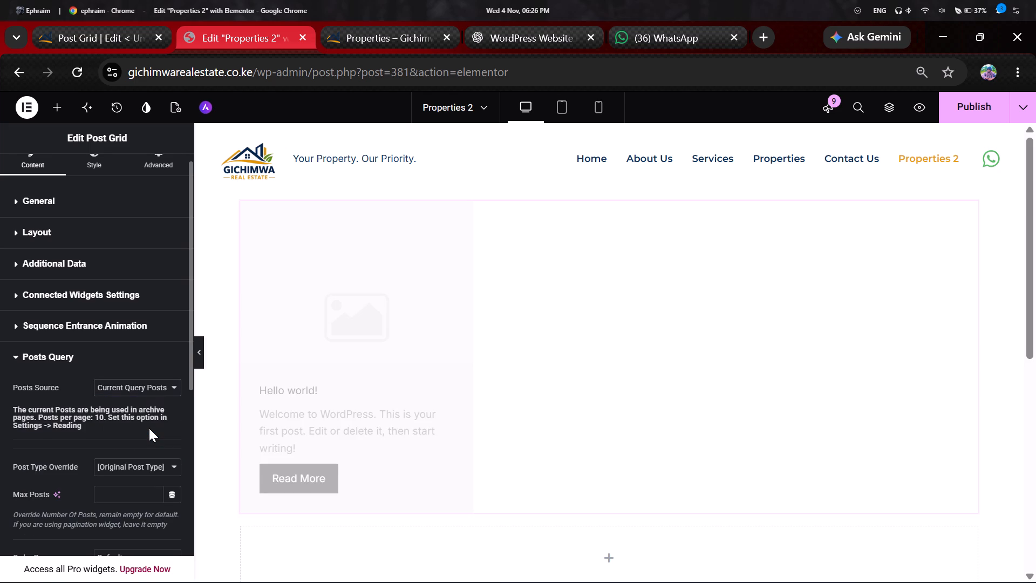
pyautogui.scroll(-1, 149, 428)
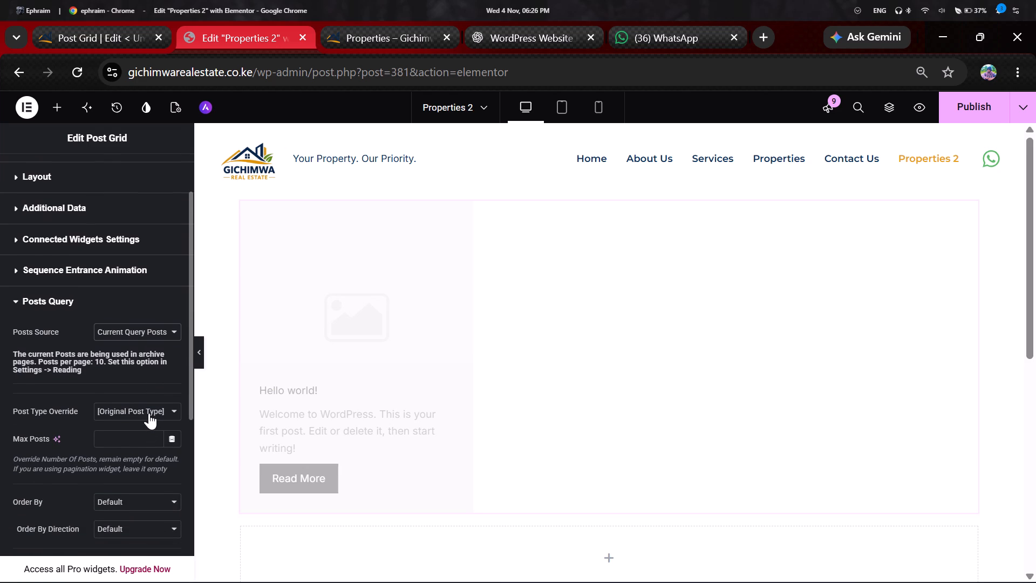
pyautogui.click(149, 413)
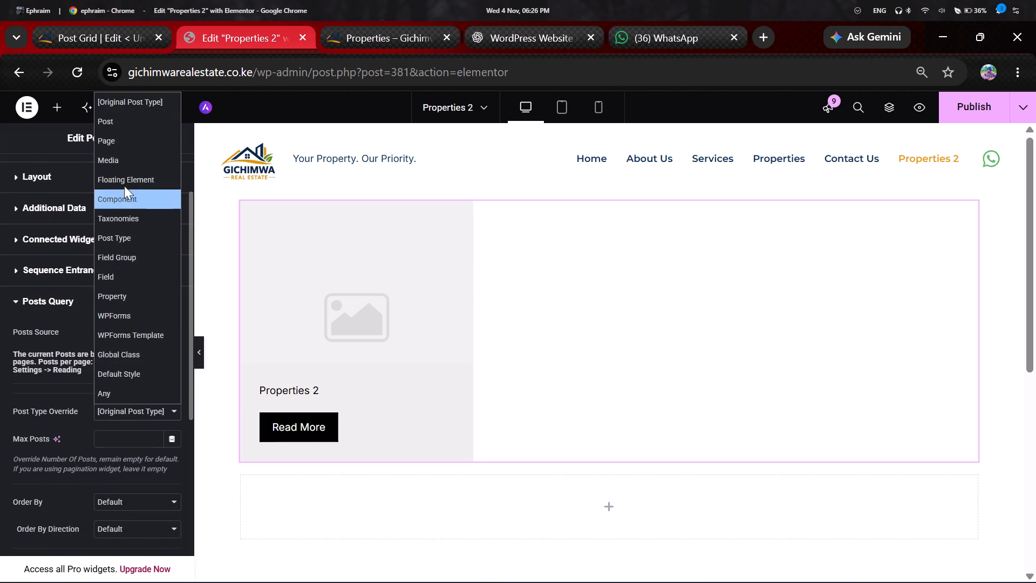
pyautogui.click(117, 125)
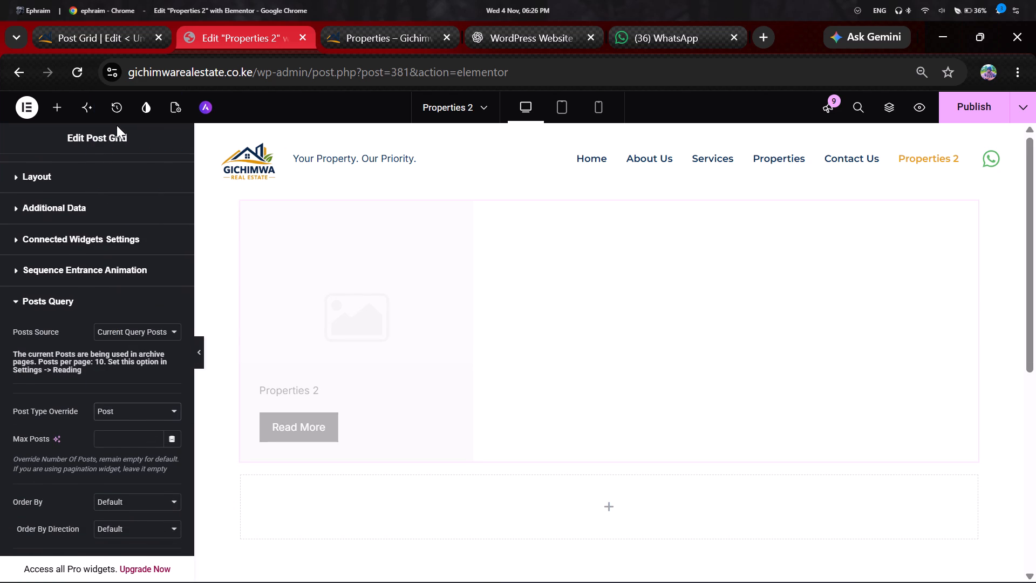
# Set the Posts Query's Order By to Date and look over the remaining query settings.
pyautogui.scroll(-1, 117, 355)
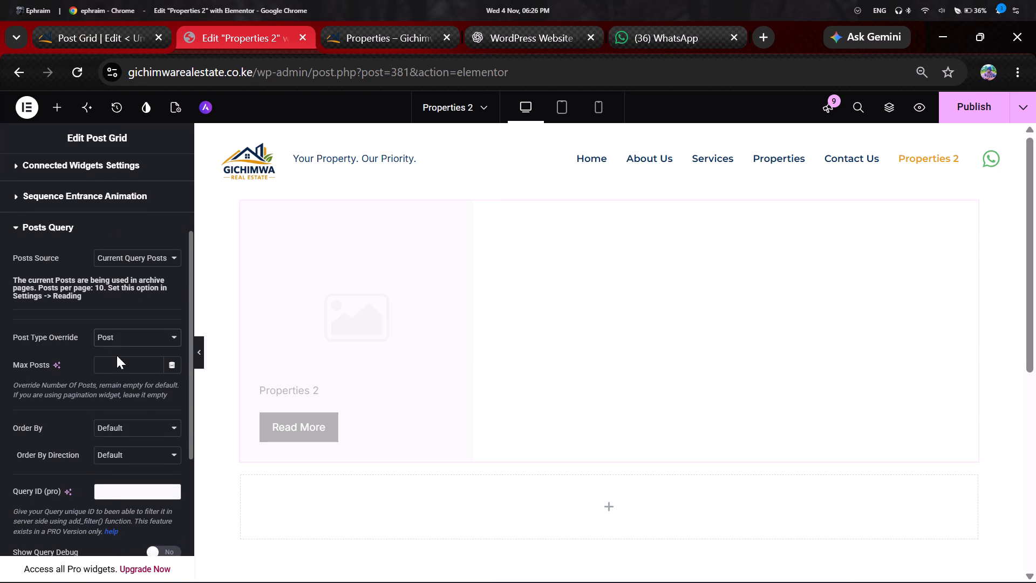
pyautogui.scroll(-1, 117, 355)
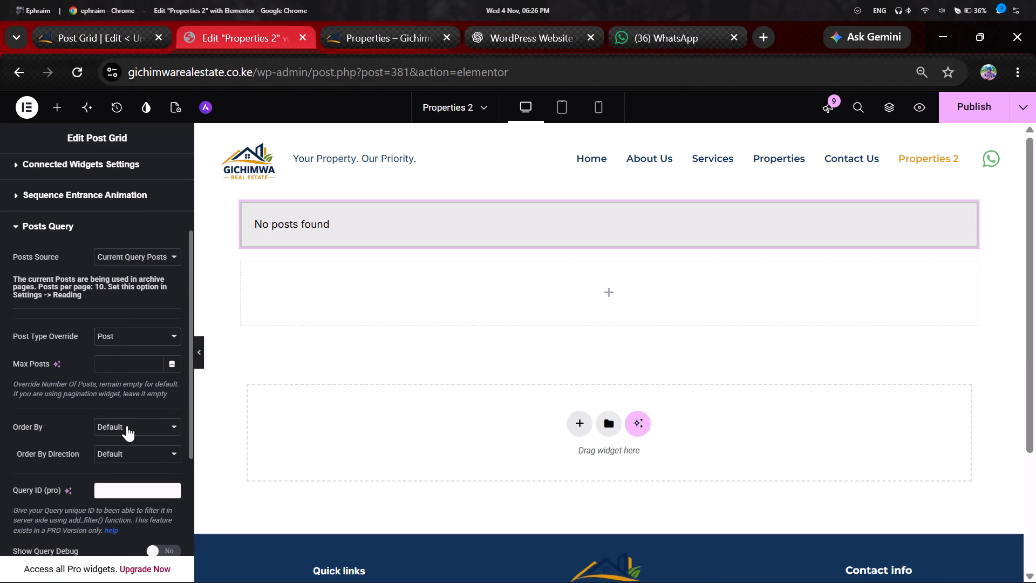
pyautogui.click(127, 425)
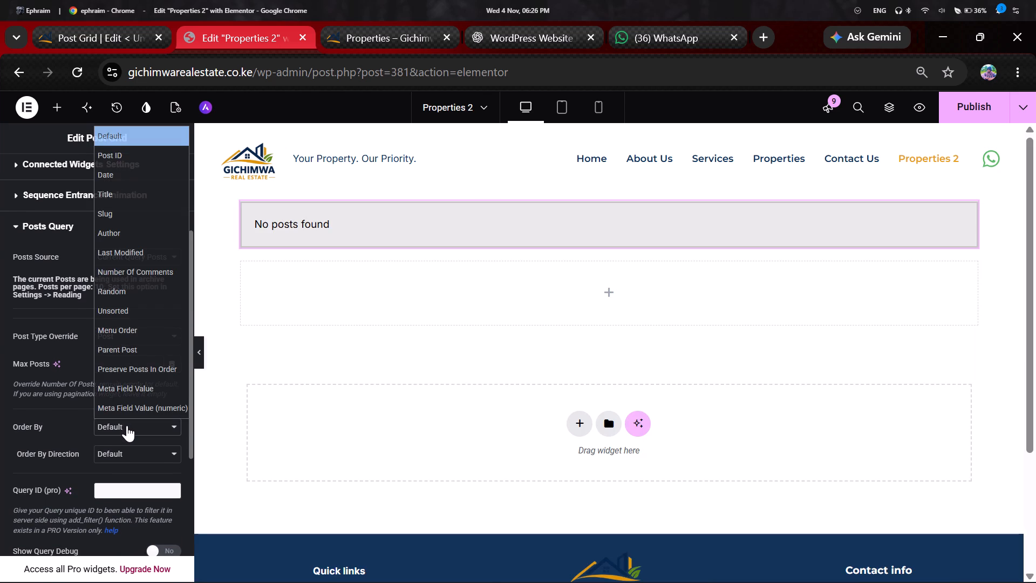
pyautogui.click(114, 180)
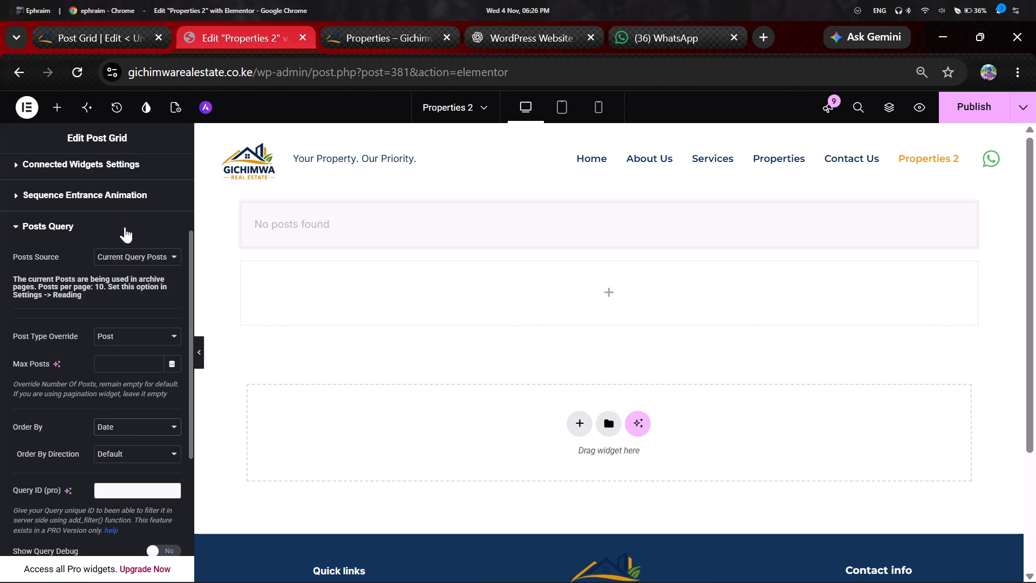
pyautogui.scroll(-1, 129, 314)
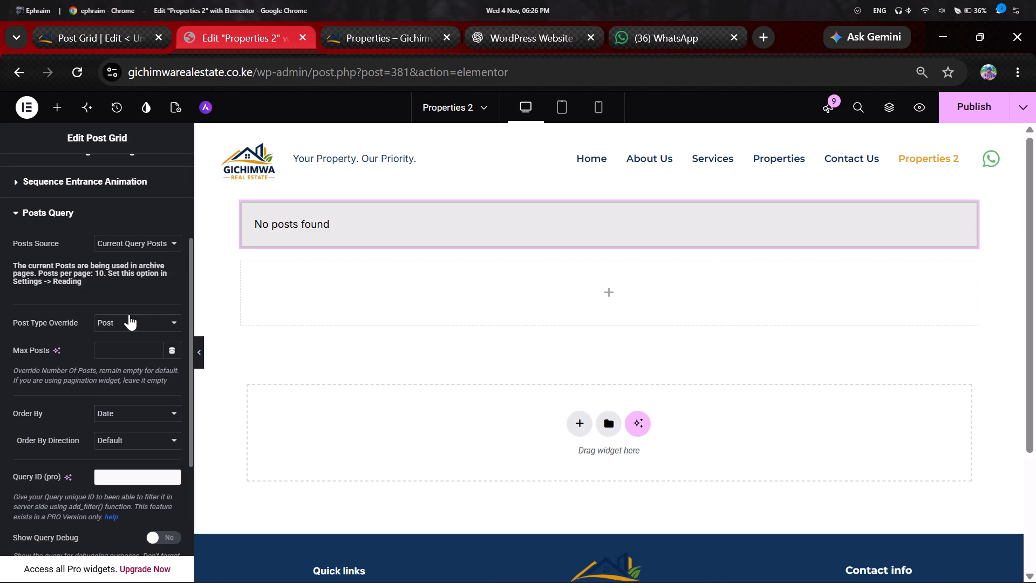
pyautogui.scroll(-1, 129, 314)
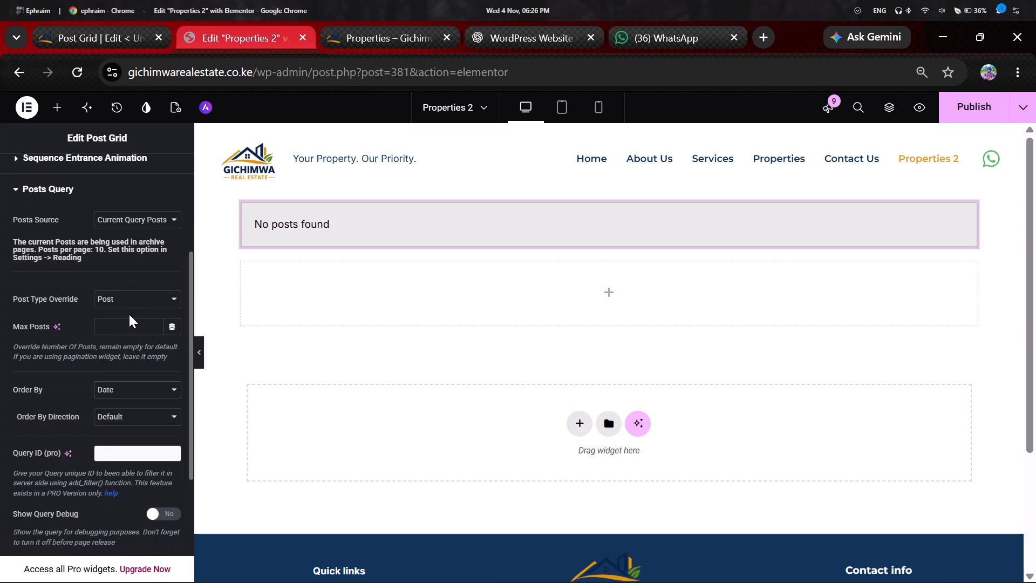
pyautogui.scroll(-1, 129, 314)
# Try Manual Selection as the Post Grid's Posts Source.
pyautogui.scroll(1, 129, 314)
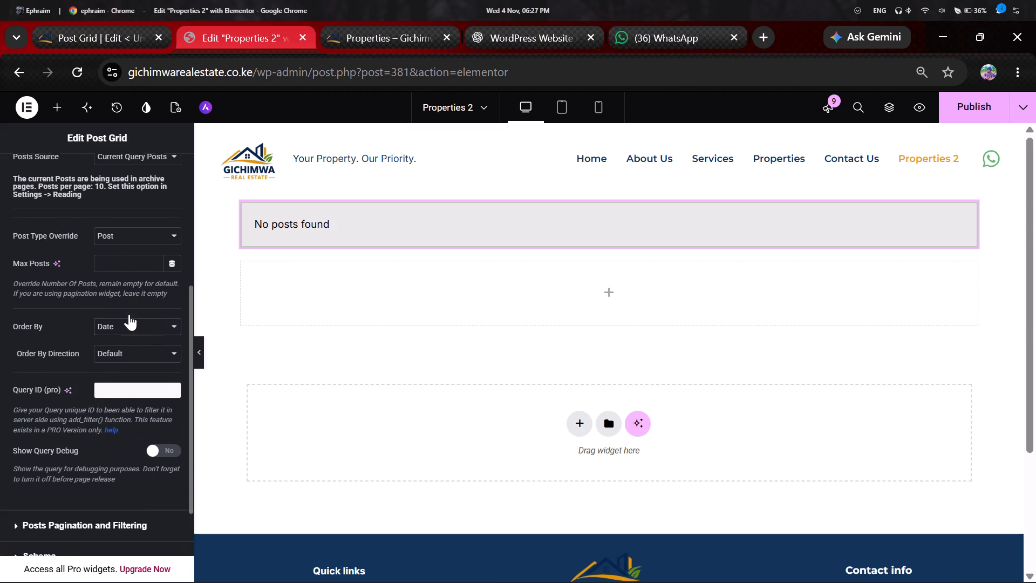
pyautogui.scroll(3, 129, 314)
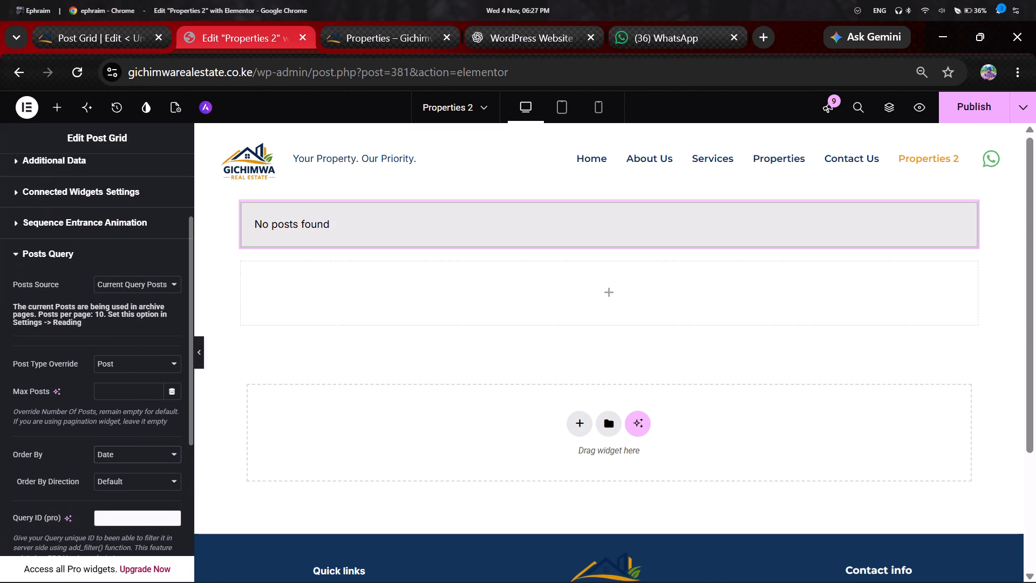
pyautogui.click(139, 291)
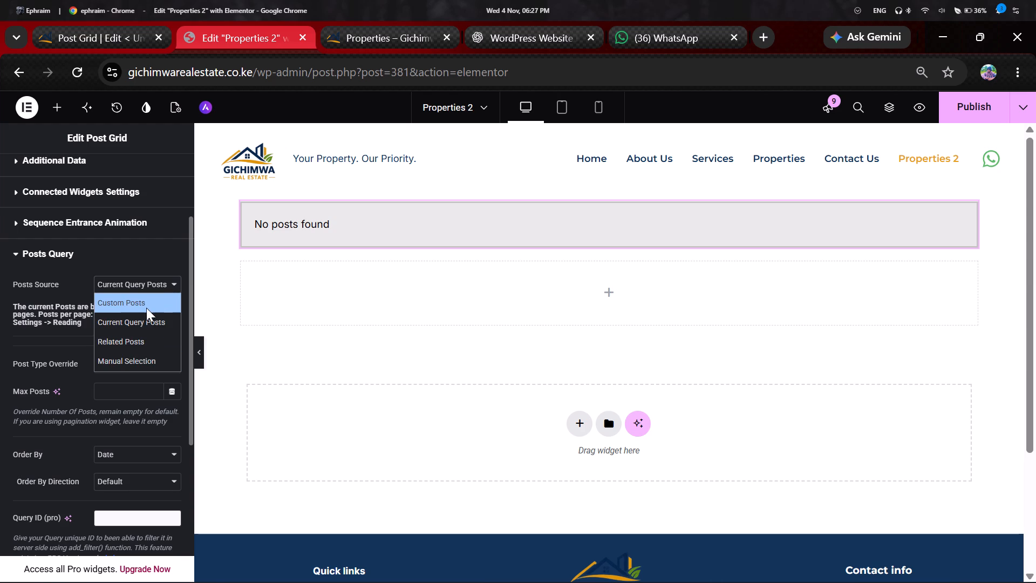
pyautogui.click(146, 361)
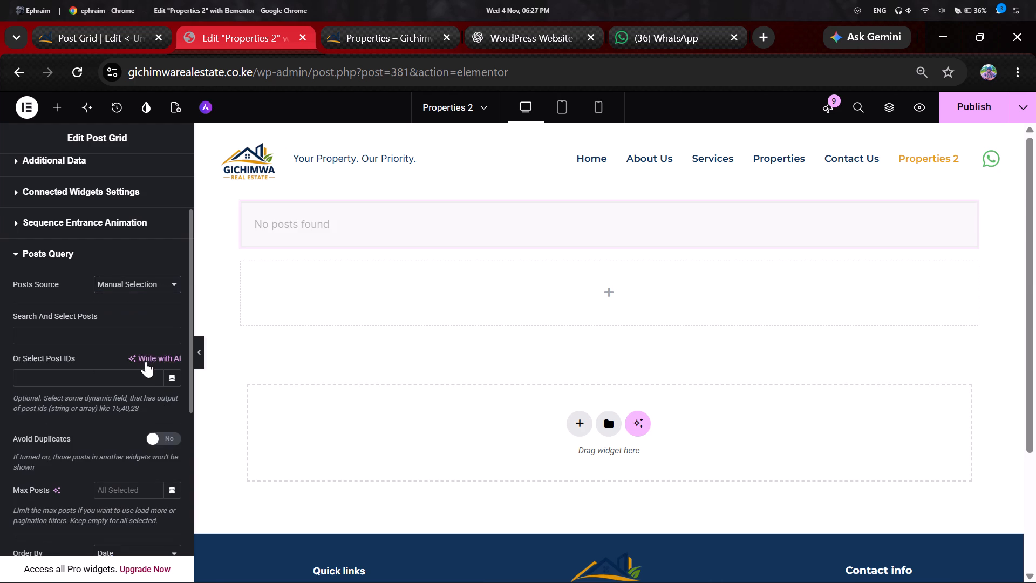
# Set the Posts Source to Related Posts, look over the Related Posts Mode choices, and check the grid on the page.
pyautogui.click(153, 285)
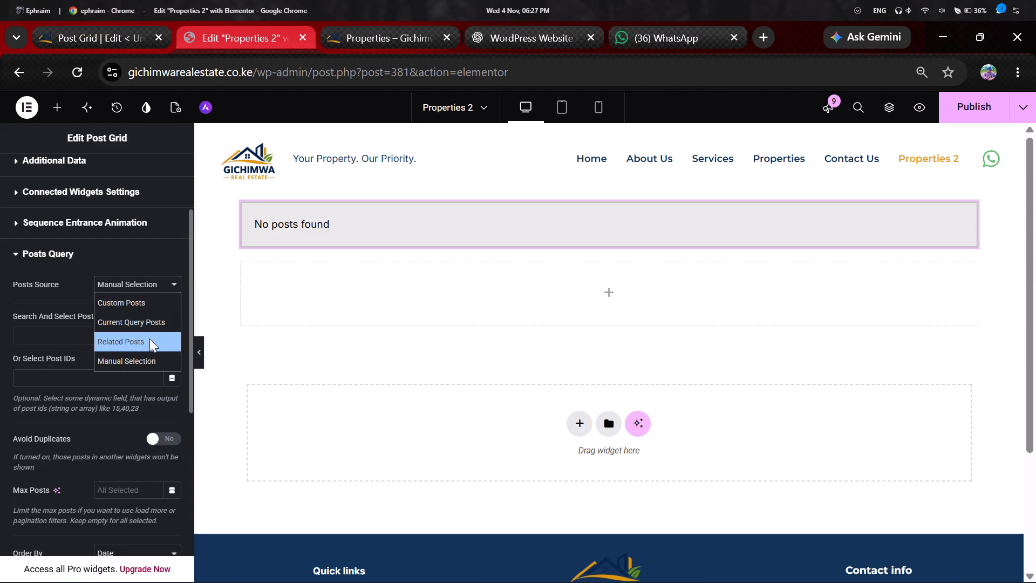
pyautogui.click(149, 338)
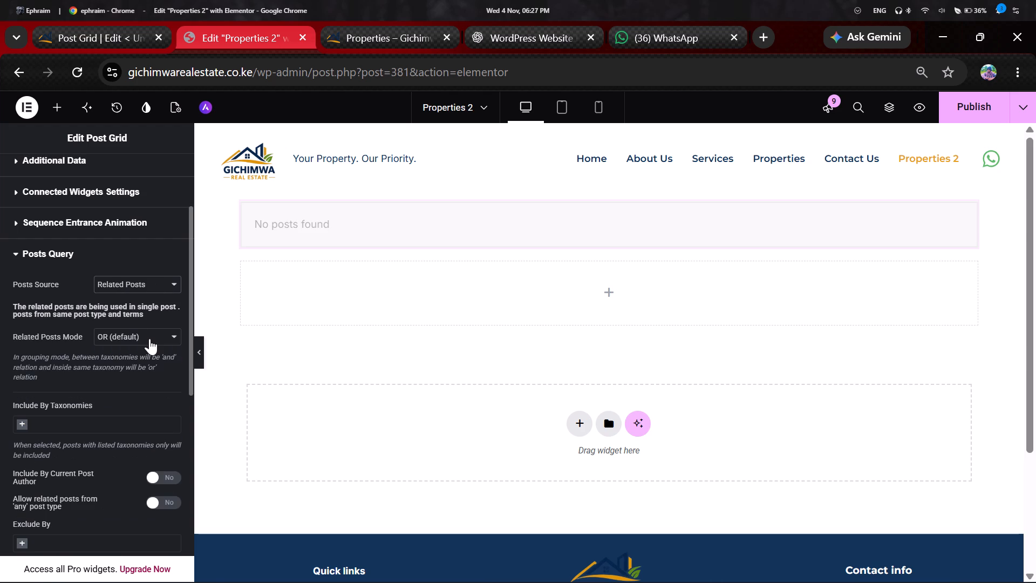
pyautogui.click(151, 328)
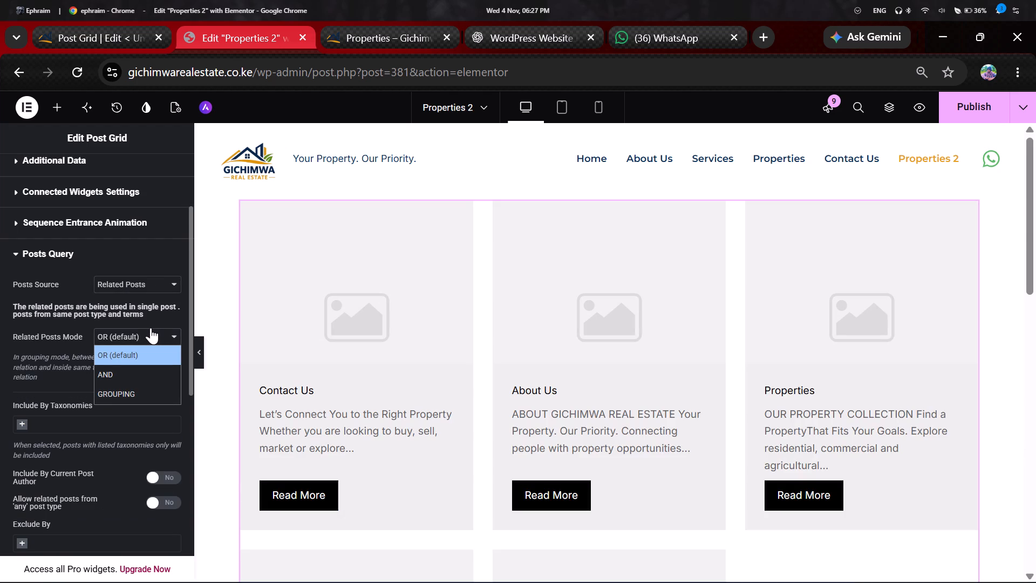
pyautogui.click(151, 328)
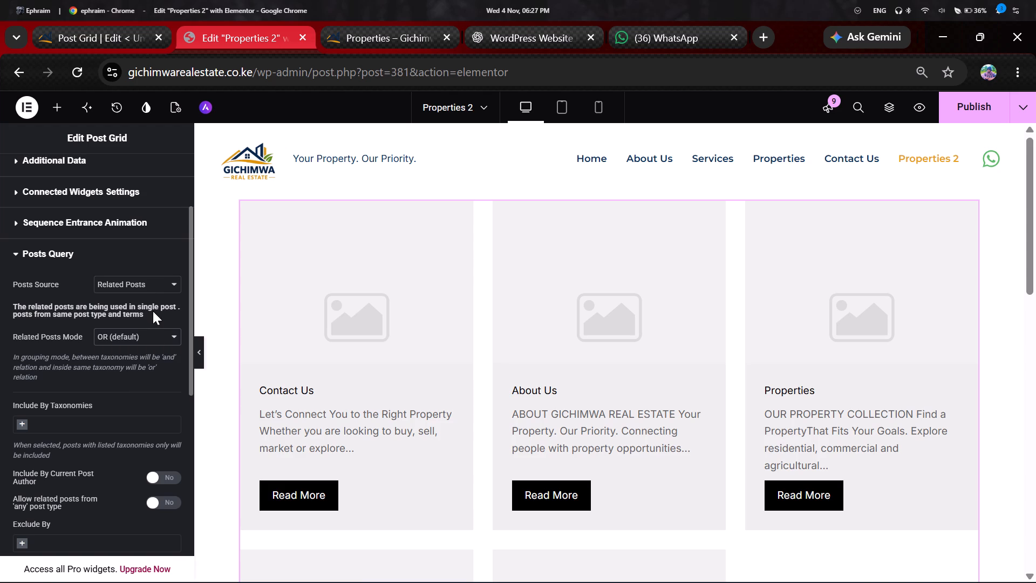
pyautogui.scroll(-4, 247, 308)
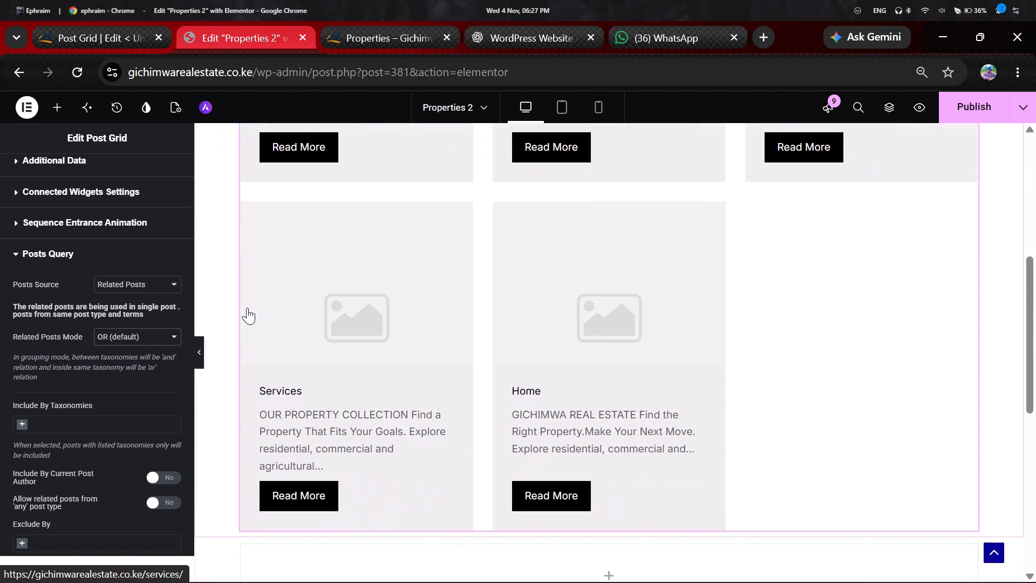
pyautogui.scroll(-1, 247, 308)
pyautogui.scroll(1, 247, 308)
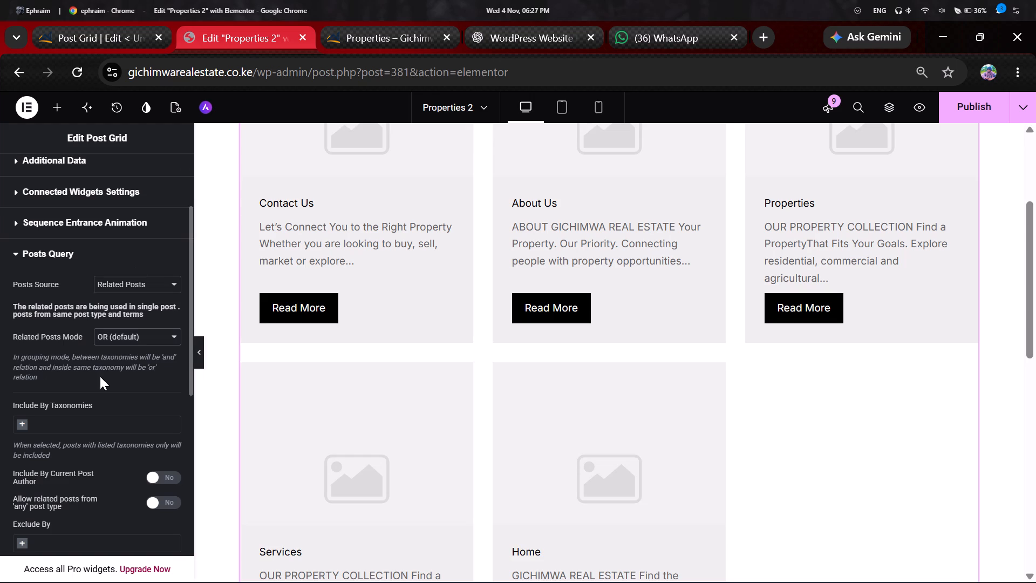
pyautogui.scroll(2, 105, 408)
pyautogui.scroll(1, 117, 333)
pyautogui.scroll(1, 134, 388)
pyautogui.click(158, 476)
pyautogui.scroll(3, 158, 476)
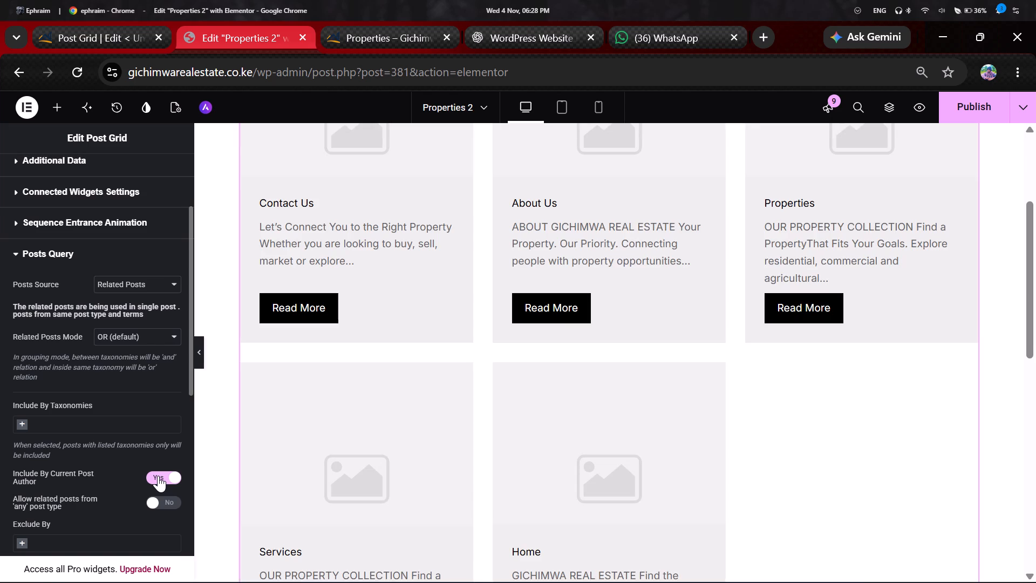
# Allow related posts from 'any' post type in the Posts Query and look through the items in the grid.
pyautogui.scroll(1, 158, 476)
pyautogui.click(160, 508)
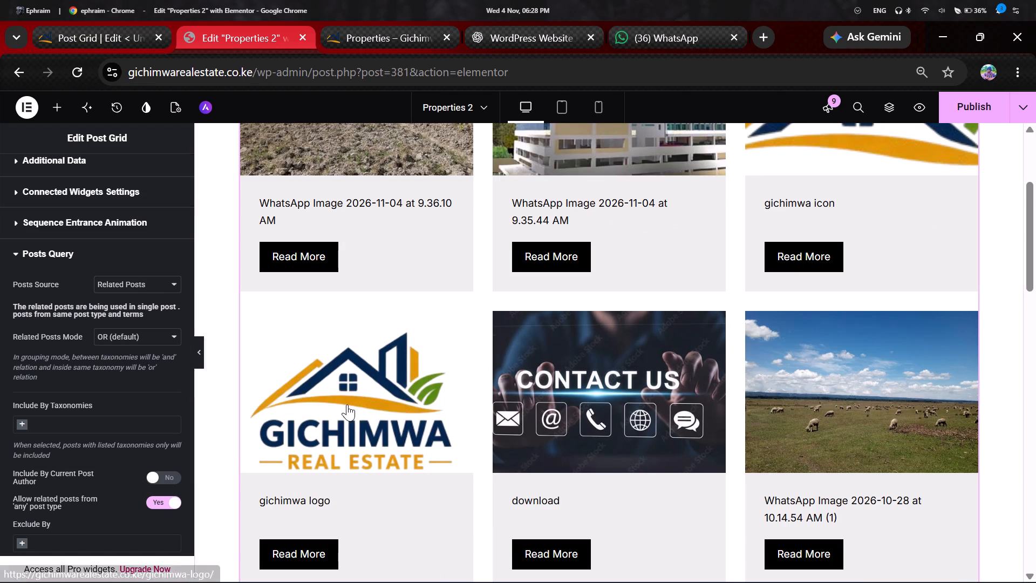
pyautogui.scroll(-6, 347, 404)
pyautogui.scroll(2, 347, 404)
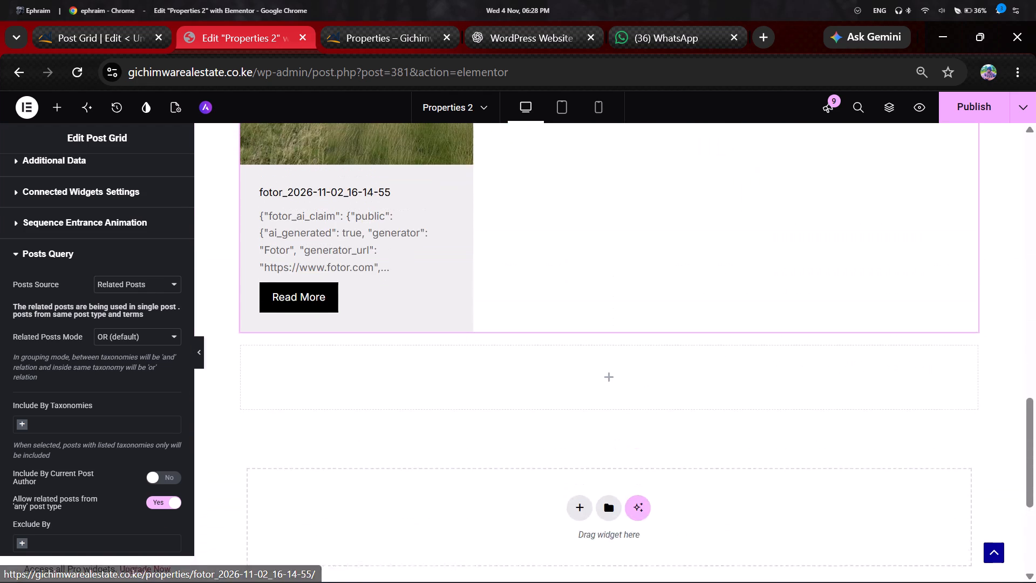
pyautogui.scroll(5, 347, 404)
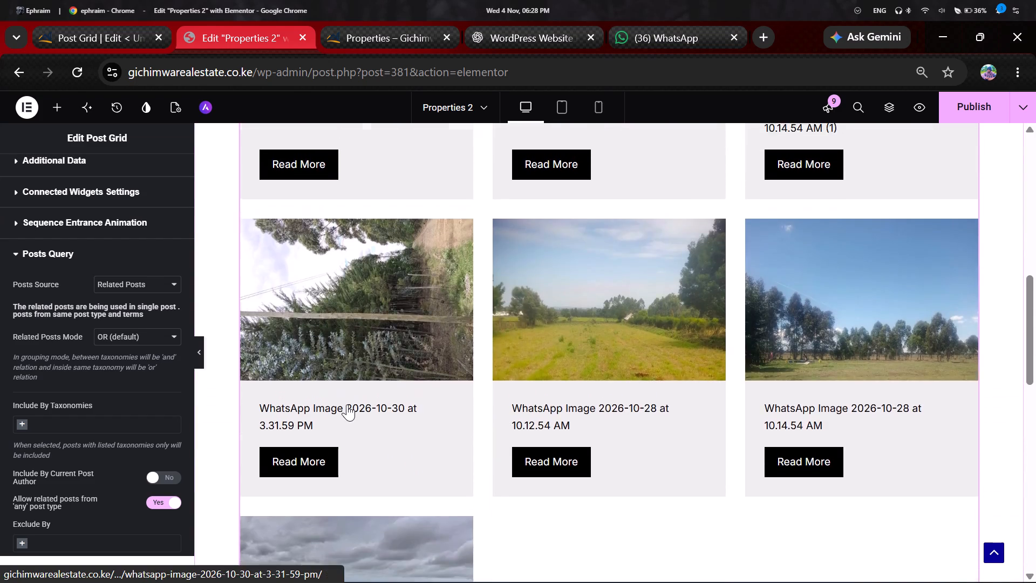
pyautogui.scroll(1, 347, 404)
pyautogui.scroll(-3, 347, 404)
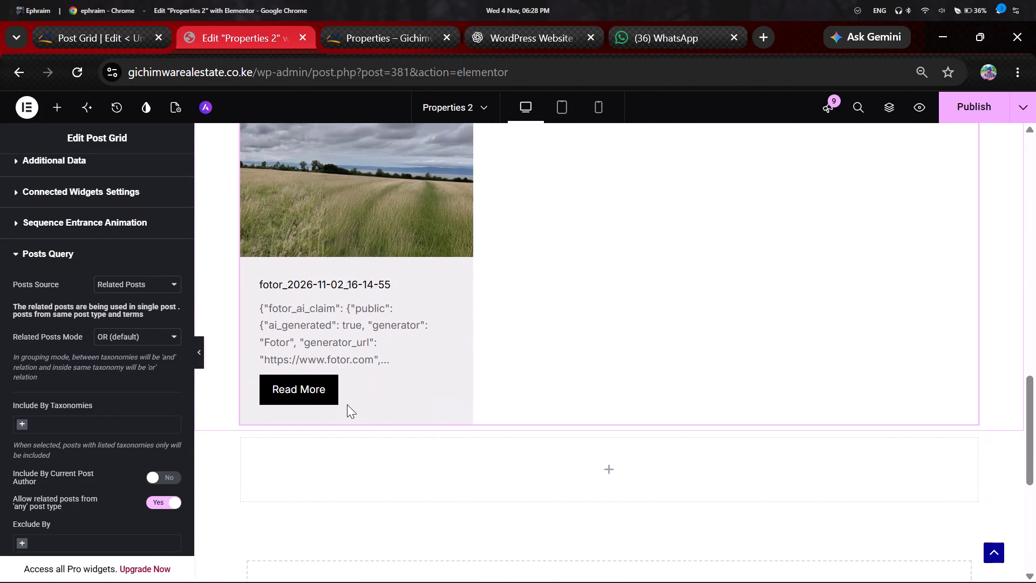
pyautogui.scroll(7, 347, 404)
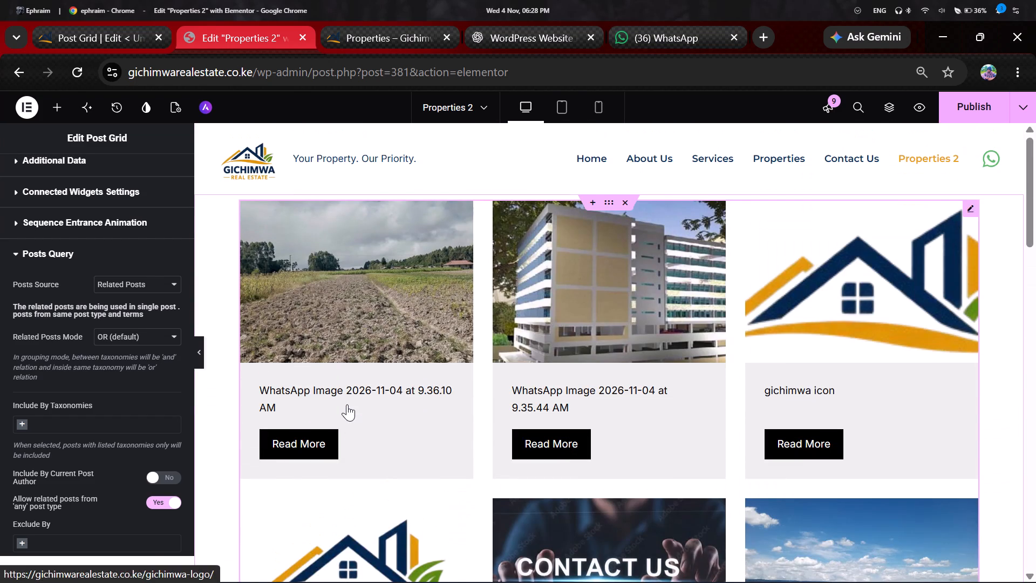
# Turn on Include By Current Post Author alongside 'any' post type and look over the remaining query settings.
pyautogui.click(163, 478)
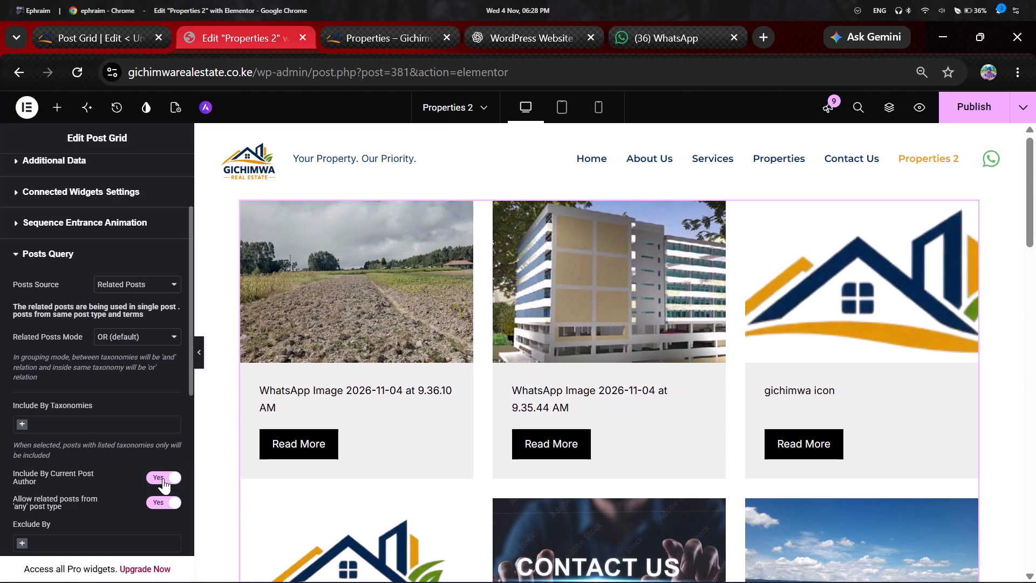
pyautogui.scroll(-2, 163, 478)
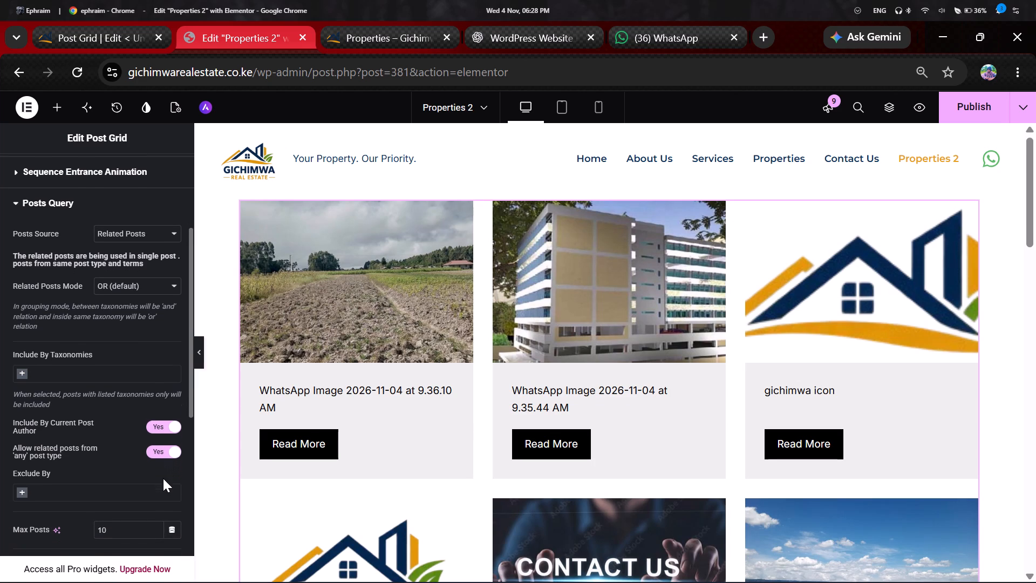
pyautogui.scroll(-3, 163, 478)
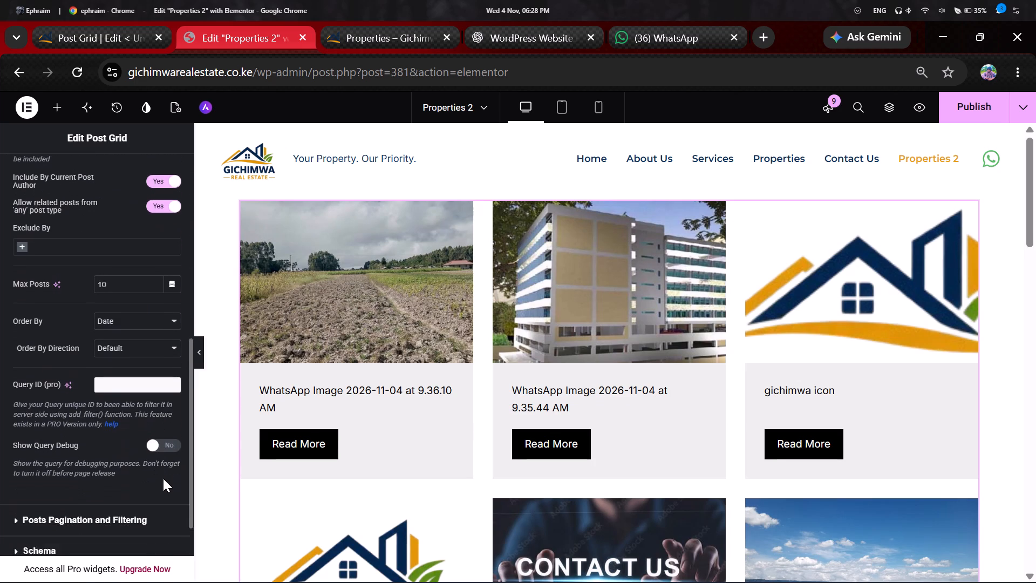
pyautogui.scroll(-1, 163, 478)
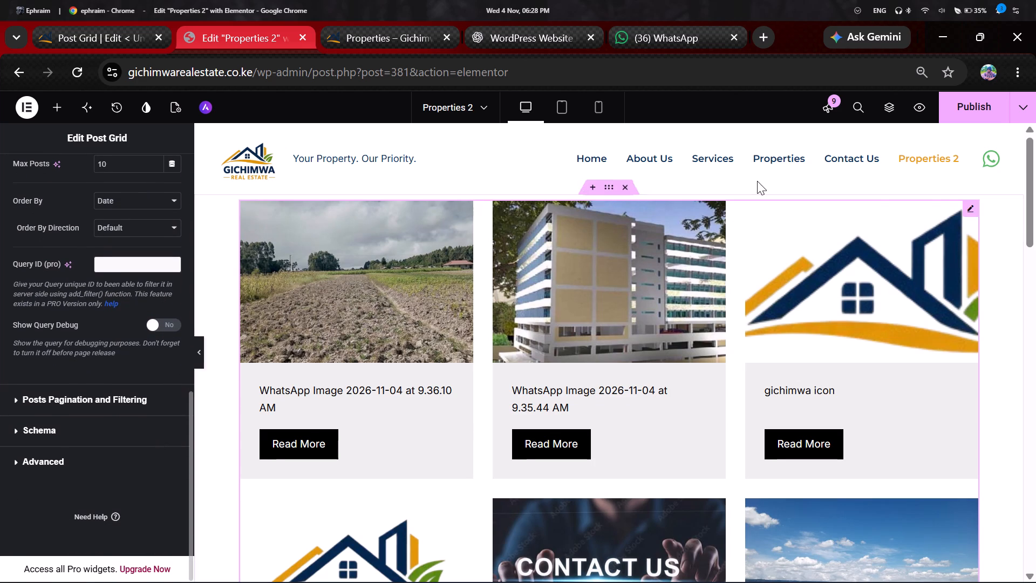
# Delete the Post Grid widget from the Properties 2 page.
pyautogui.click(974, 209)
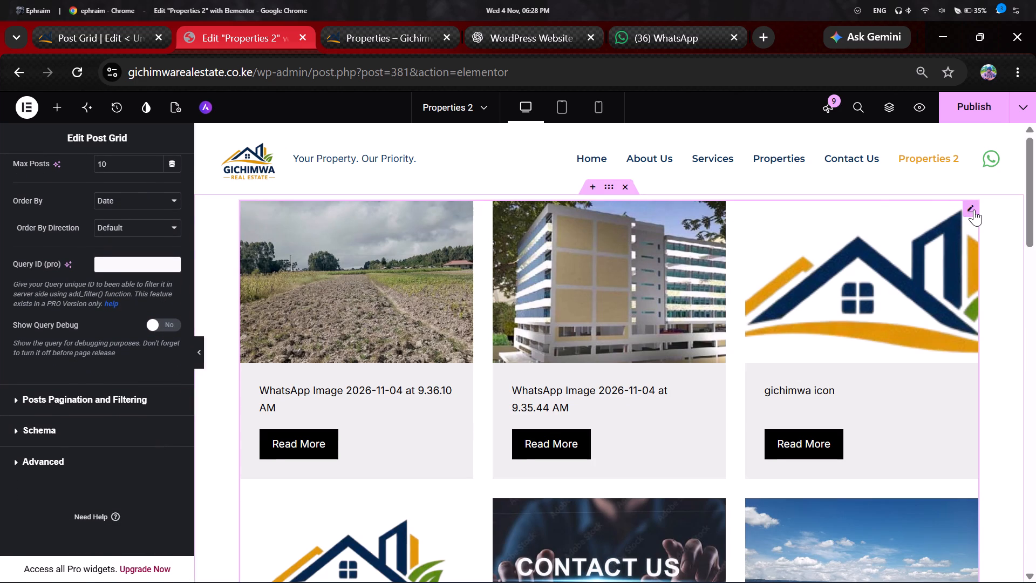
pyautogui.press('Delete')
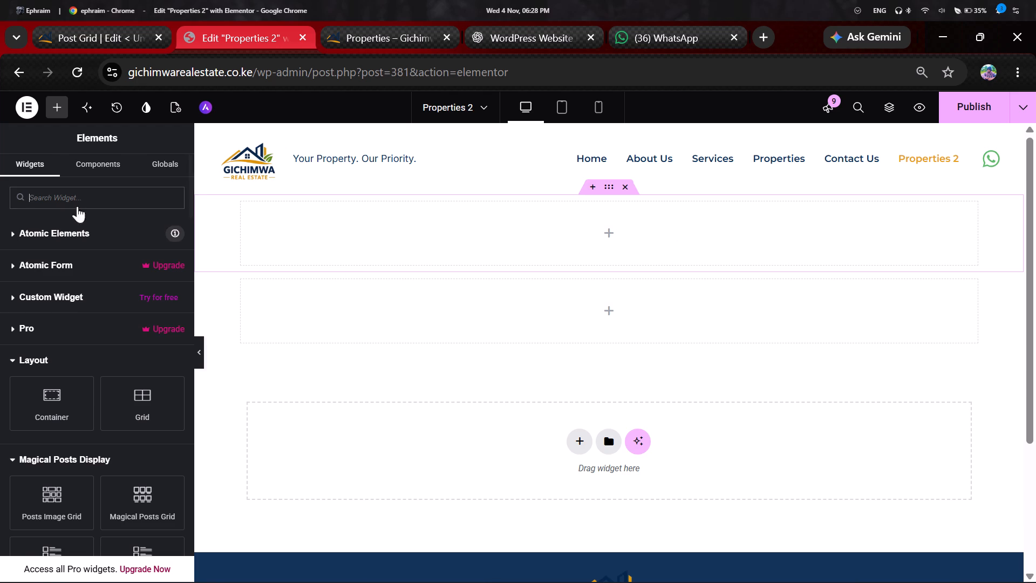
# Search the widgets for "post g" and place a new Post Grid in the second empty container.
pyautogui.click(72, 193)
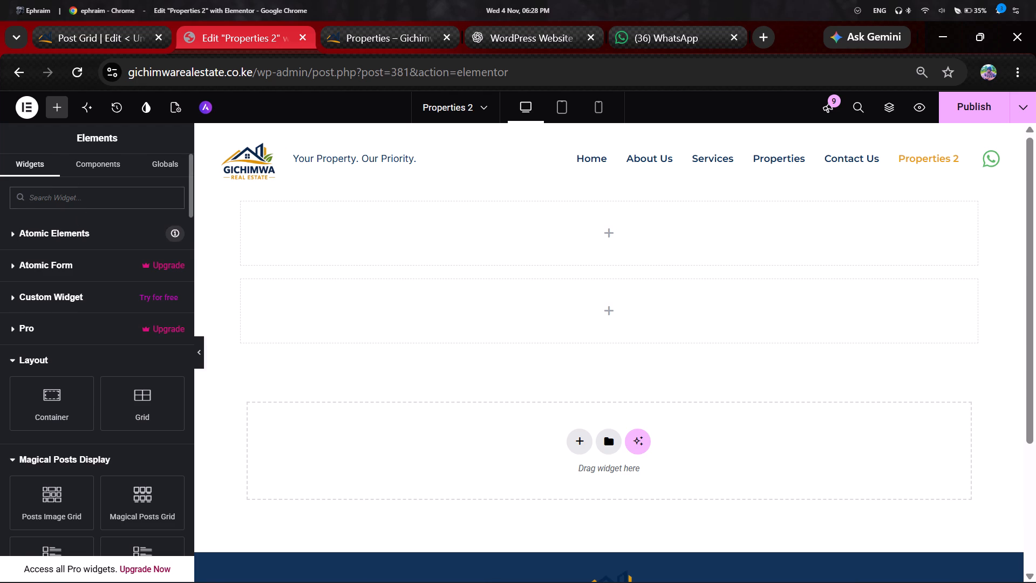
pyautogui.write('pos')
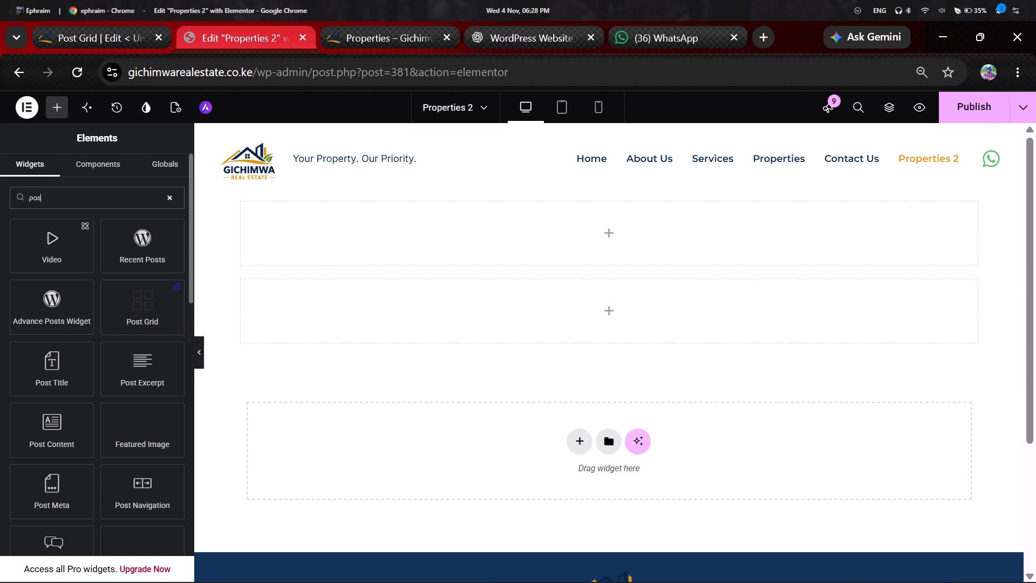
pyautogui.write('t g')
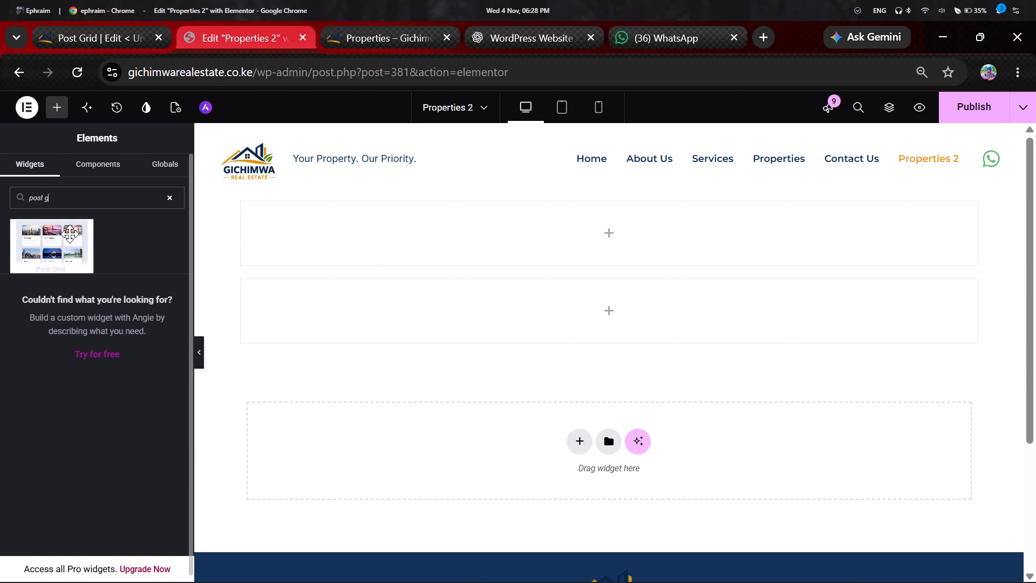
pyautogui.moveTo(70, 234); pyautogui.dragTo(302, 288)
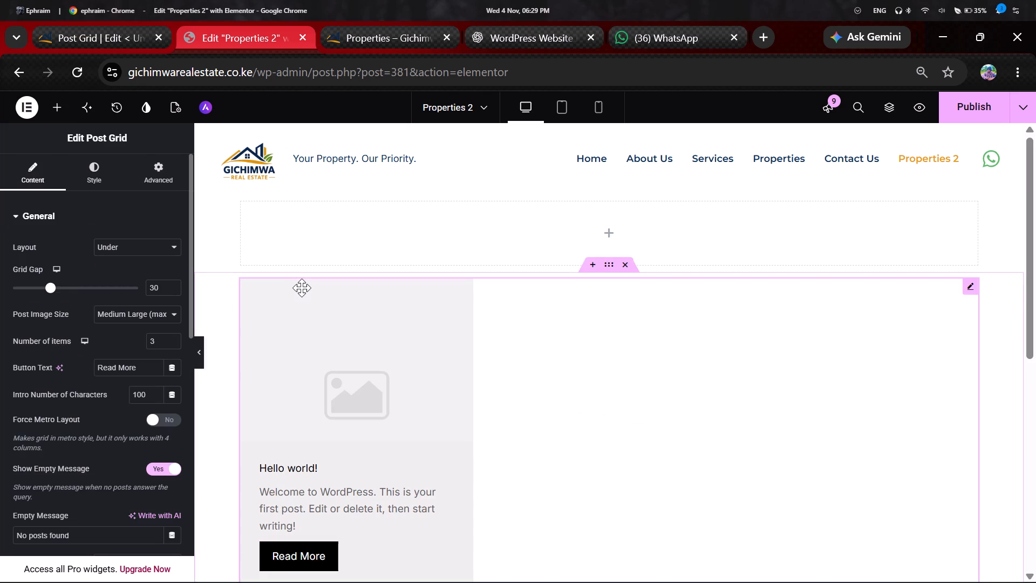
# Look over the General settings of the new Post Grid, from its layout options down to the remaining content sections.
pyautogui.scroll(-1, 302, 288)
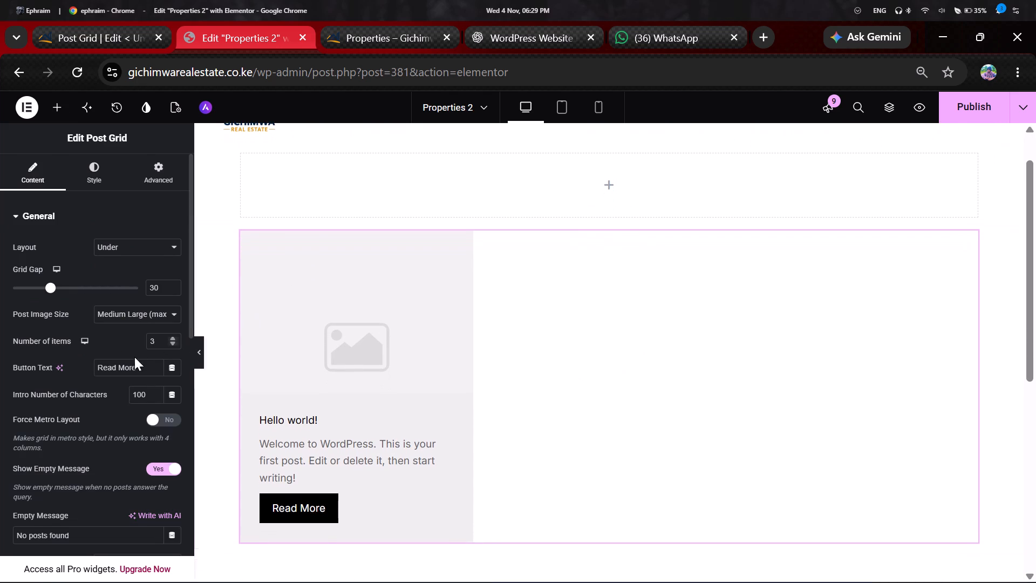
pyautogui.scroll(-2, 127, 365)
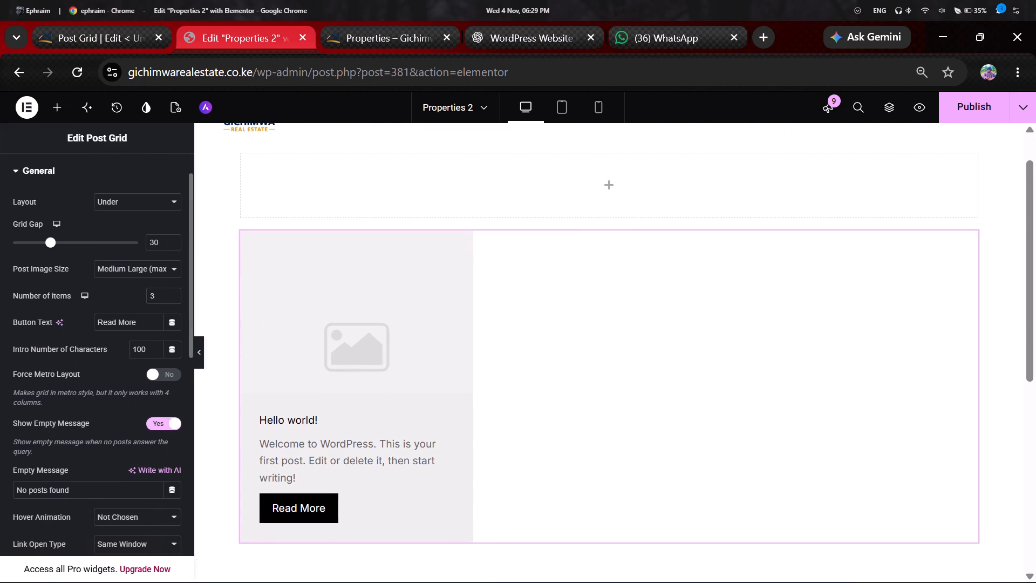
pyautogui.scroll(-2, 127, 365)
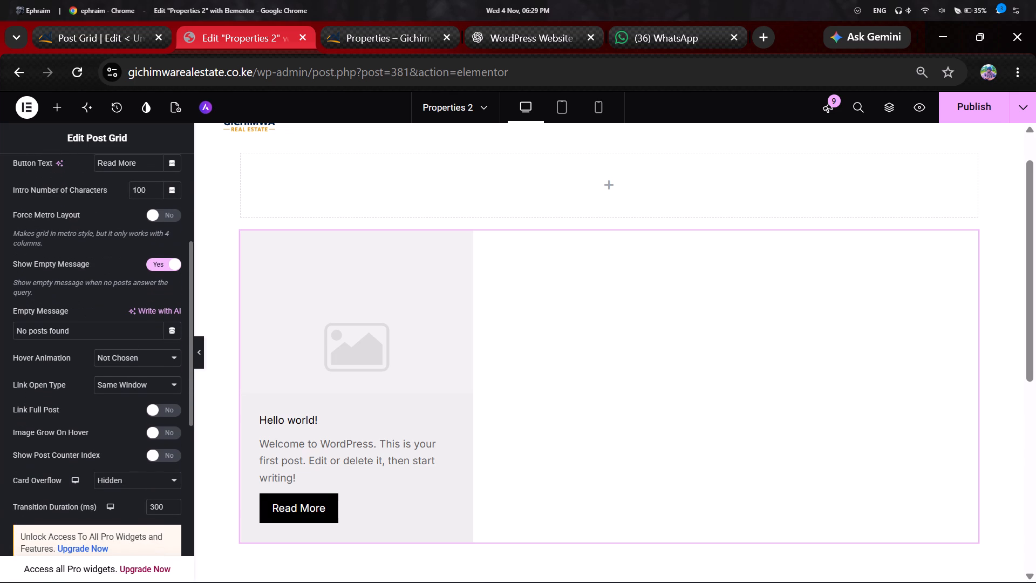
pyautogui.scroll(-1, 126, 335)
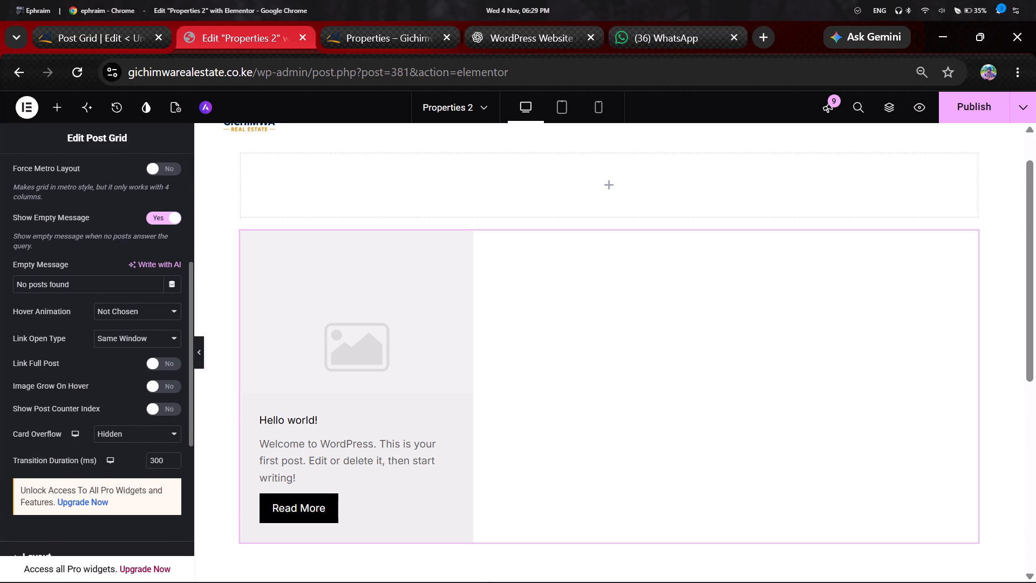
pyautogui.scroll(-2, 126, 335)
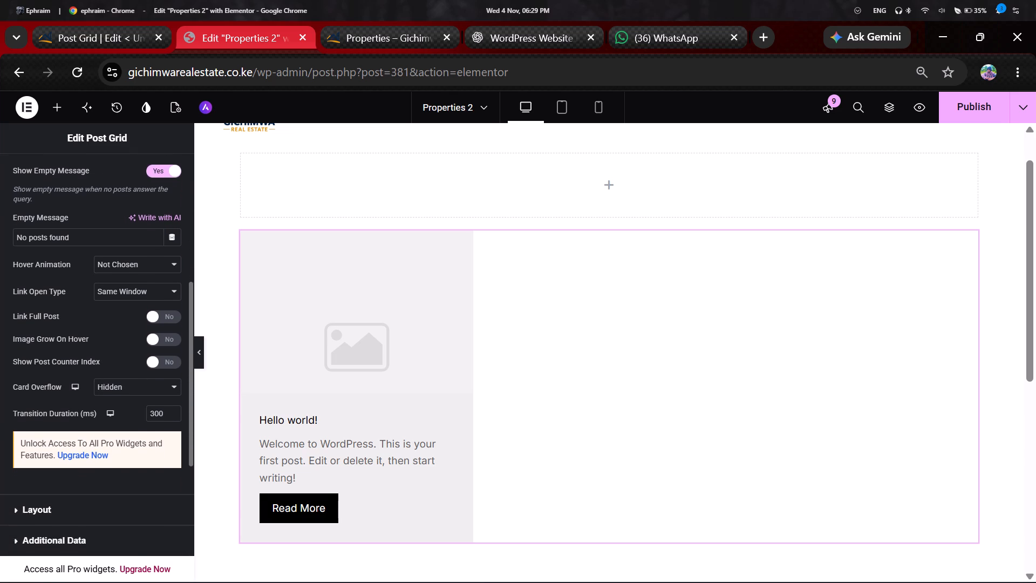
pyautogui.scroll(-3, 126, 335)
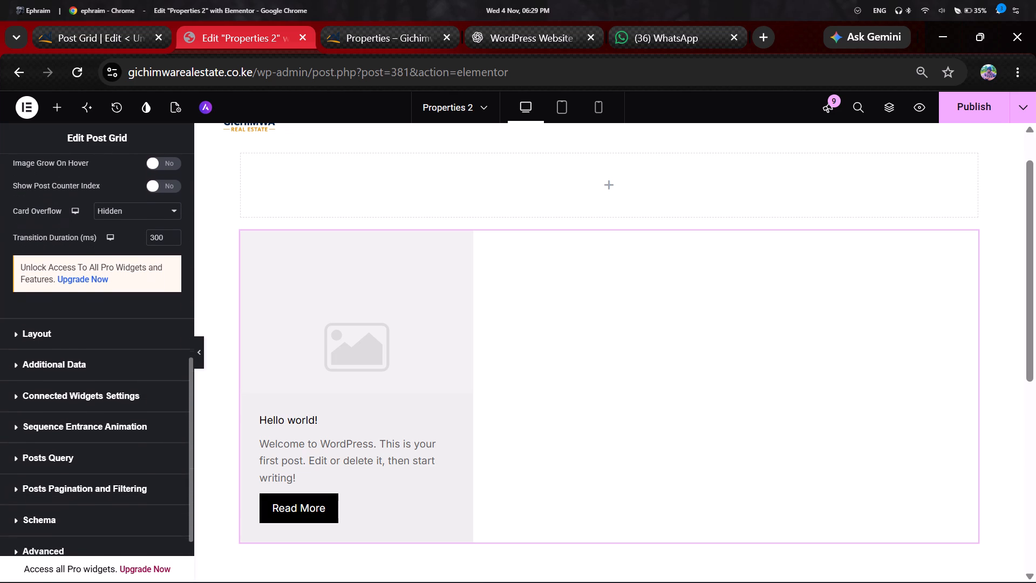
pyautogui.scroll(-1, 126, 335)
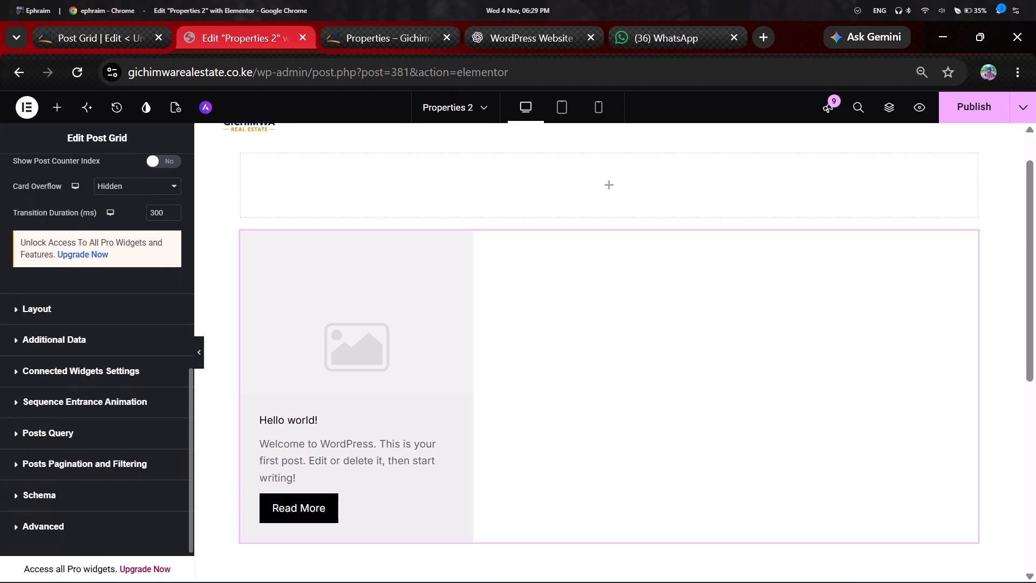
pyautogui.click(70, 334)
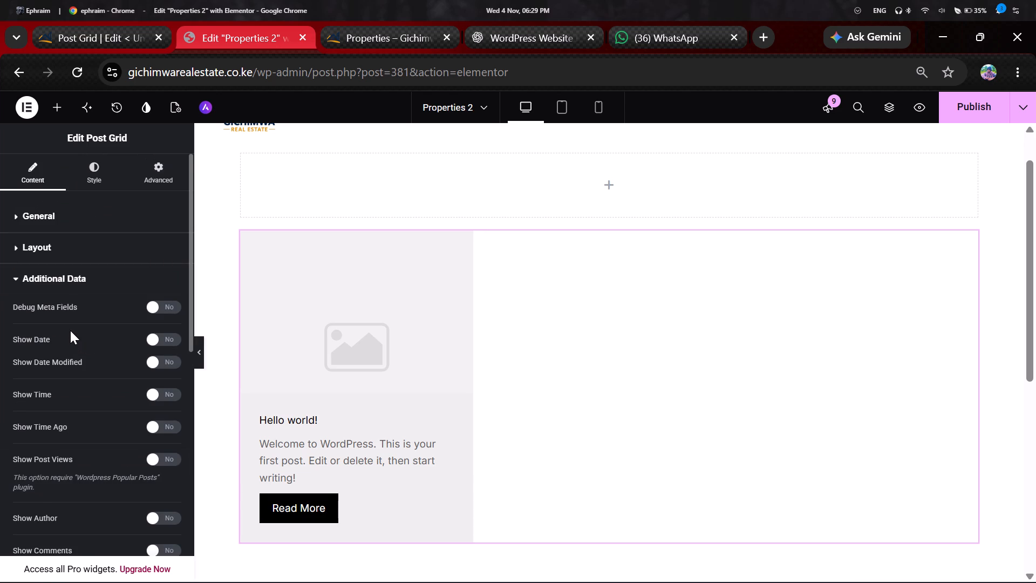
pyautogui.scroll(-3, 70, 330)
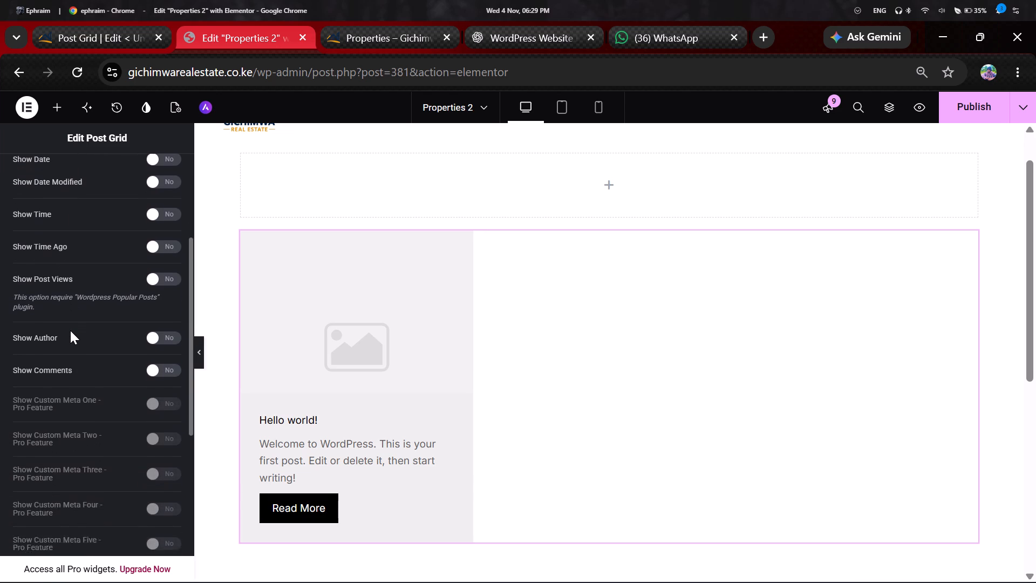
pyautogui.scroll(-4, 70, 330)
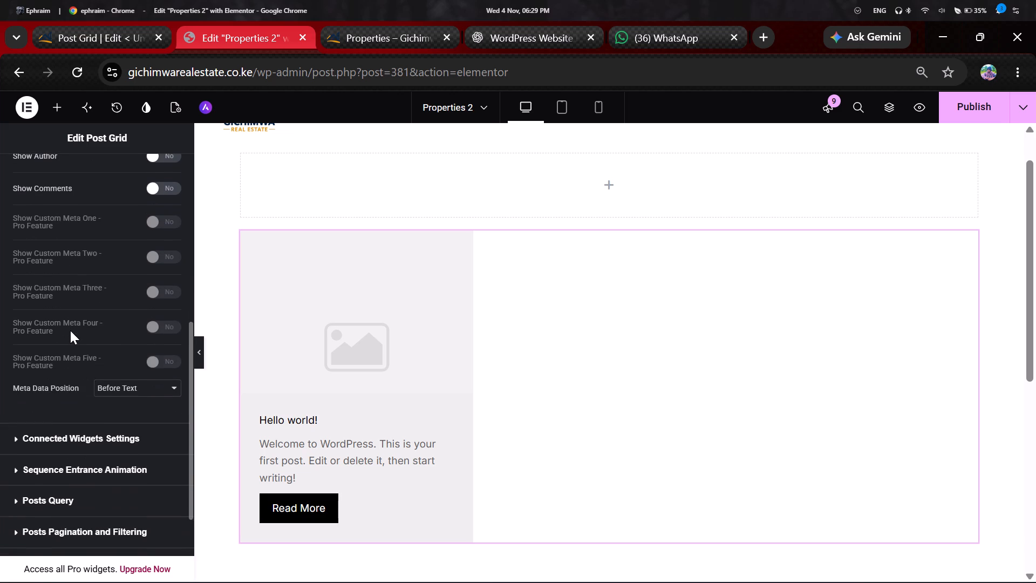
pyautogui.scroll(-1, 70, 330)
pyautogui.click(65, 374)
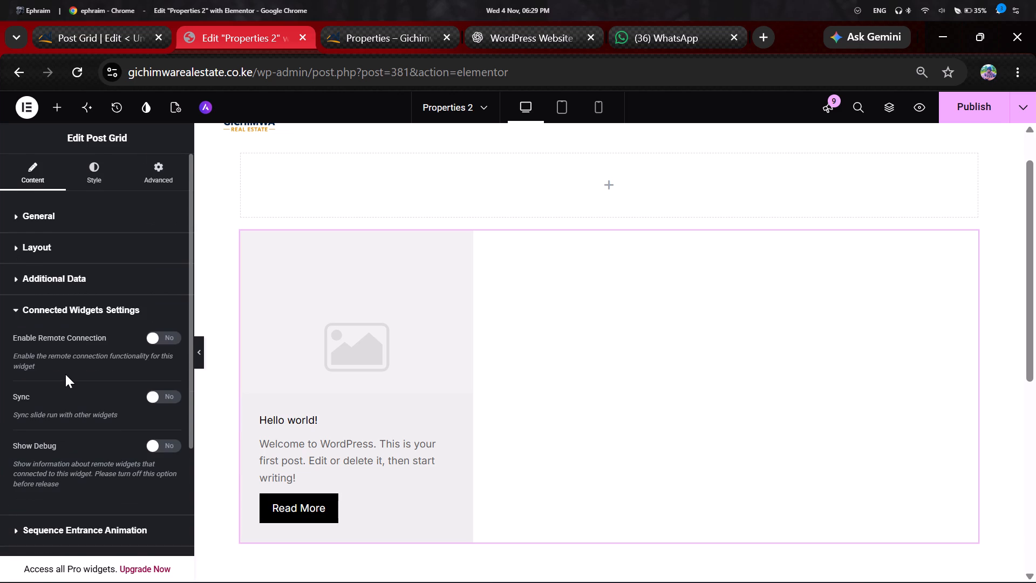
pyautogui.scroll(-2, 65, 374)
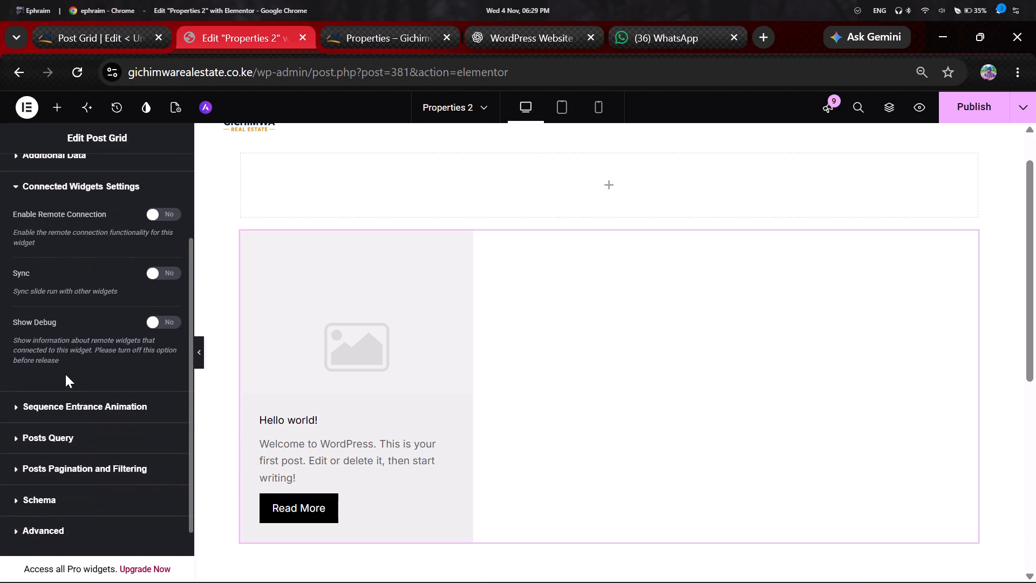
pyautogui.scroll(-1, 65, 374)
pyautogui.click(65, 374)
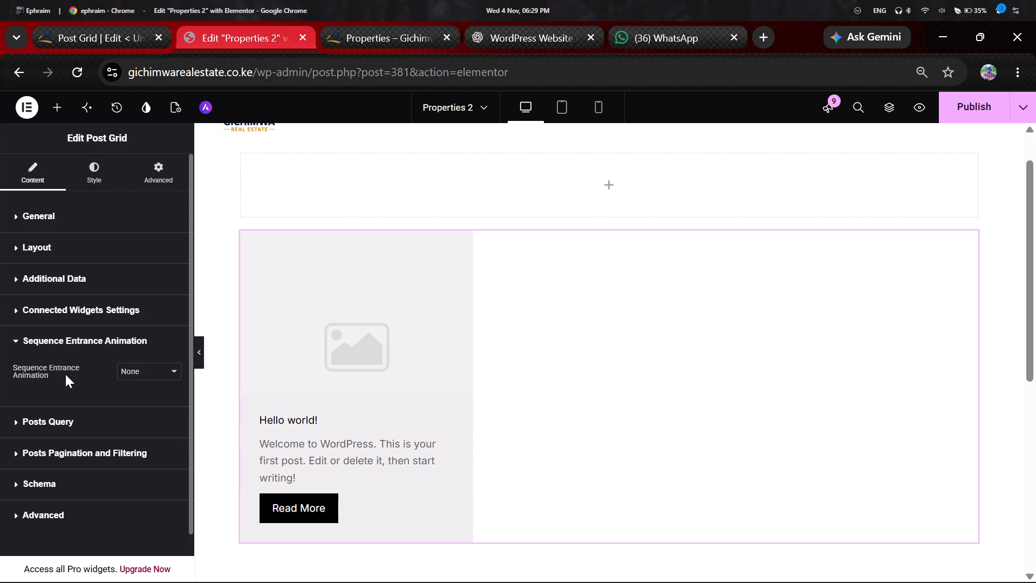
pyautogui.scroll(-1, 65, 374)
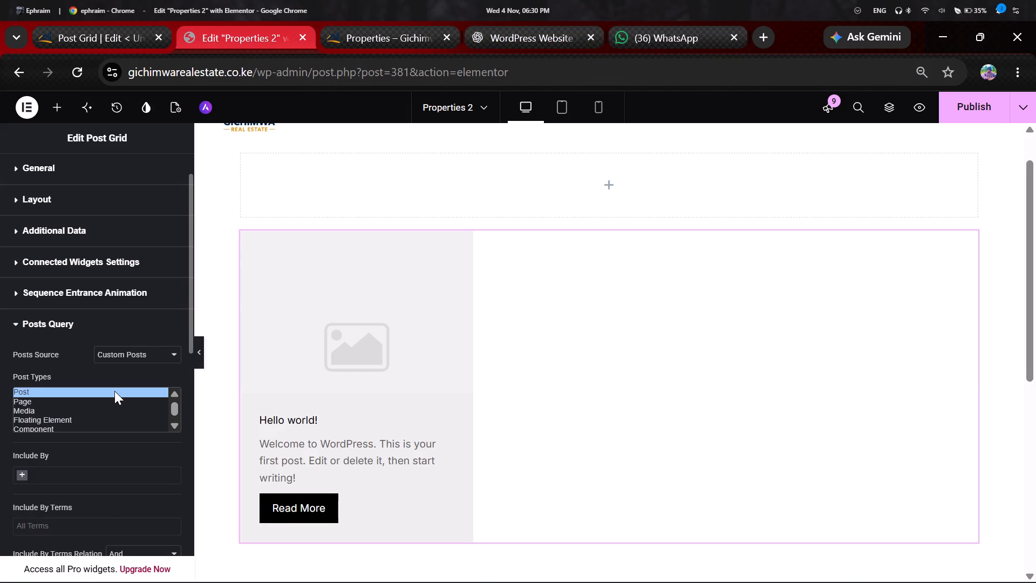
pyautogui.scroll(-1, 114, 391)
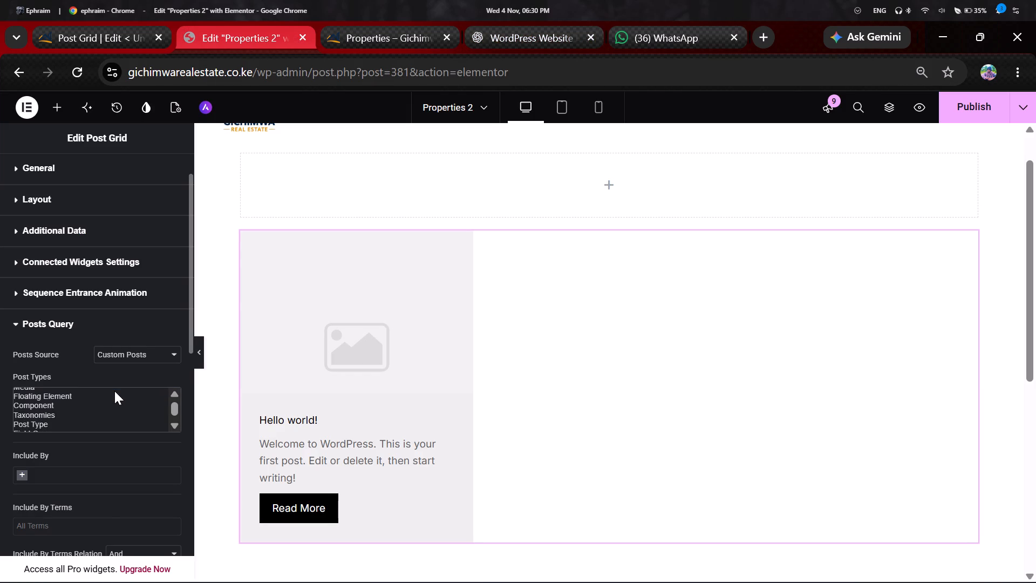
pyautogui.scroll(-2, 114, 391)
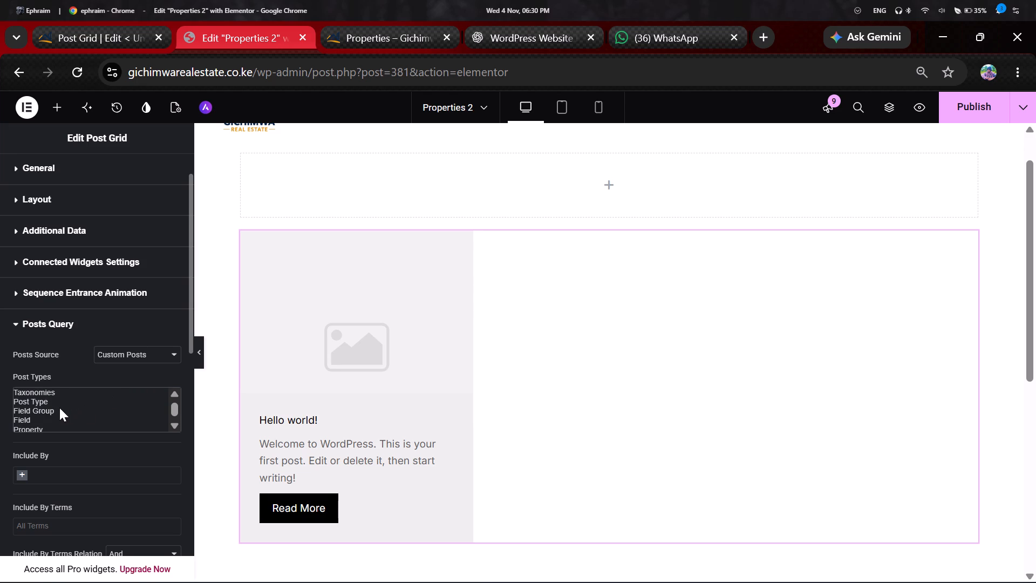
pyautogui.click(58, 408)
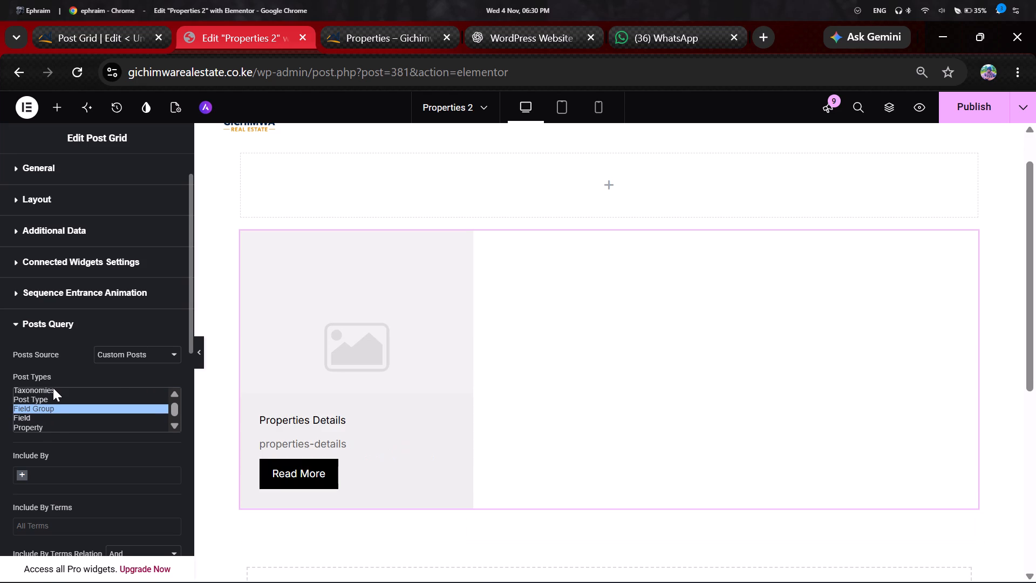
pyautogui.click(53, 428)
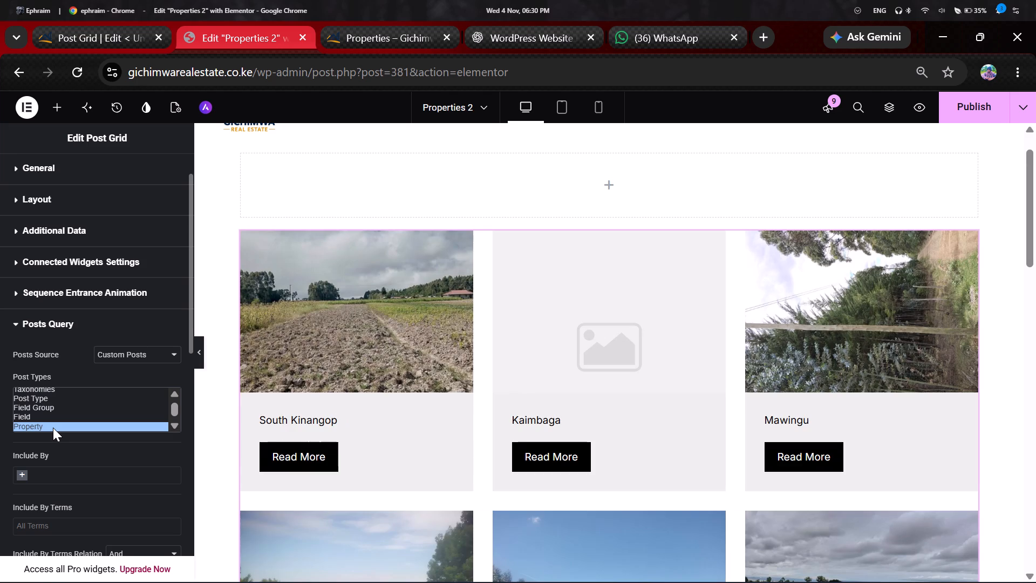
# Review the remaining Posts Query settings, including terms, exclusions, post status, Max Posts and ordering.
pyautogui.scroll(-1, 53, 428)
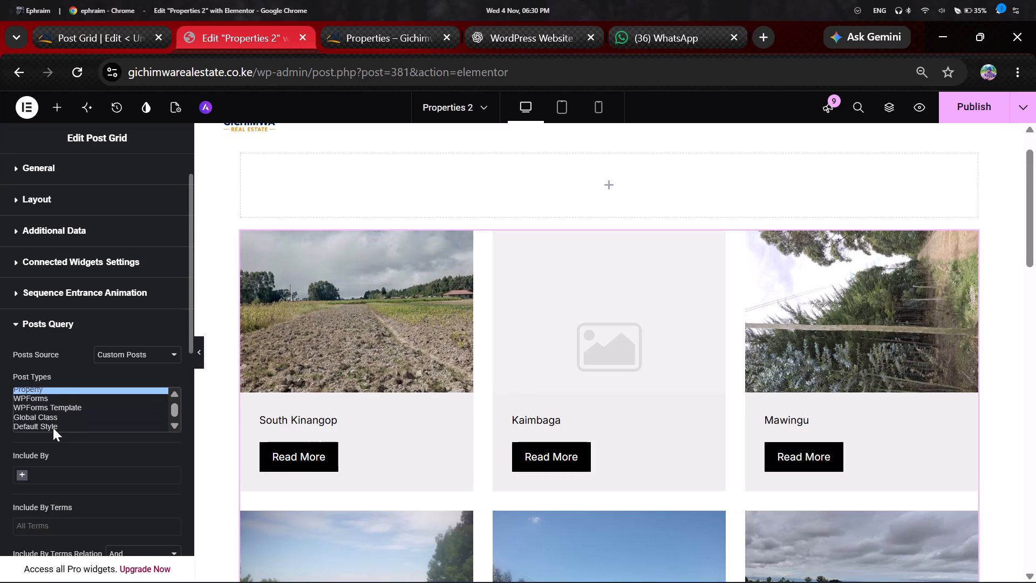
pyautogui.scroll(-3, 53, 428)
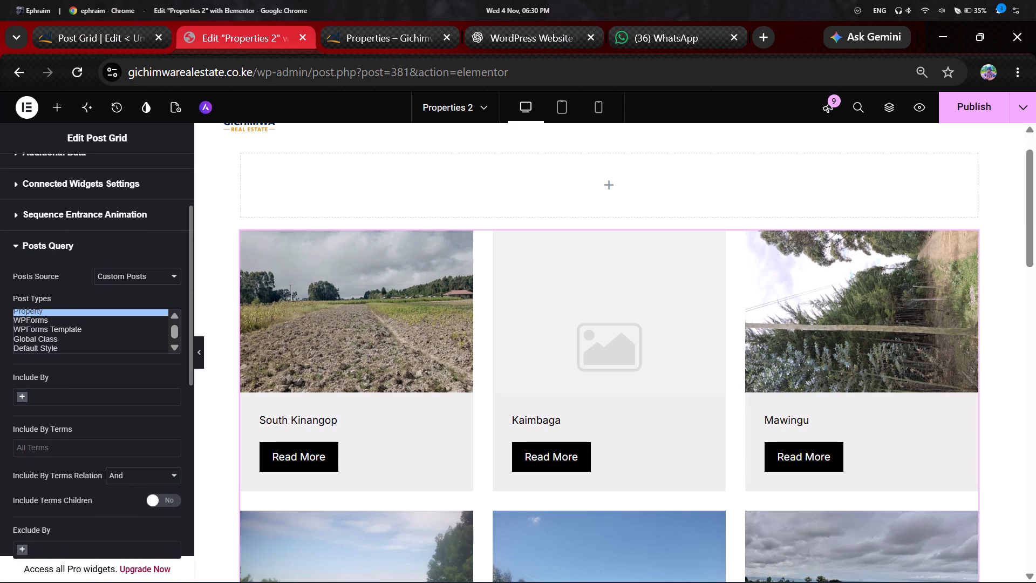
pyautogui.scroll(-4, 59, 452)
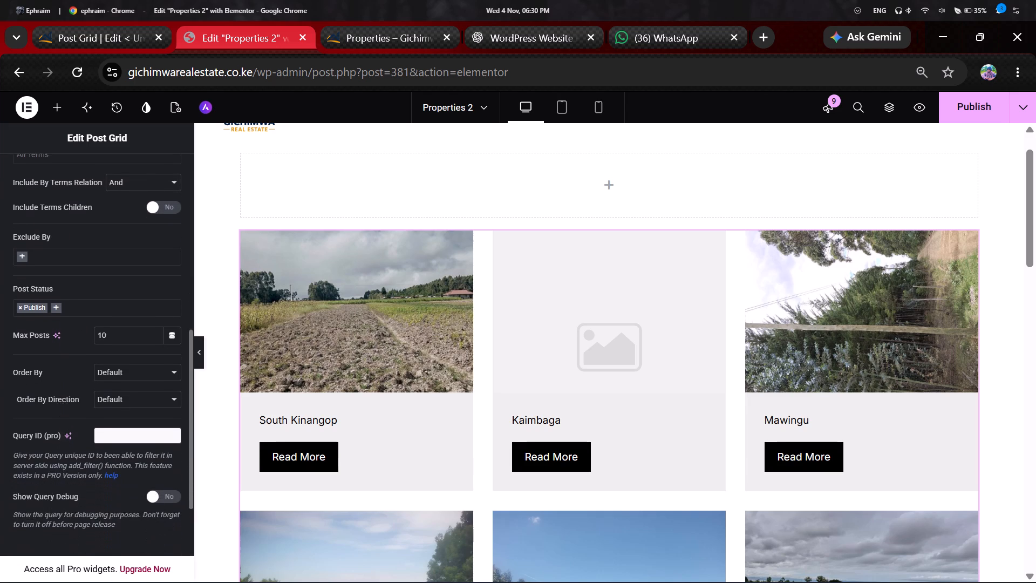
pyautogui.scroll(-4, 59, 452)
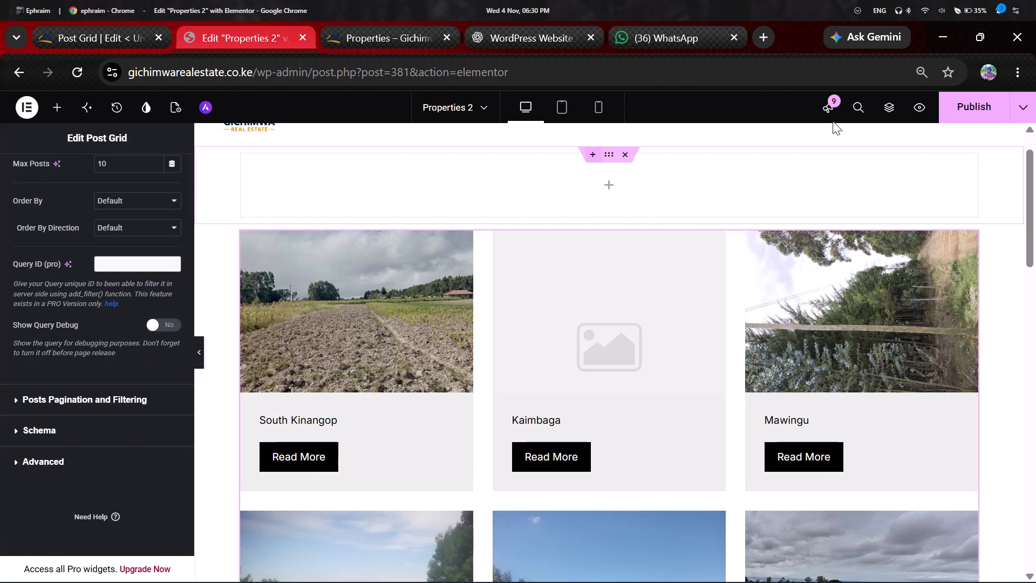
# Publish the Properties 2 page with the Property grid.
pyautogui.click(974, 106)
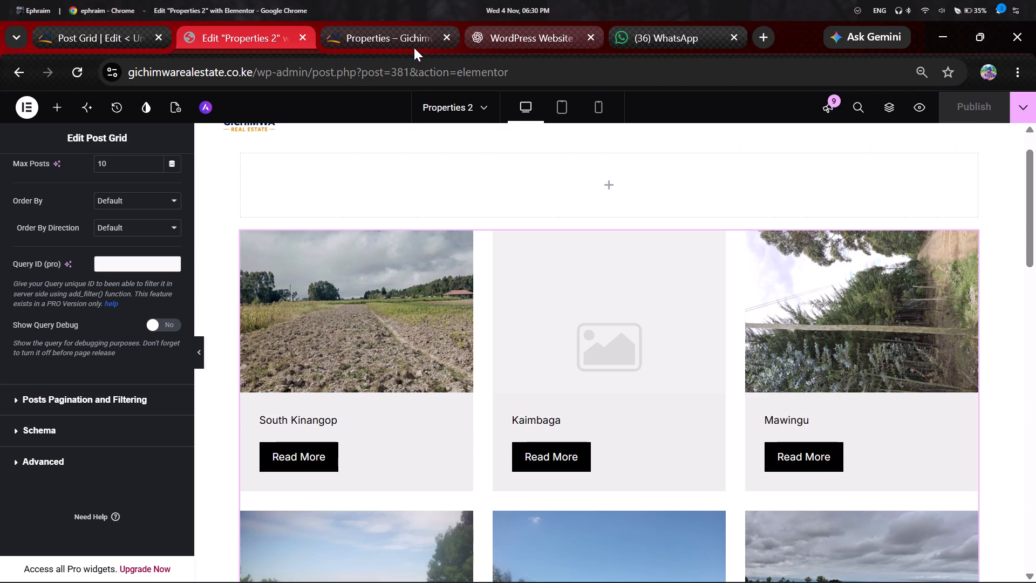
# Reload the live Gichimwa Real Estate site and go to its Properties 2 page to check the published grid.
pyautogui.click(384, 47)
pyautogui.scroll(6, 349, 221)
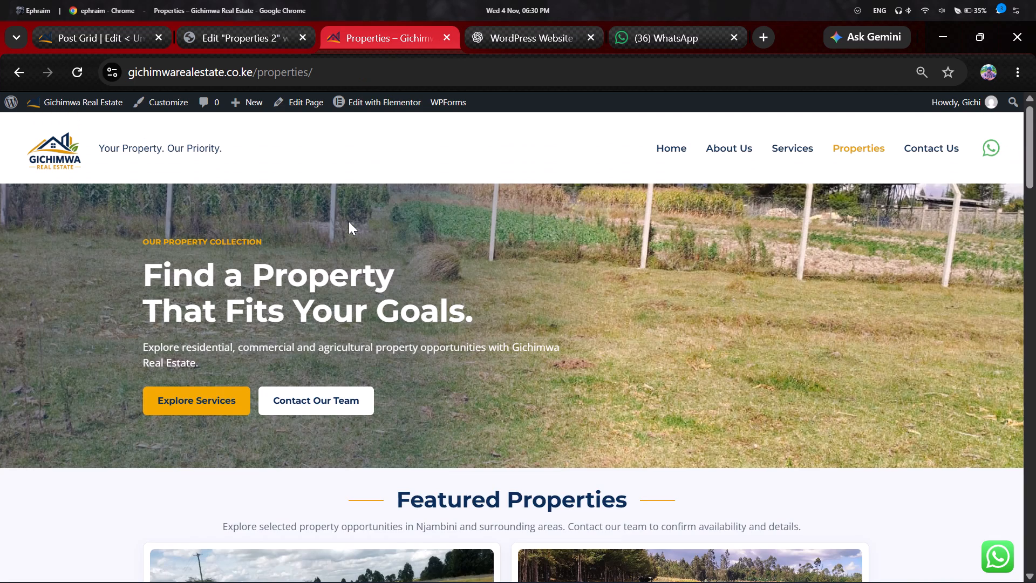
pyautogui.scroll(1, 349, 221)
pyautogui.click(79, 78)
pyautogui.click(921, 146)
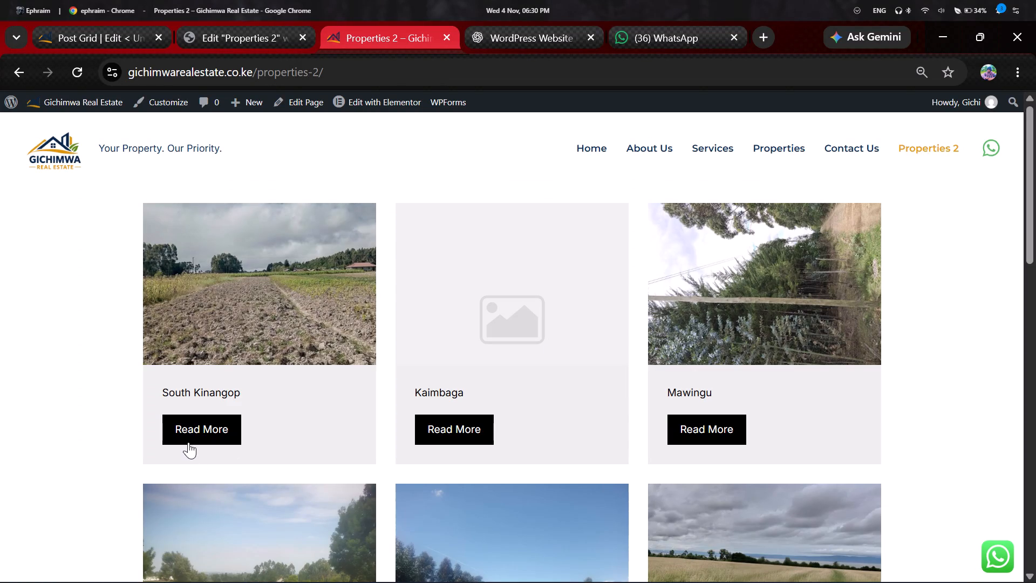
# Open South Kinangop's Read More page from the live grid and continue to the previous property, Kaimbaga, to examine the single-property pages.
pyautogui.click(193, 439)
pyautogui.click(200, 433)
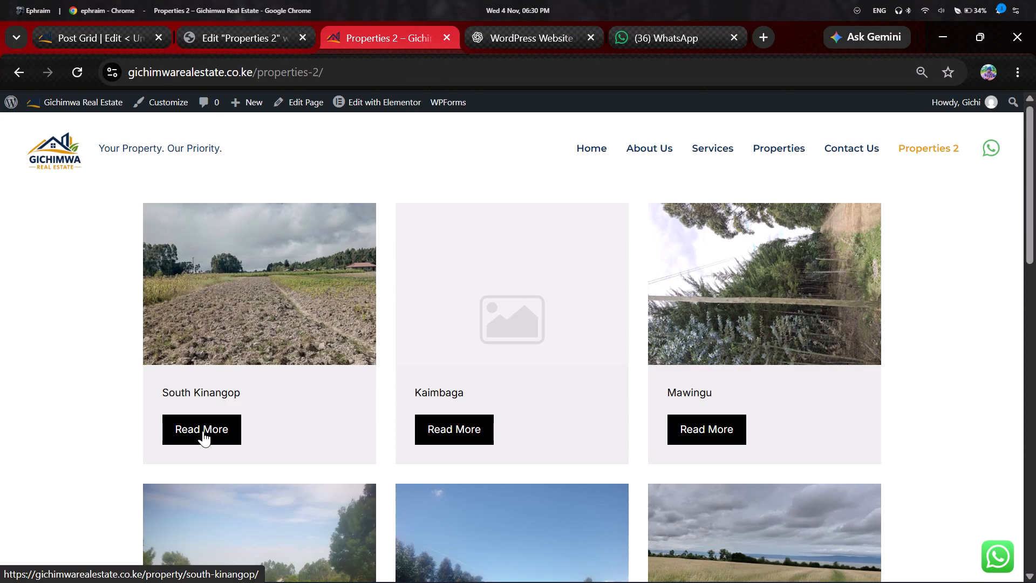
pyautogui.click(203, 431)
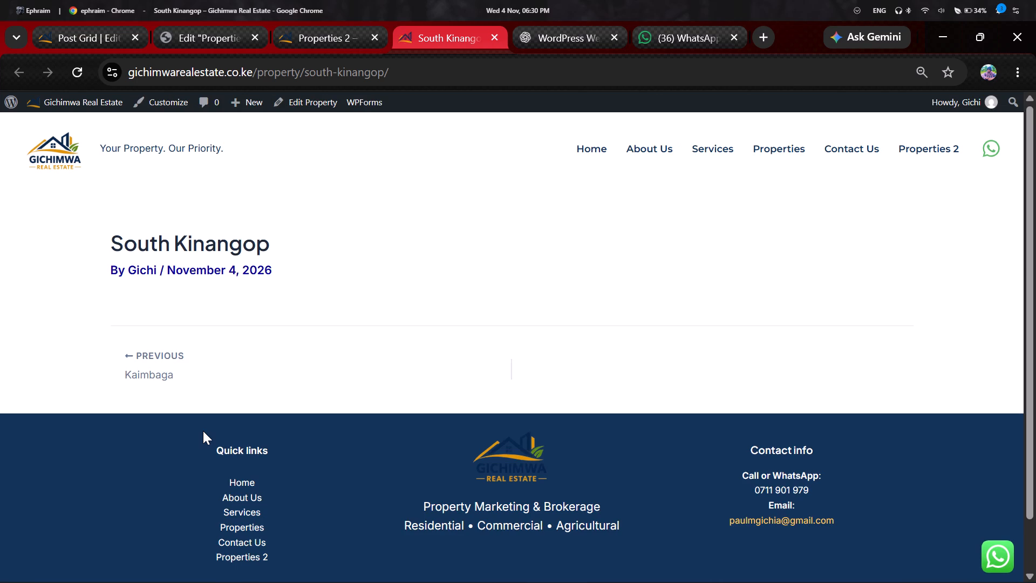
pyautogui.click(165, 376)
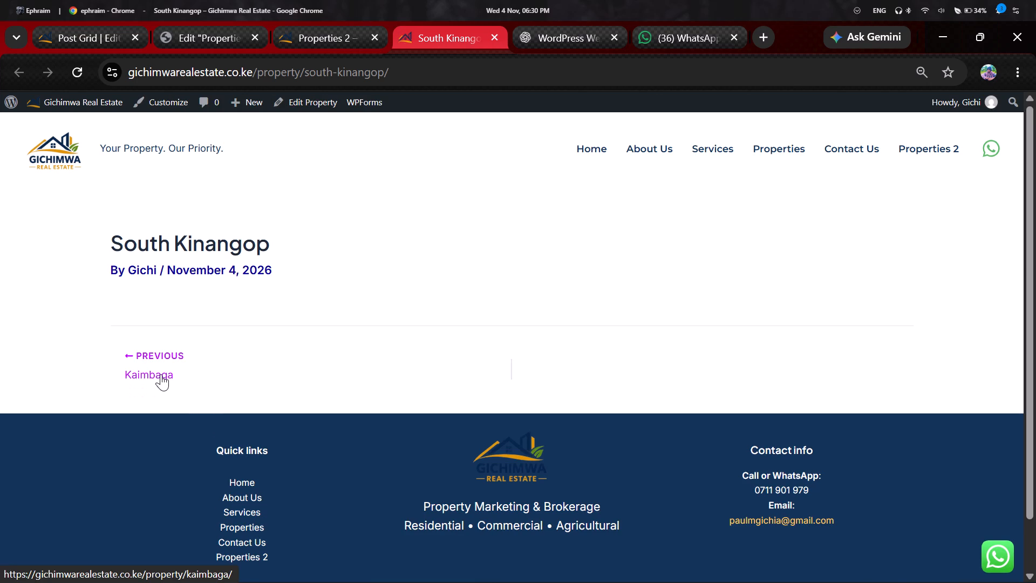
pyautogui.click(161, 374)
pyautogui.click(199, 237)
pyautogui.moveTo(199, 238); pyautogui.dragTo(200, 241)
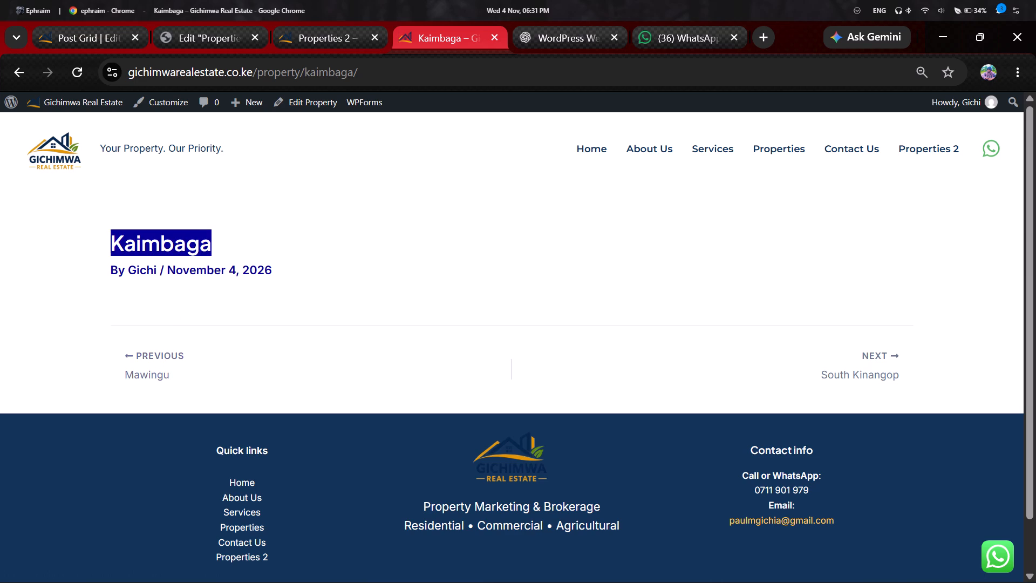
pyautogui.moveTo(200, 241); pyautogui.dragTo(208, 253)
pyautogui.moveTo(208, 254); pyautogui.dragTo(222, 254)
pyautogui.moveTo(262, 251); pyautogui.dragTo(269, 250)
pyautogui.click(270, 250)
pyautogui.moveTo(270, 253); pyautogui.dragTo(271, 259)
pyautogui.tripleClick(272, 269)
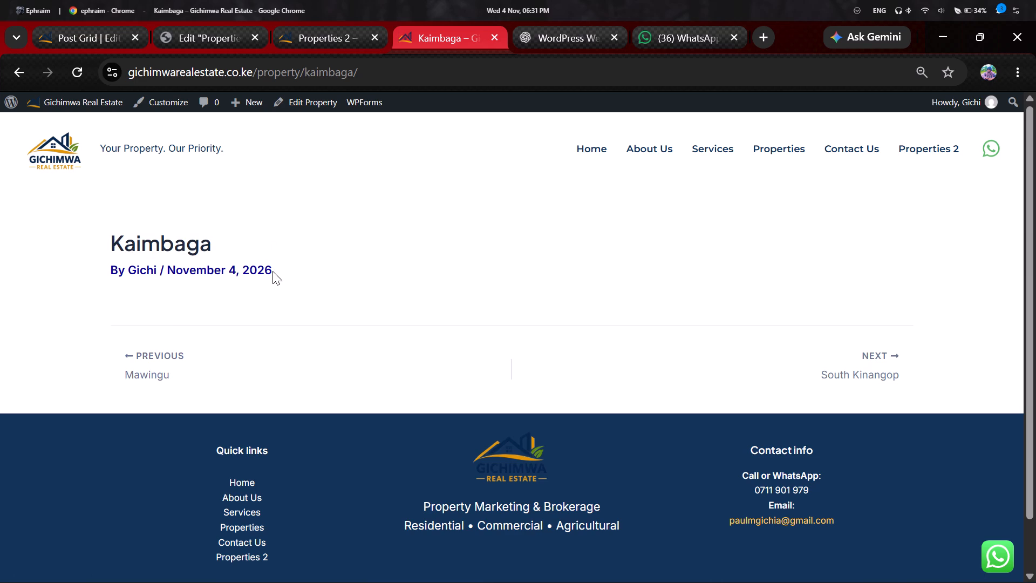
pyautogui.doubleClick(272, 271)
pyautogui.doubleClick(272, 271)
pyautogui.moveTo(282, 181); pyautogui.dragTo(286, 174)
pyautogui.moveTo(305, 100); pyautogui.dragTo(321, 53)
# Return to the live Properties 2 page and open the South Kinangop property through its grid image.
pyautogui.click(324, 45)
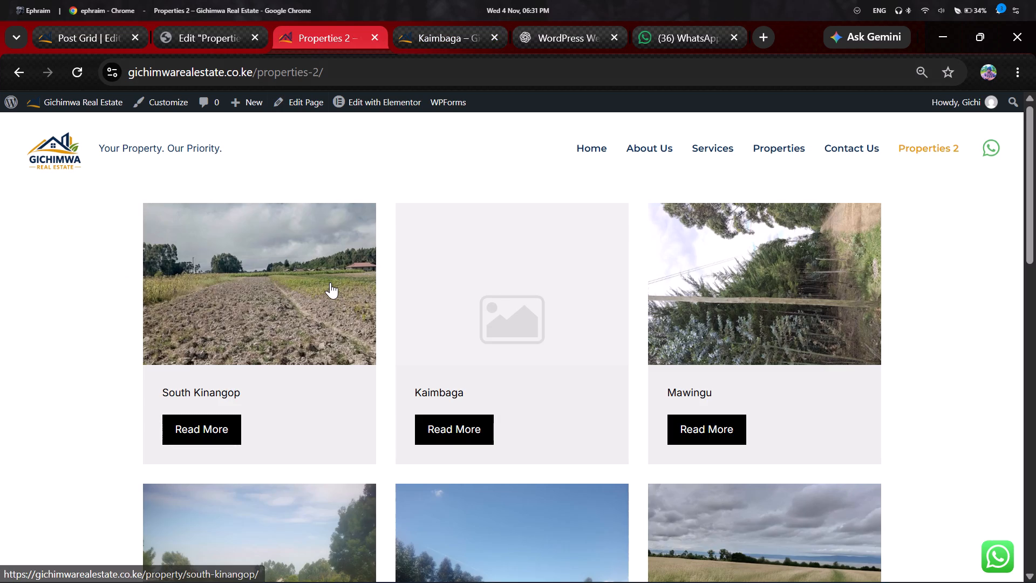
pyautogui.click(330, 282)
pyautogui.tripleClick(330, 282)
pyautogui.doubleClick(330, 282)
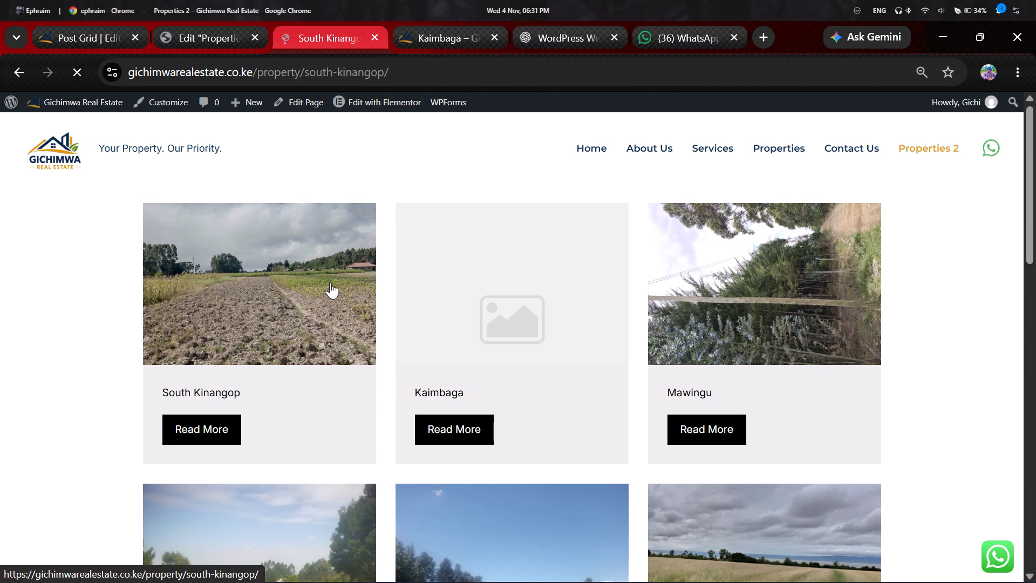
pyautogui.moveTo(330, 282); pyautogui.dragTo(316, 228)
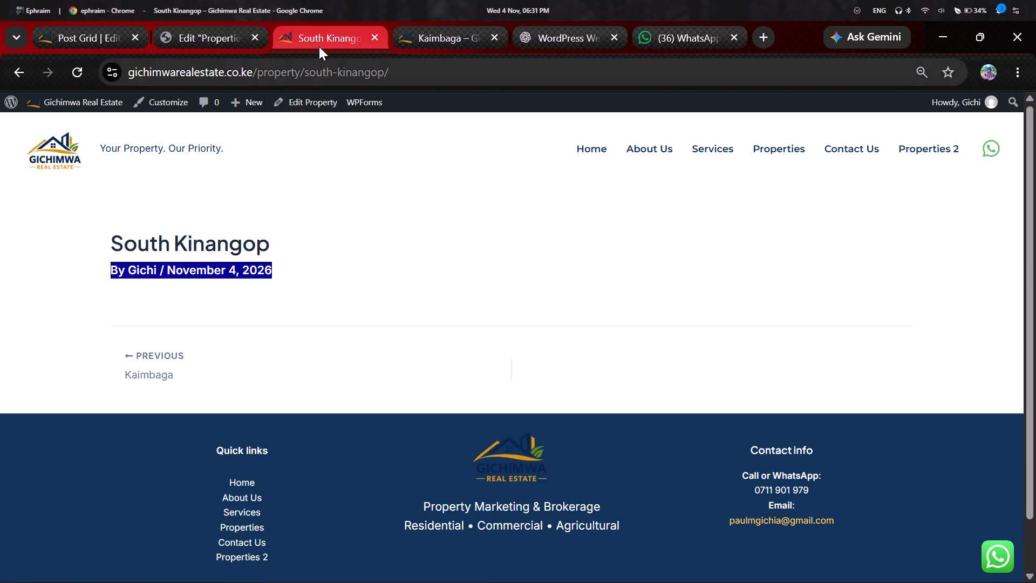
# Go back past the Elementor editor to the WordPress admin and examine the site's Posts list.
pyautogui.click(214, 49)
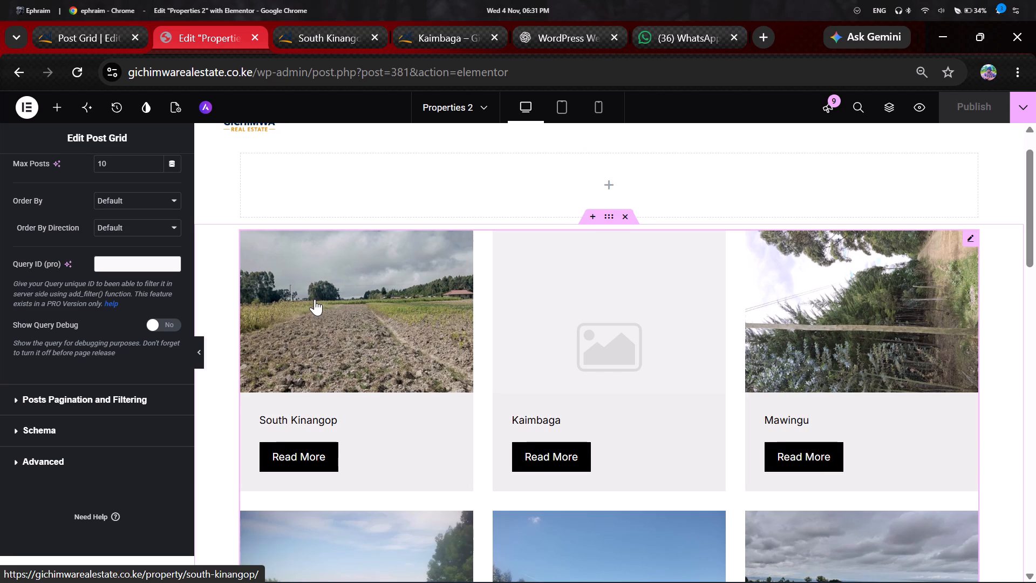
pyautogui.scroll(-1, 315, 299)
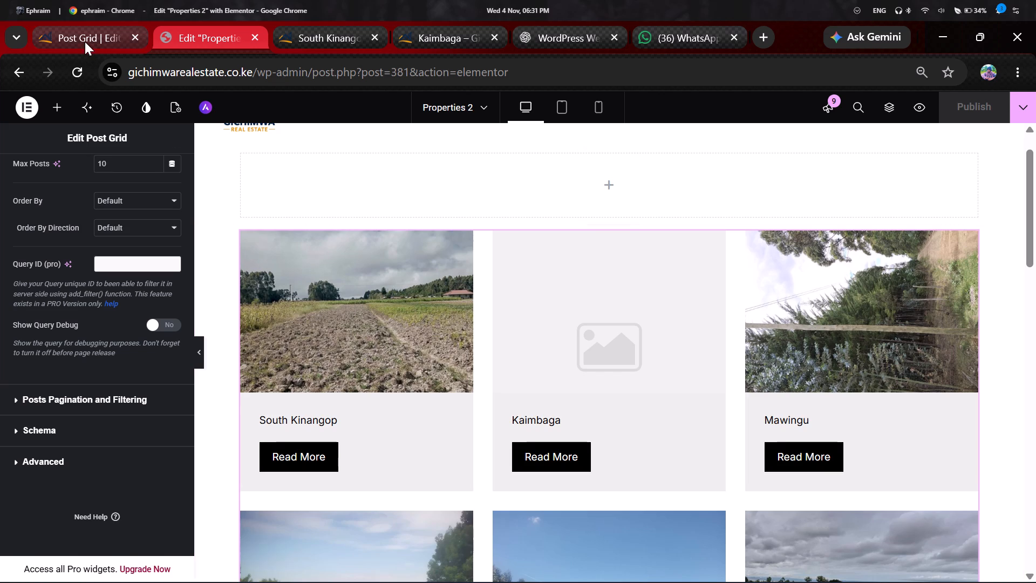
pyautogui.click(84, 40)
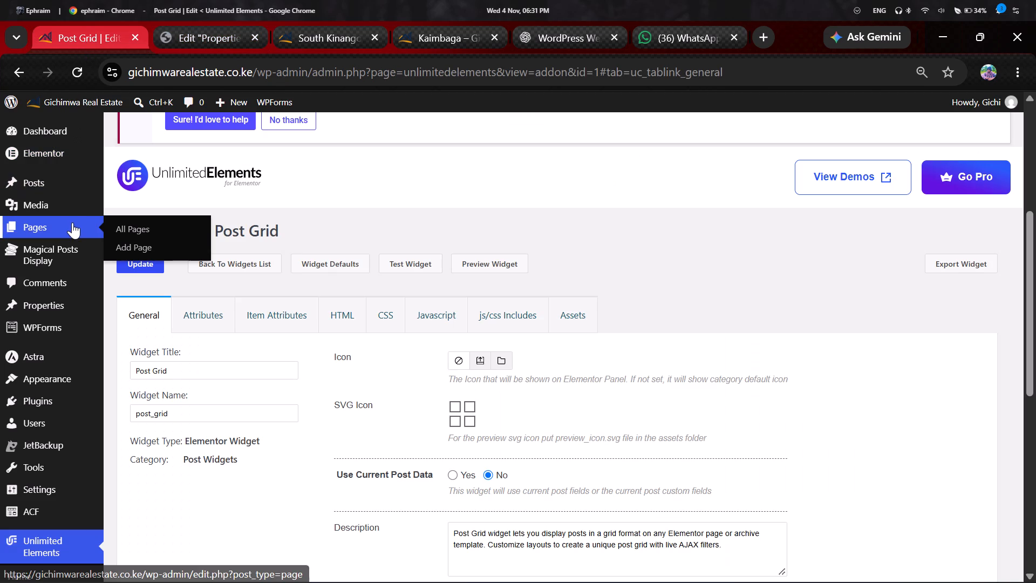
pyautogui.click(71, 179)
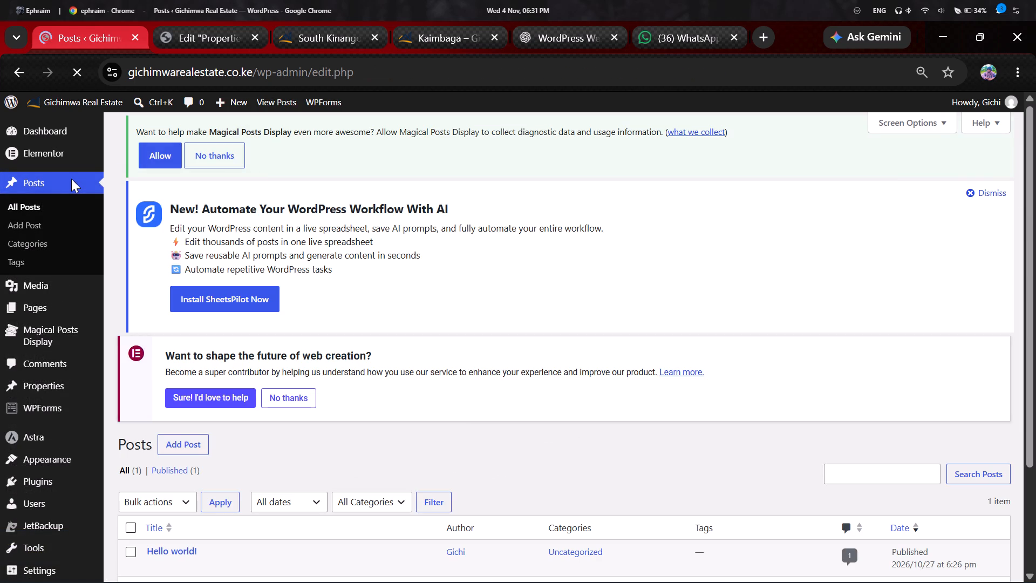
pyautogui.scroll(-3, 282, 294)
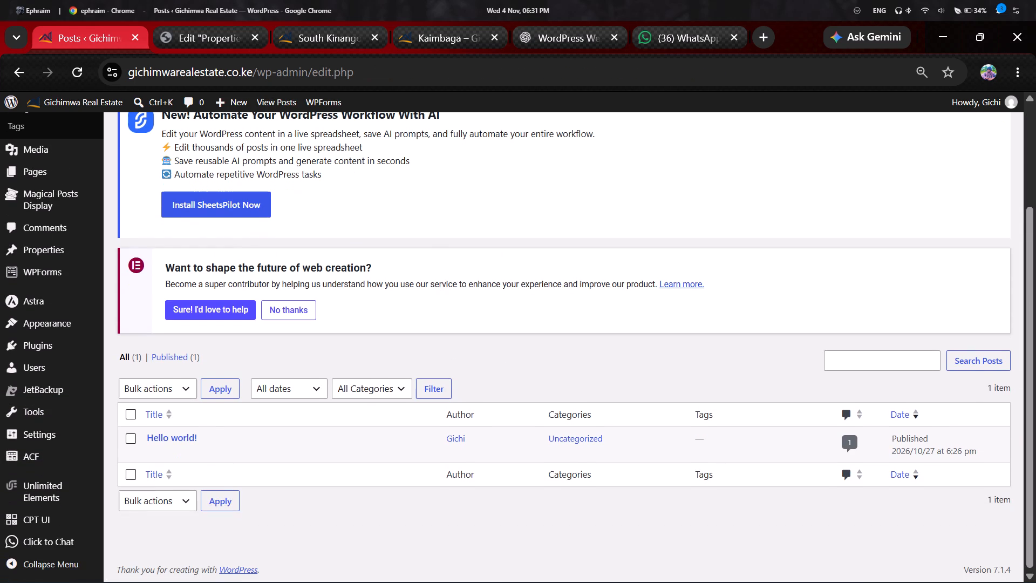
pyautogui.scroll(-1, 282, 294)
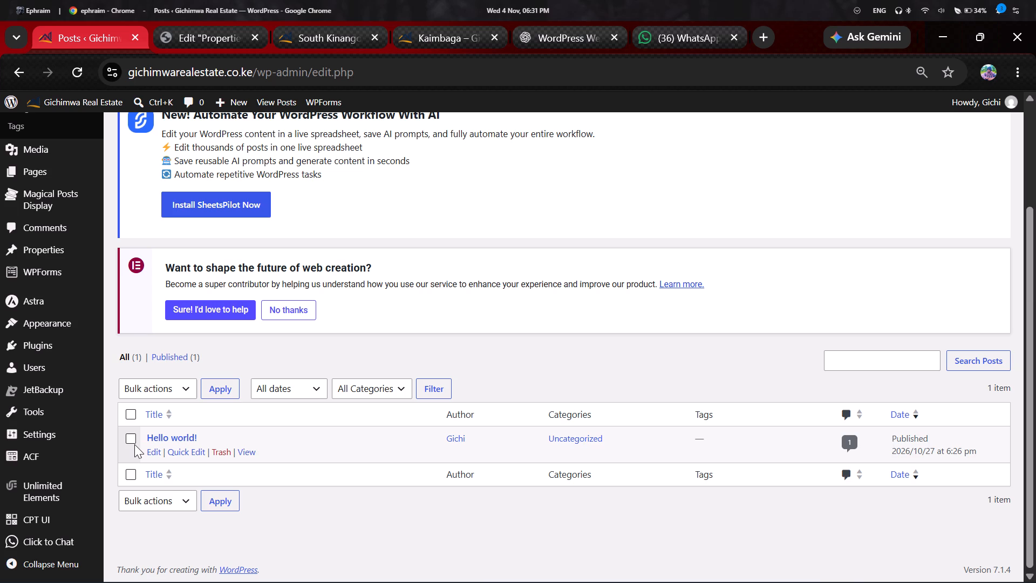
pyautogui.click(134, 444)
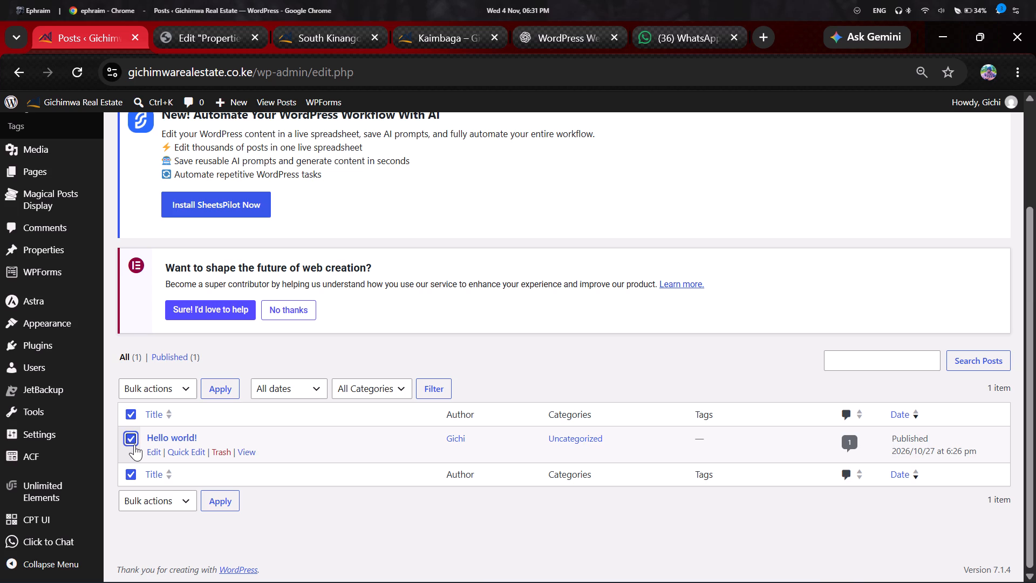
pyautogui.click(134, 444)
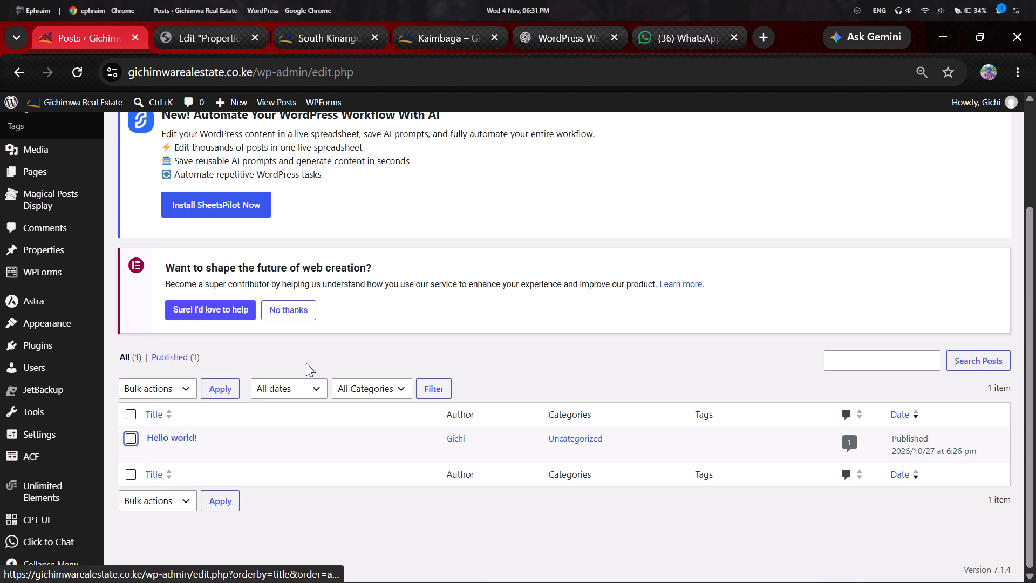
# Add a new post titled "helo2" and publish it.
pyautogui.scroll(2, 294, 281)
pyautogui.click(186, 132)
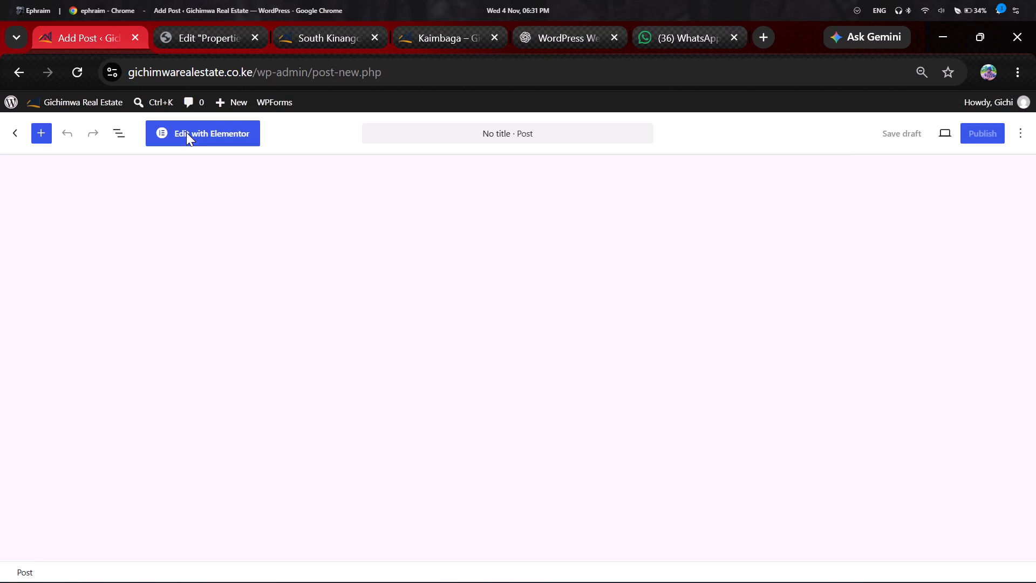
pyautogui.press('h')
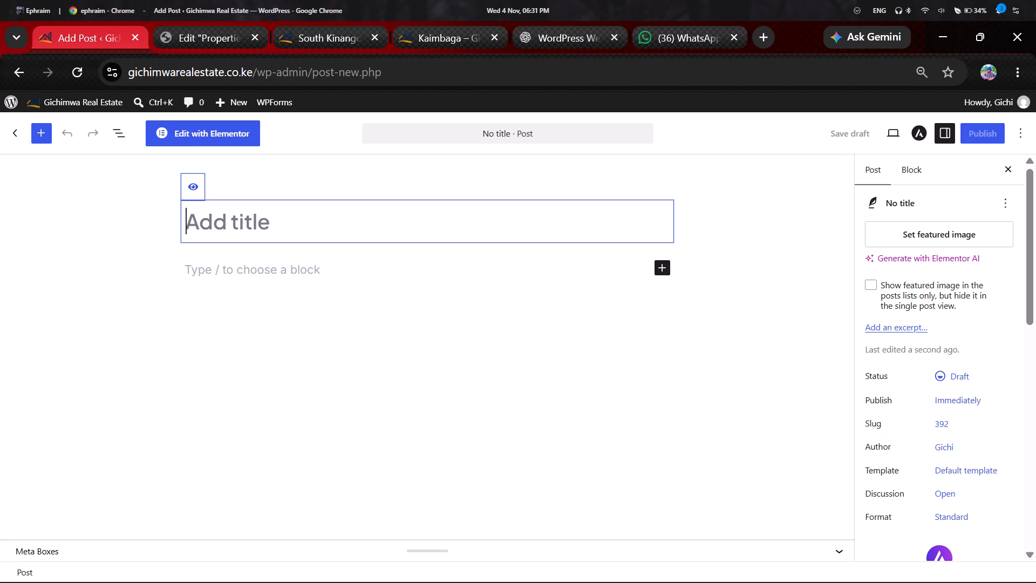
pyautogui.write('elo2')
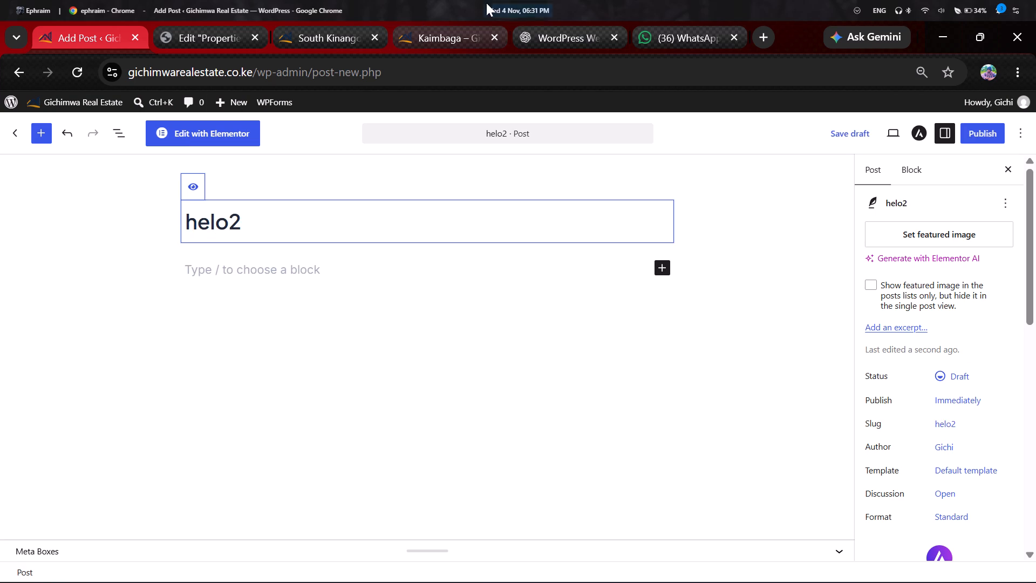
pyautogui.click(980, 137)
pyautogui.click(980, 137)
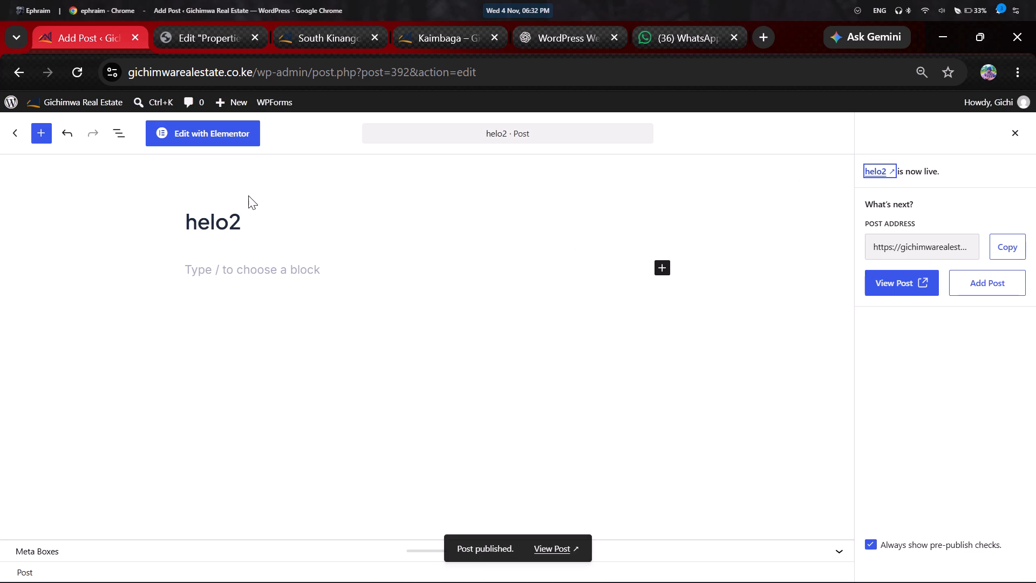
# Leave the post editor for the WordPress admin and review the full list of Properties.
pyautogui.click(15, 106)
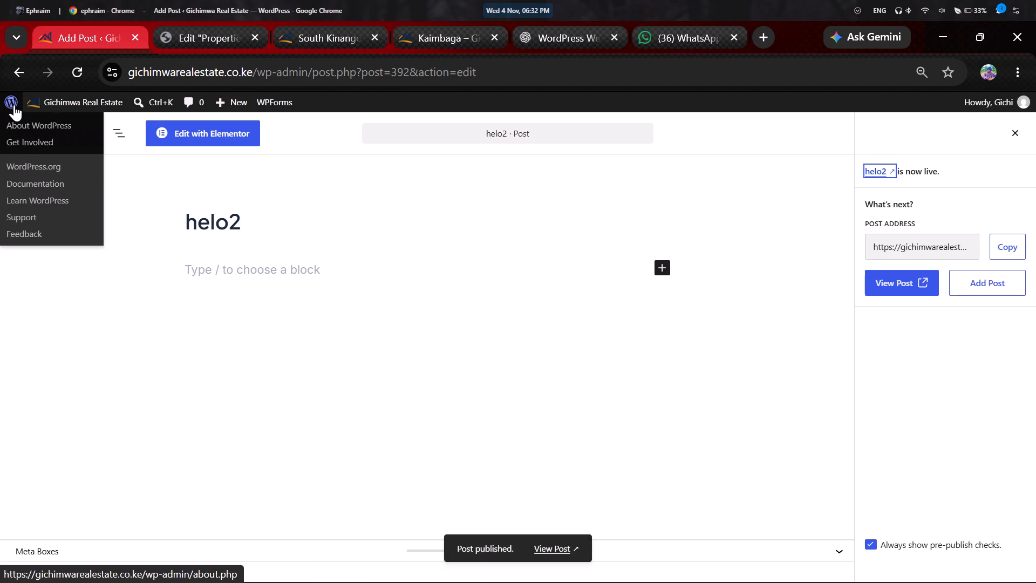
pyautogui.click(13, 103)
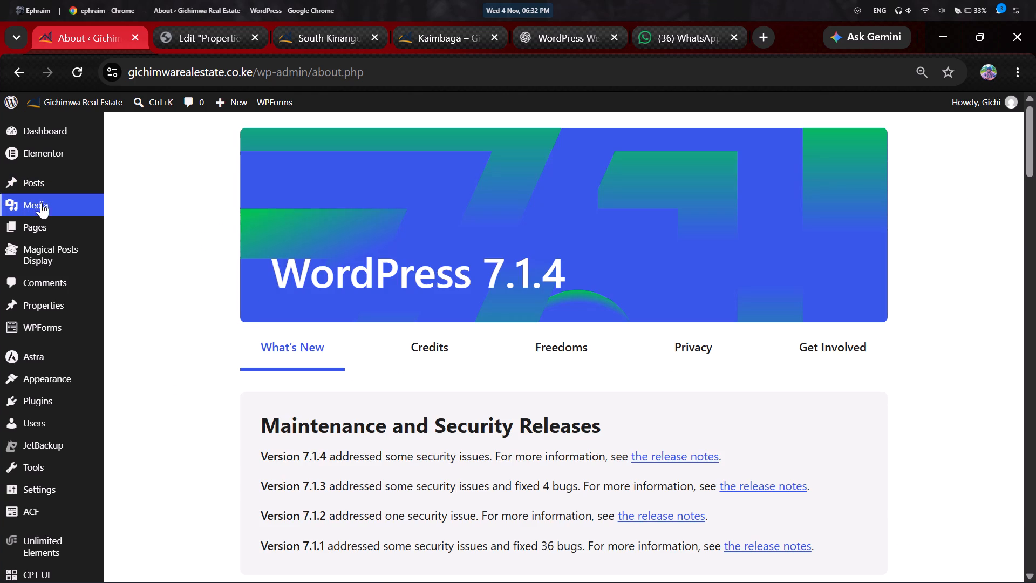
pyautogui.click(49, 304)
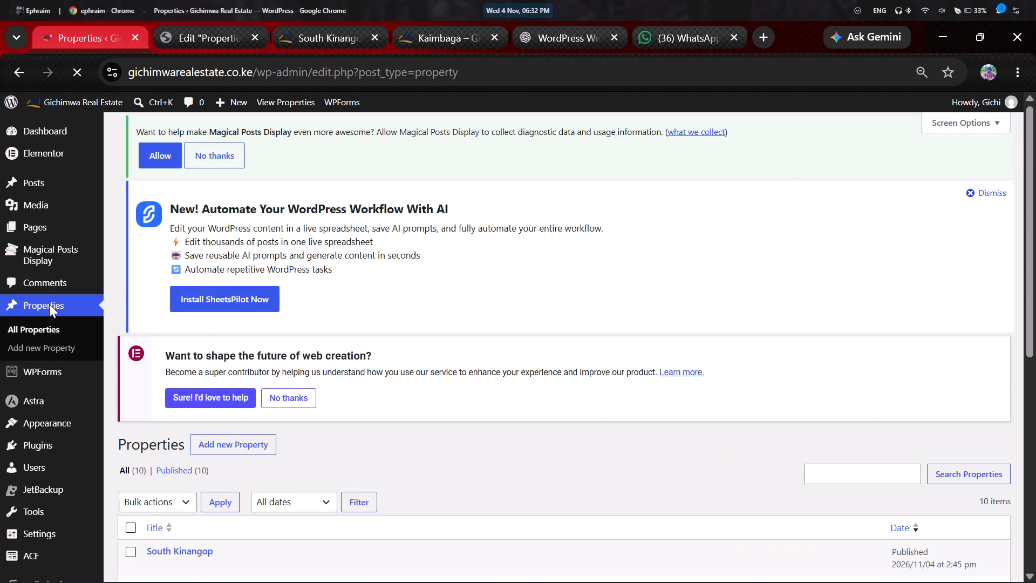
pyautogui.scroll(-2, 260, 352)
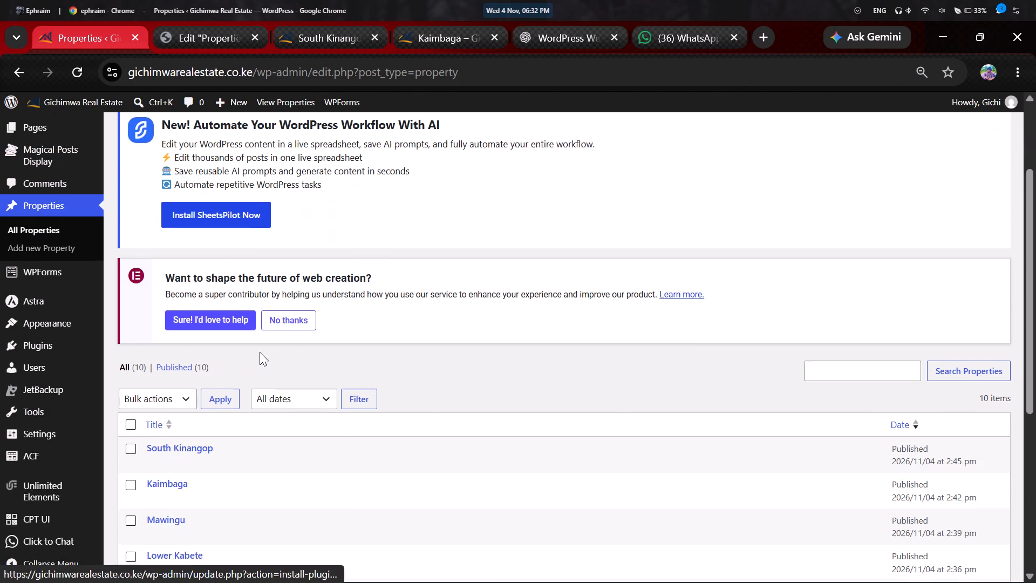
pyautogui.scroll(3, 260, 352)
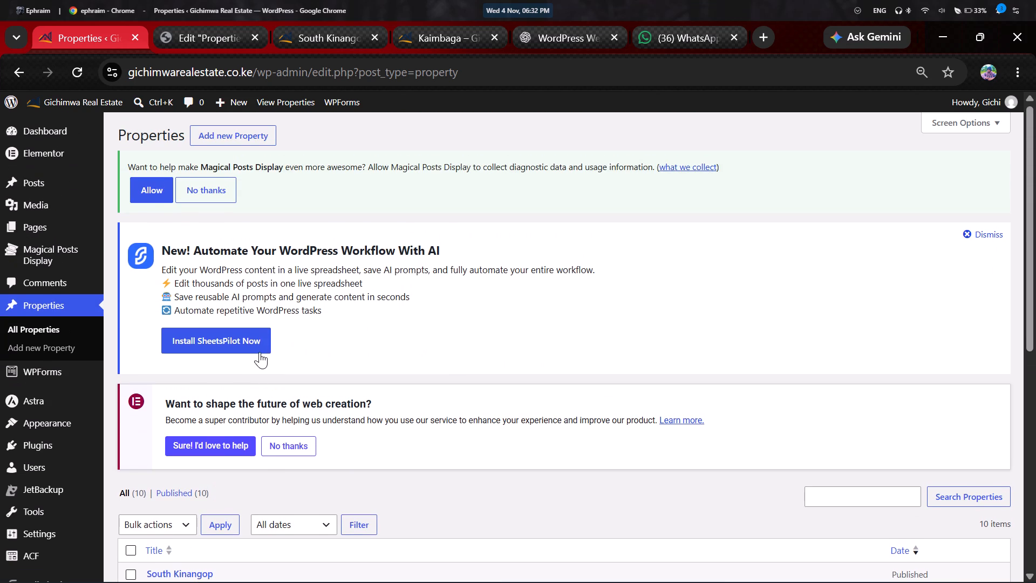
pyautogui.scroll(-8, 260, 352)
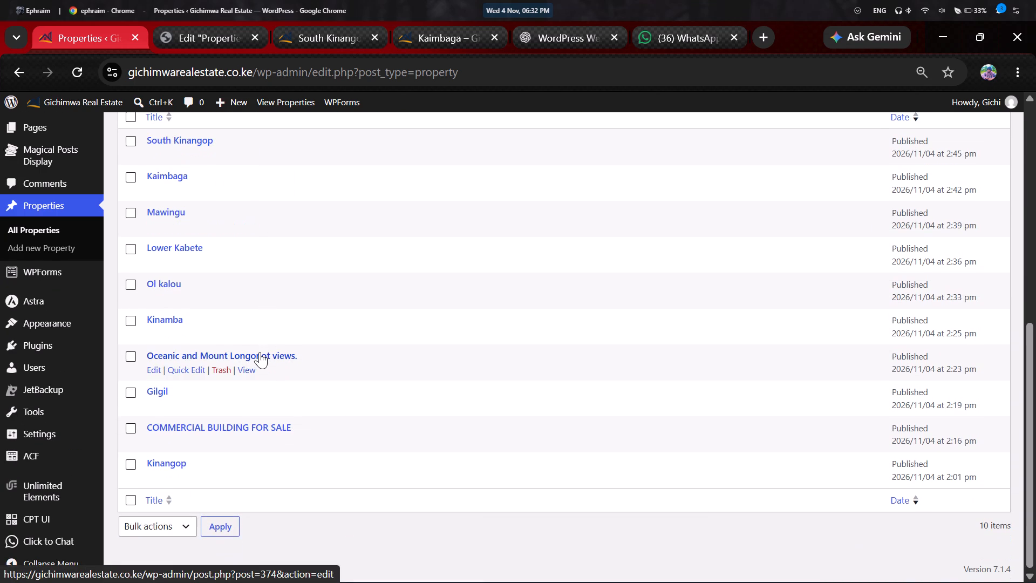
pyautogui.scroll(5, 260, 352)
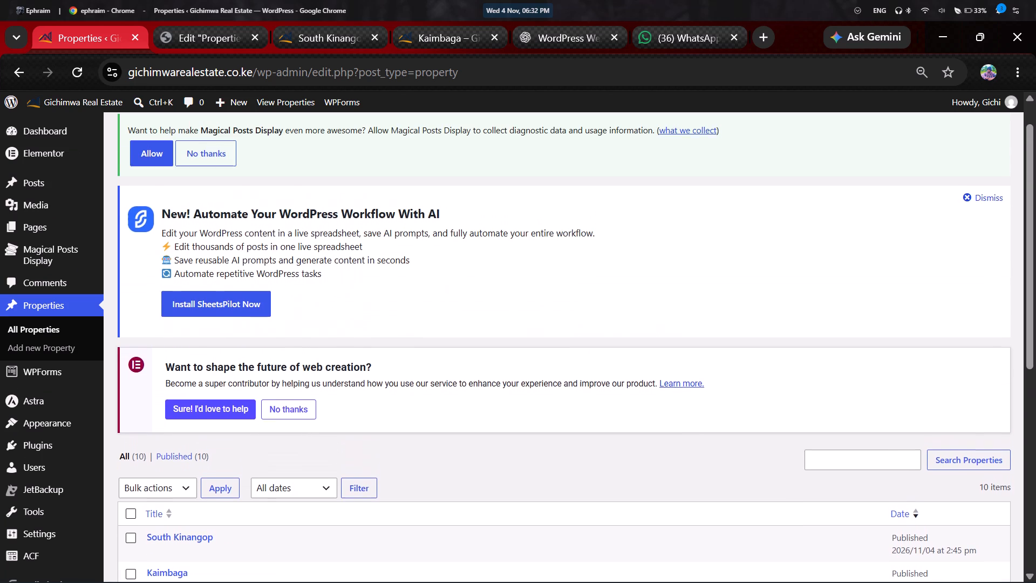
pyautogui.scroll(1, 260, 352)
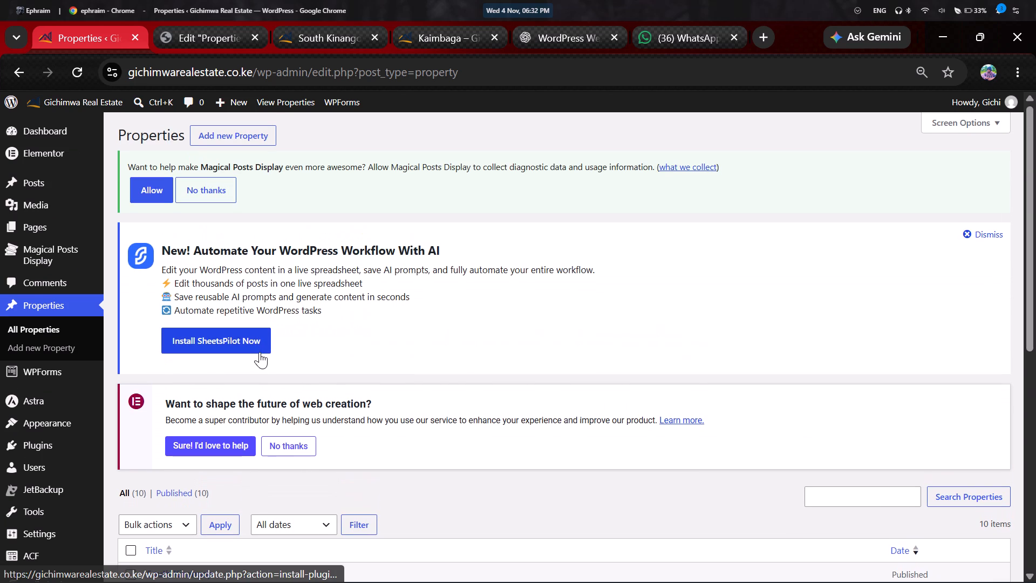
# Examine the Magical Posts Display plugin's Widgets Manager, including its Posts Grid widget.
pyautogui.click(47, 250)
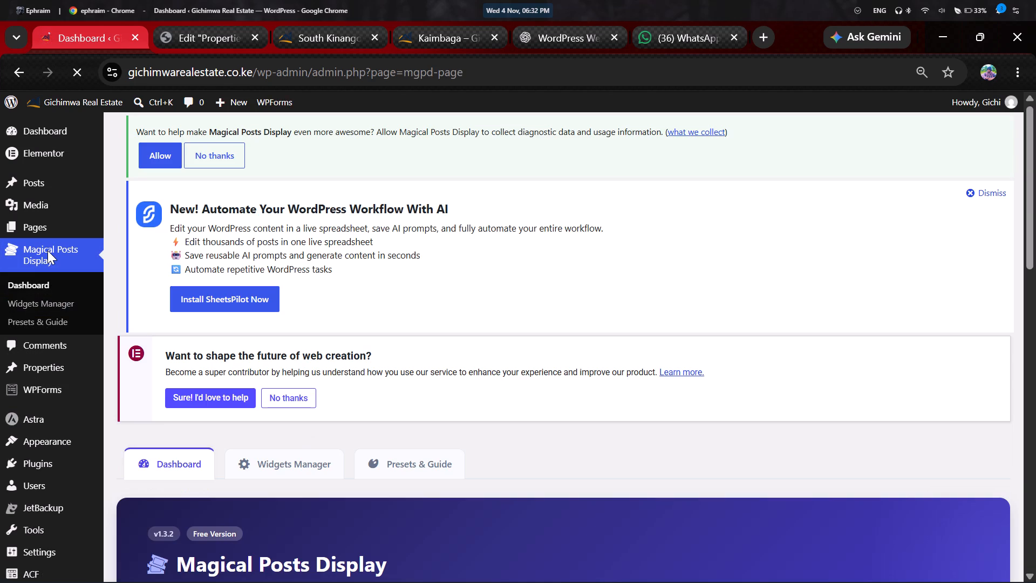
pyautogui.scroll(-3, 243, 239)
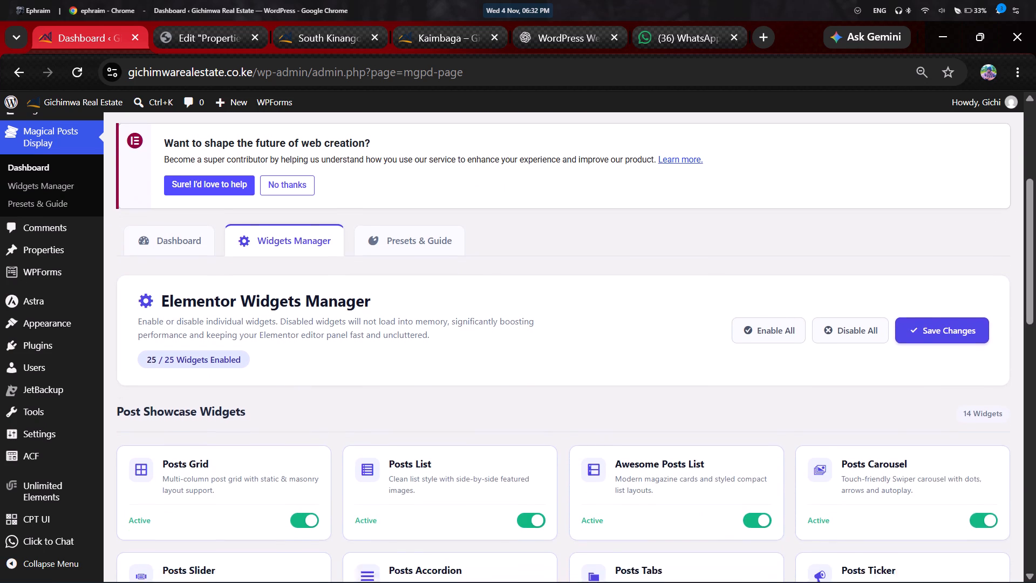
pyautogui.scroll(-2, 243, 239)
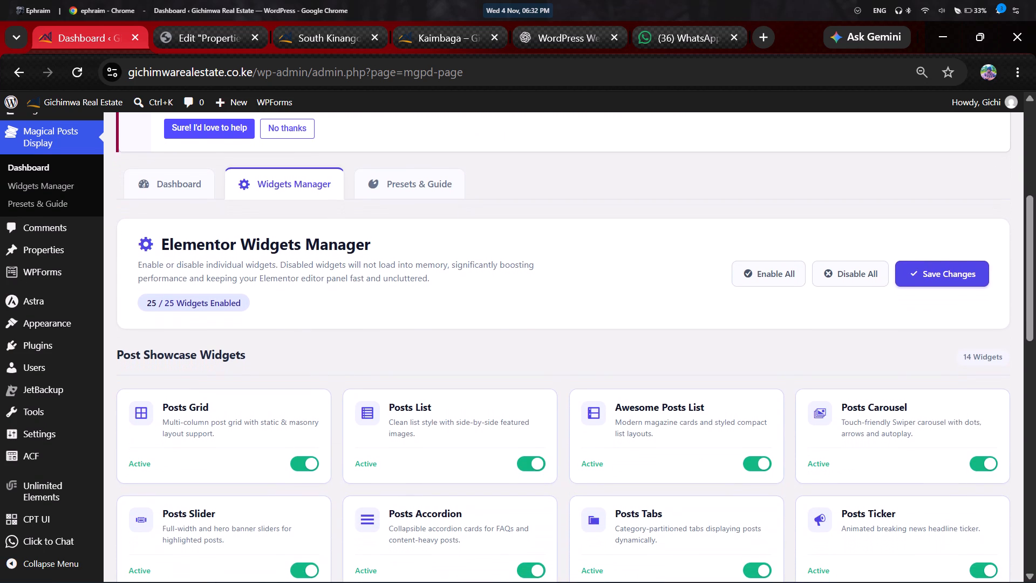
pyautogui.click(222, 440)
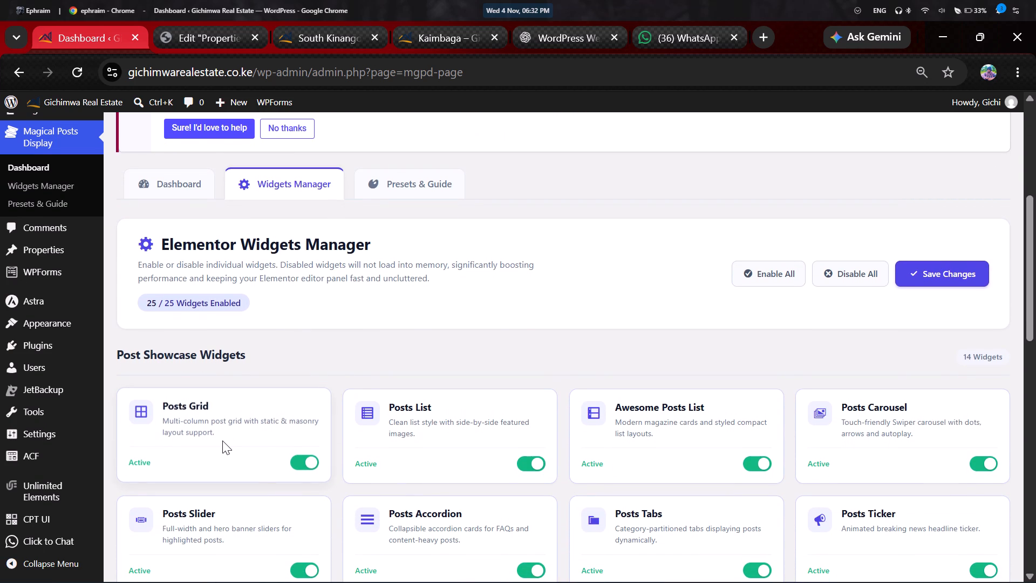
pyautogui.click(222, 440)
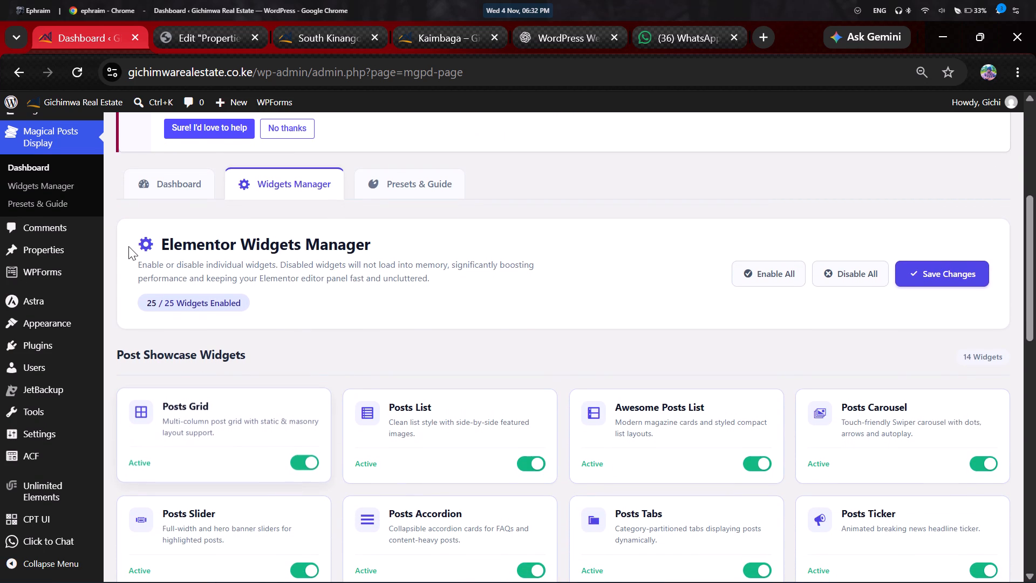
# Create a new page from the Magical Posts Display dashboard, title it "properties 3", and publish it.
pyautogui.click(176, 181)
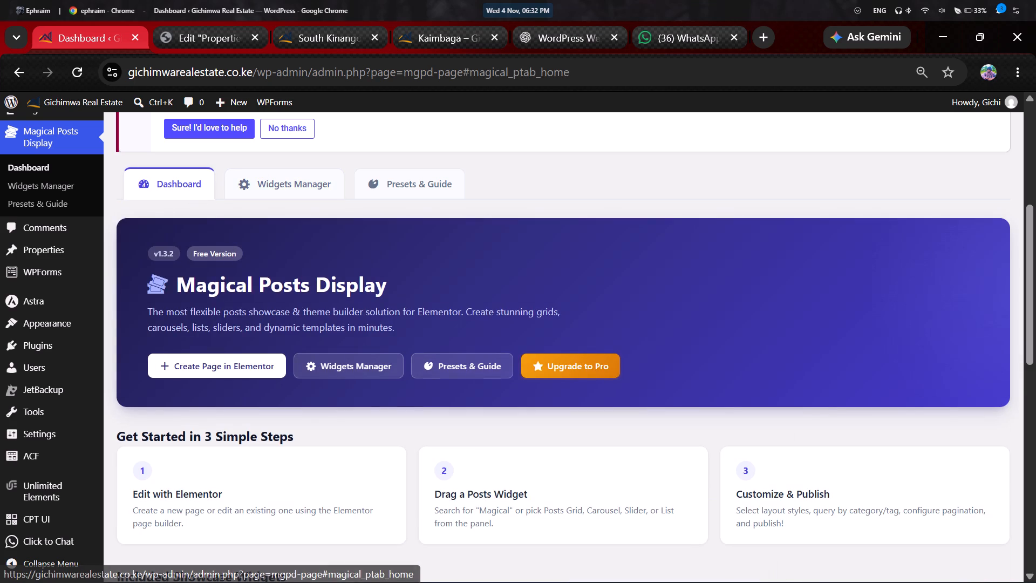
pyautogui.click(245, 365)
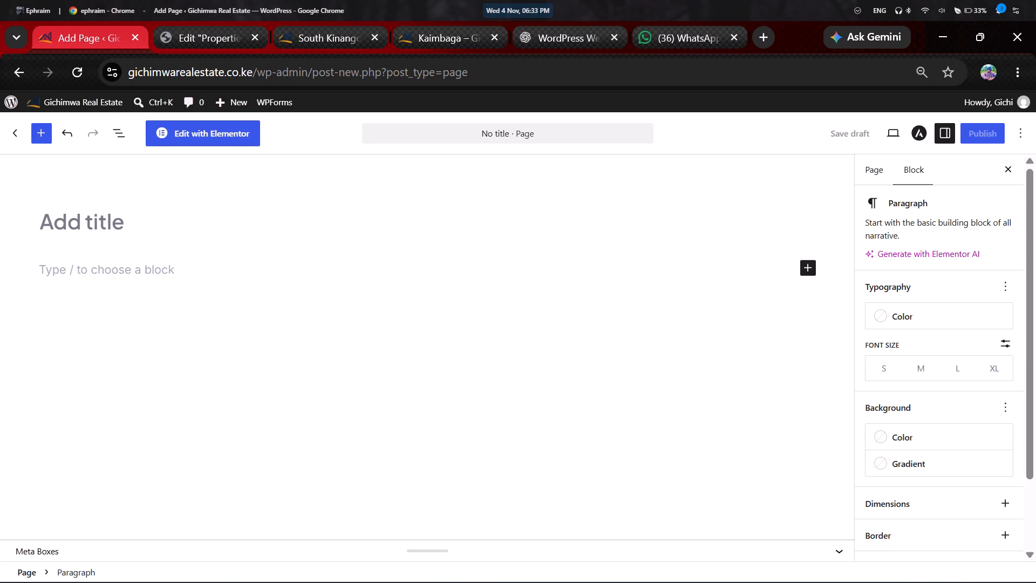
pyautogui.click(250, 228)
pyautogui.press('p')
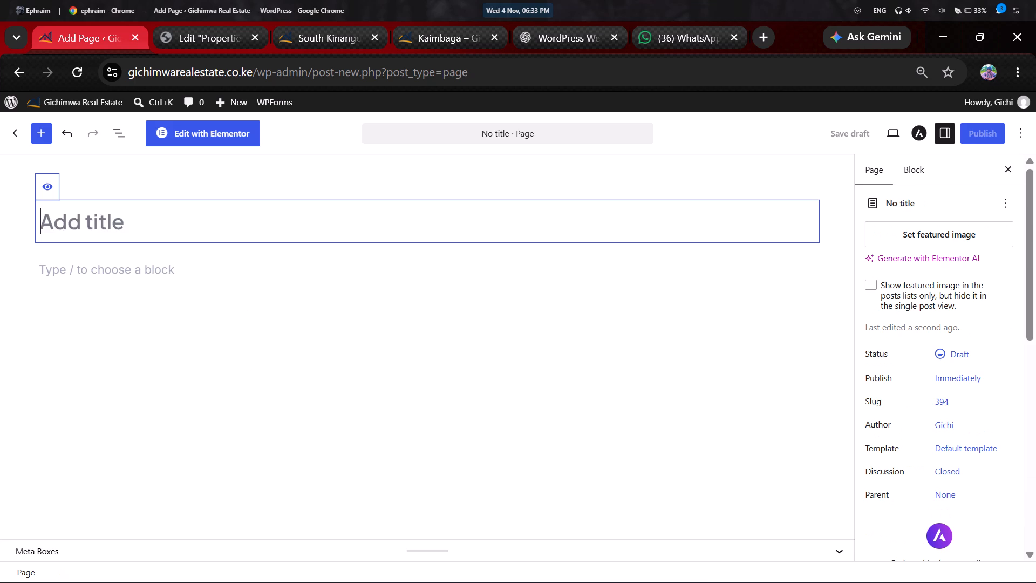
pyautogui.write('roperties')
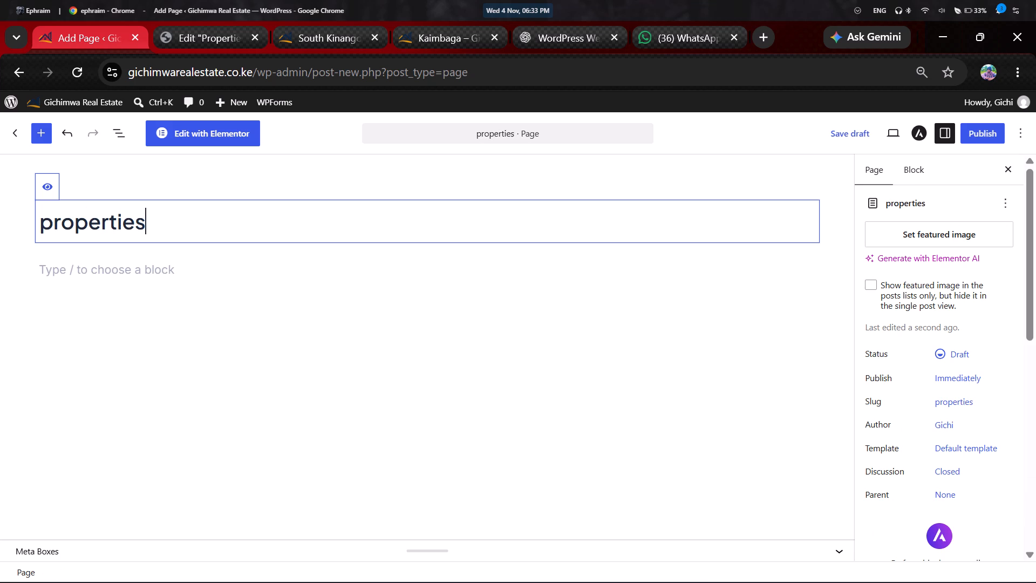
pyautogui.press('space')
pyautogui.write('3')
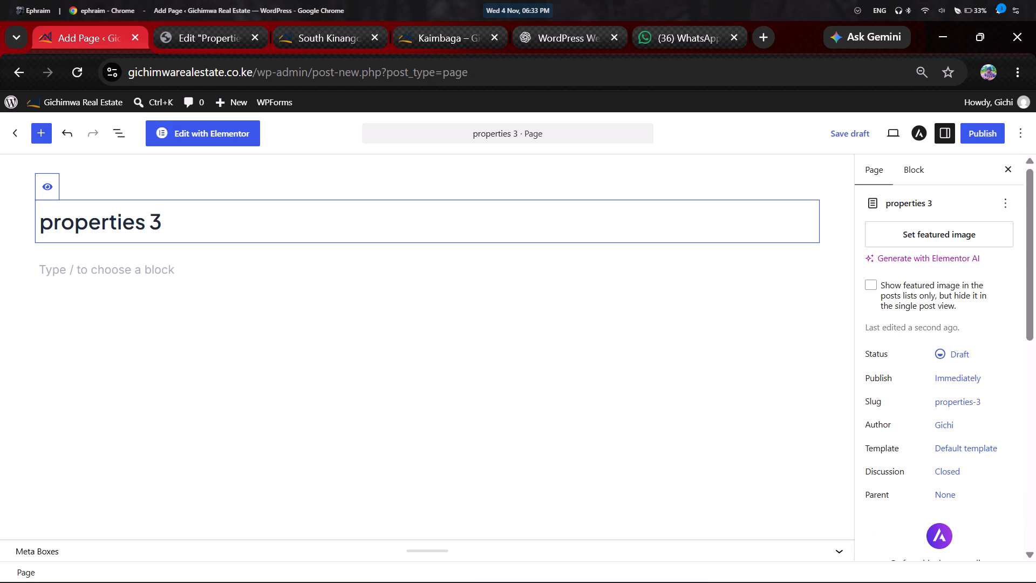
pyautogui.press('Return')
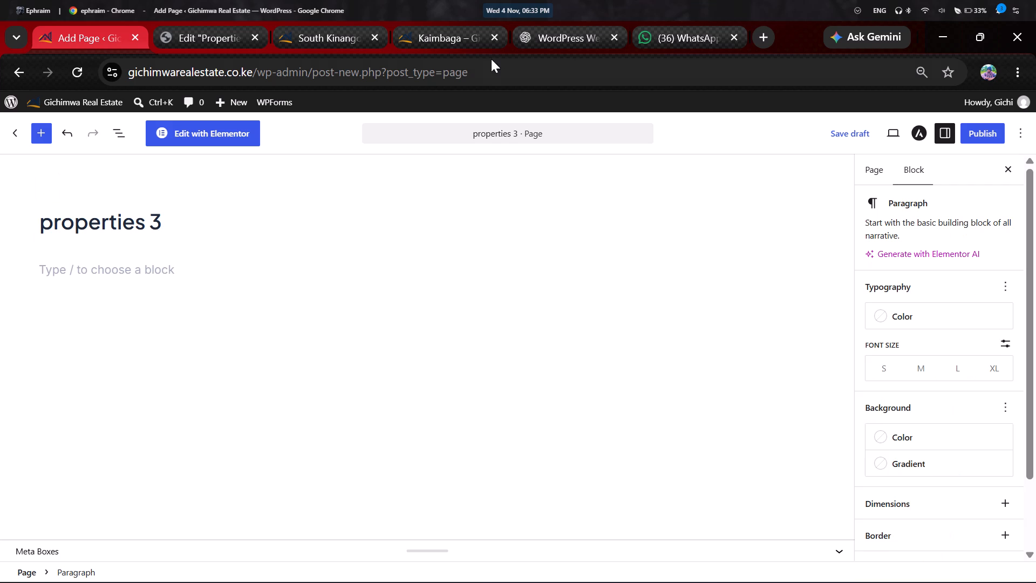
pyautogui.click(988, 138)
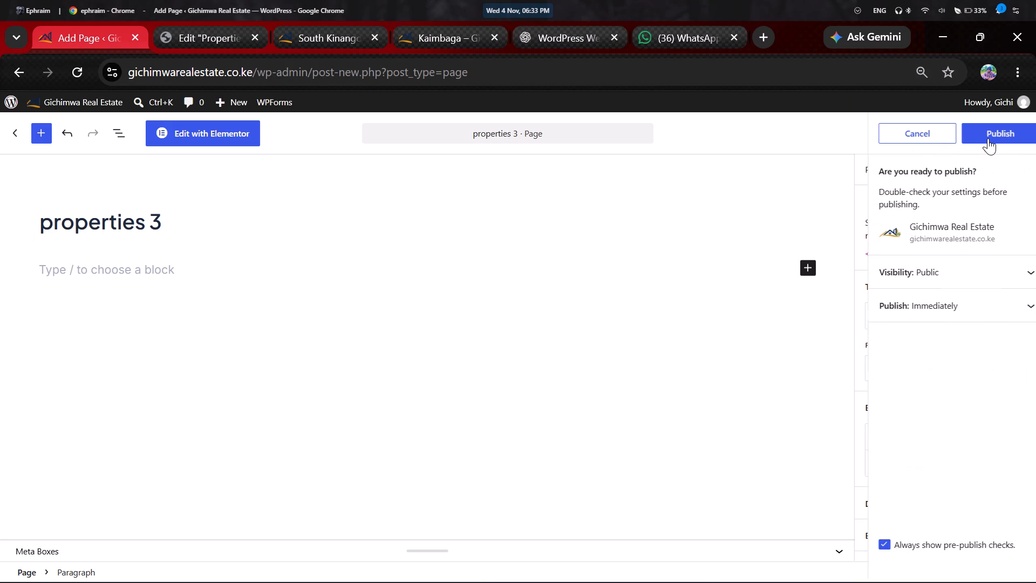
pyautogui.click(988, 138)
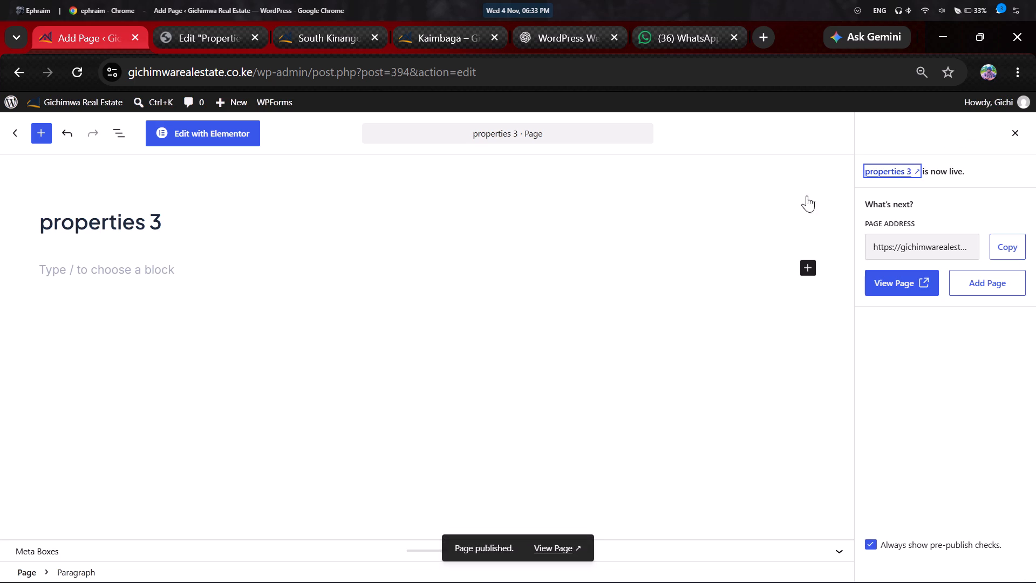
# Open the published "properties 3" page for editing with Elementor.
pyautogui.click(220, 140)
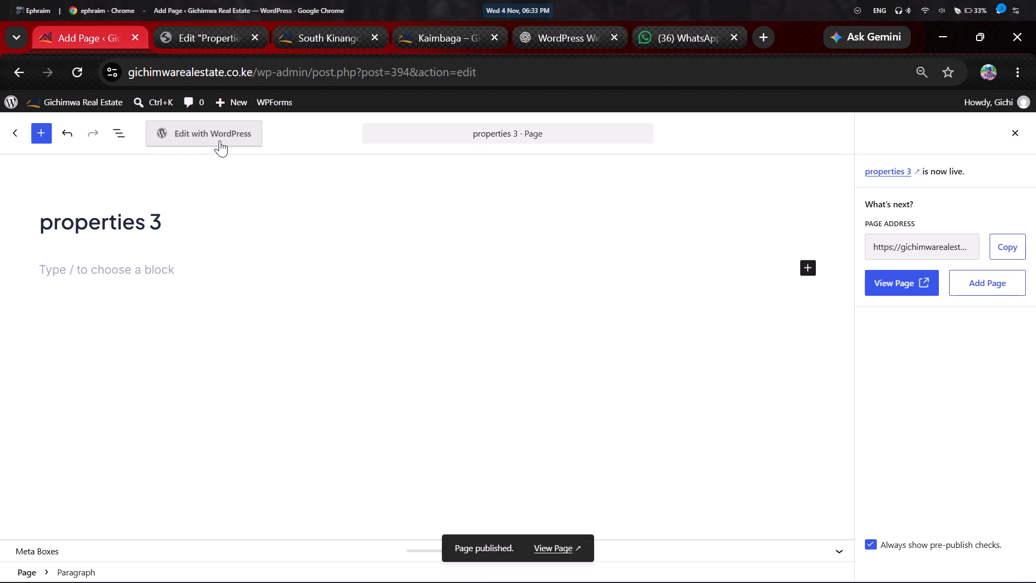
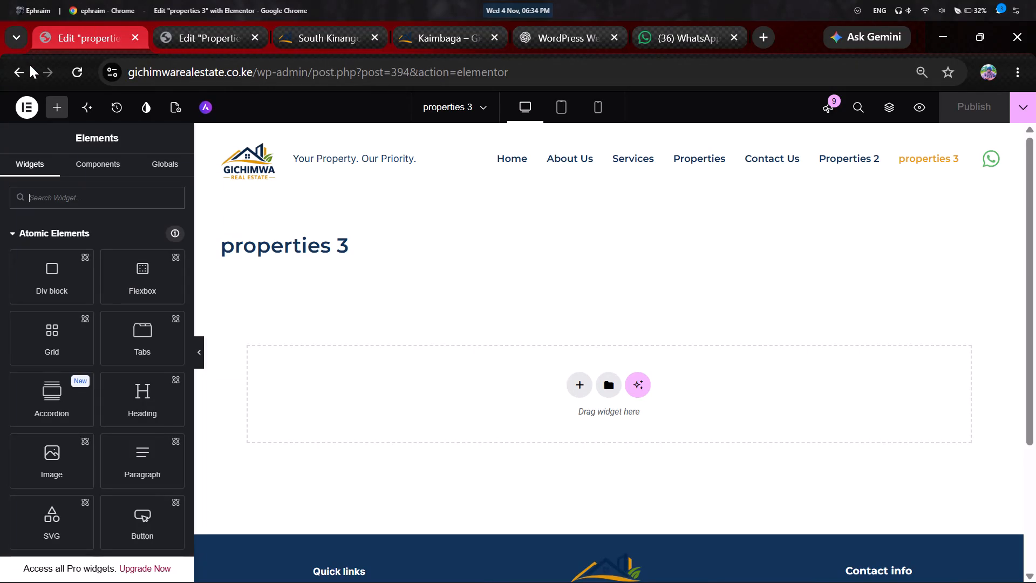
# Leave the "properties 3" Elementor editor for the Magical Posts Display dashboard and read its Get Started in 3 Simple Steps guide.
pyautogui.click(15, 73)
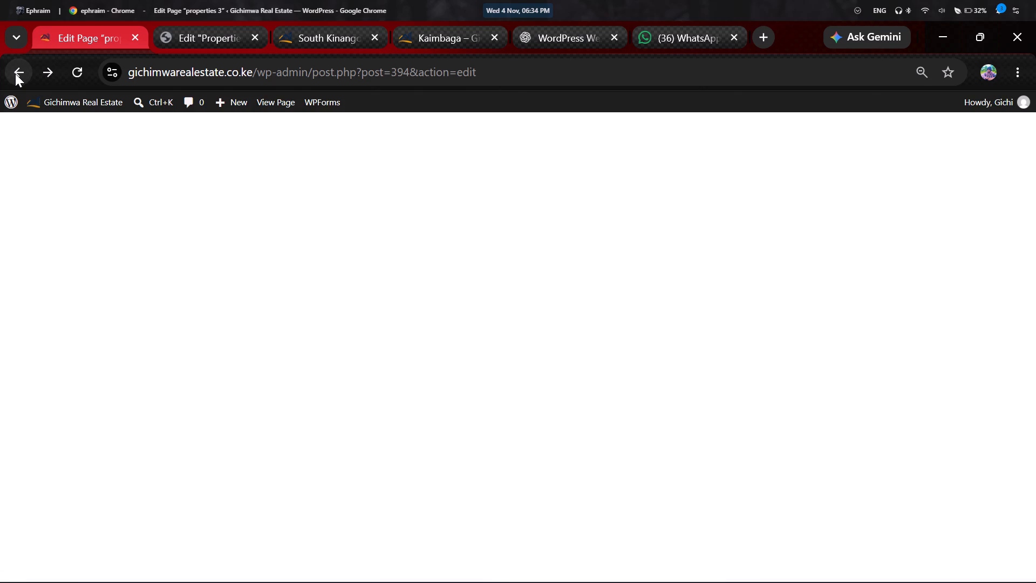
pyautogui.click(15, 73)
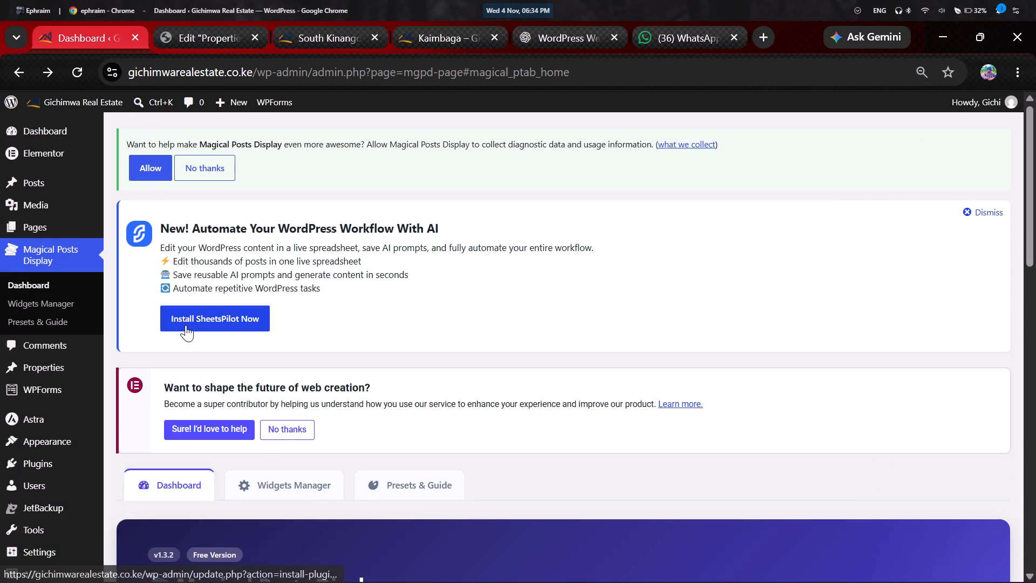
pyautogui.scroll(-1, 186, 325)
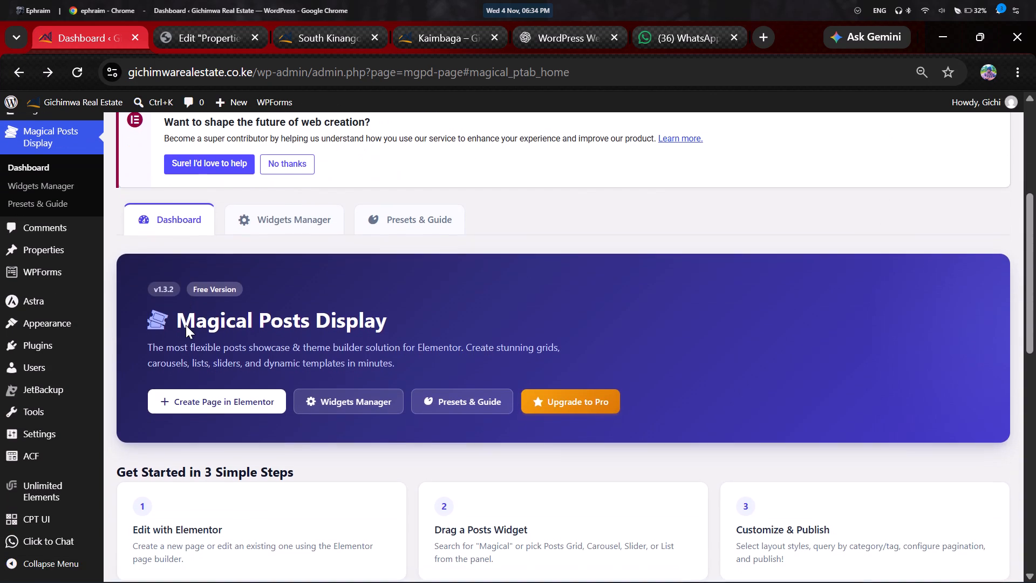
pyautogui.scroll(-3, 186, 325)
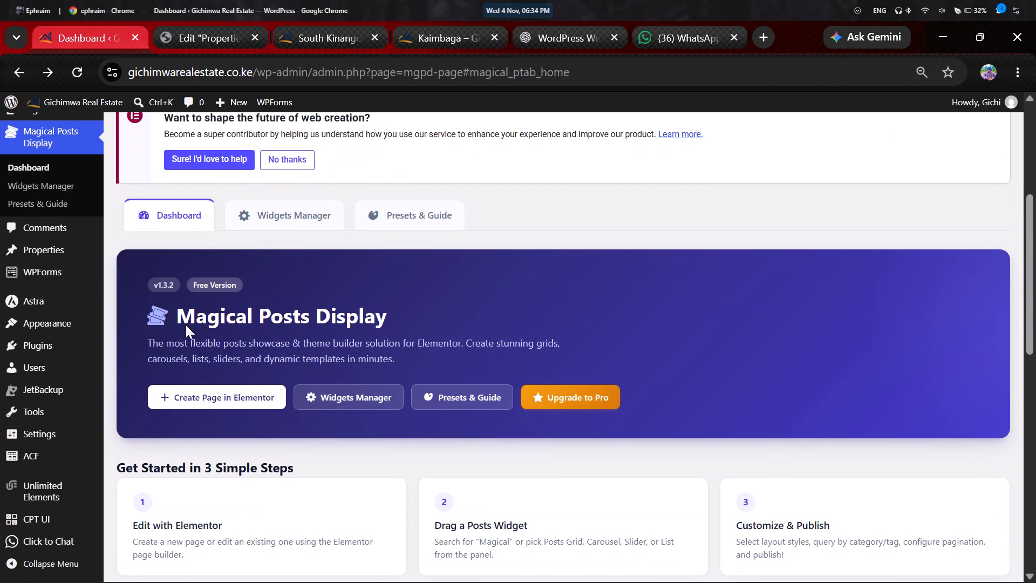
pyautogui.scroll(-1, 186, 325)
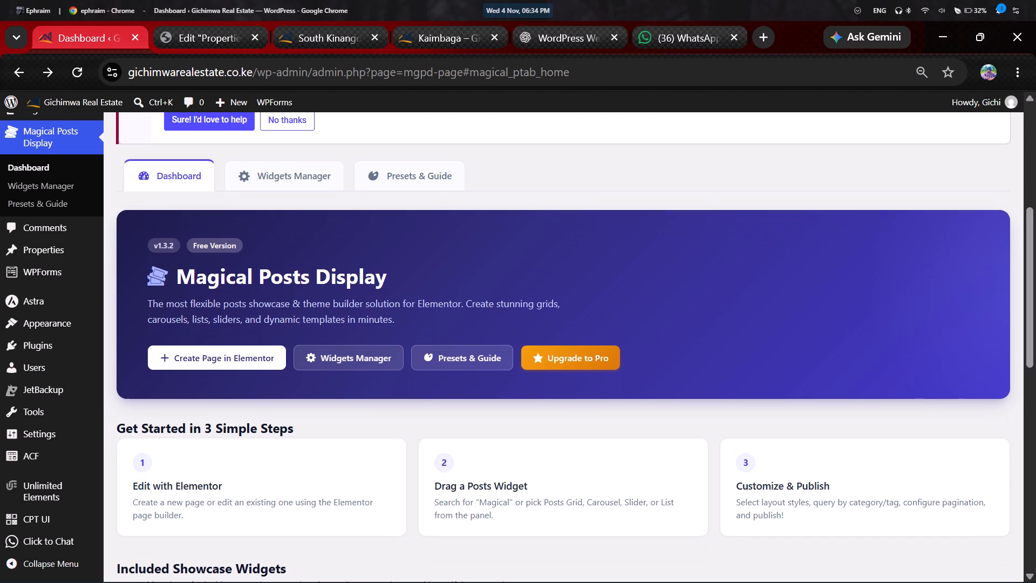
pyautogui.scroll(-2, 186, 325)
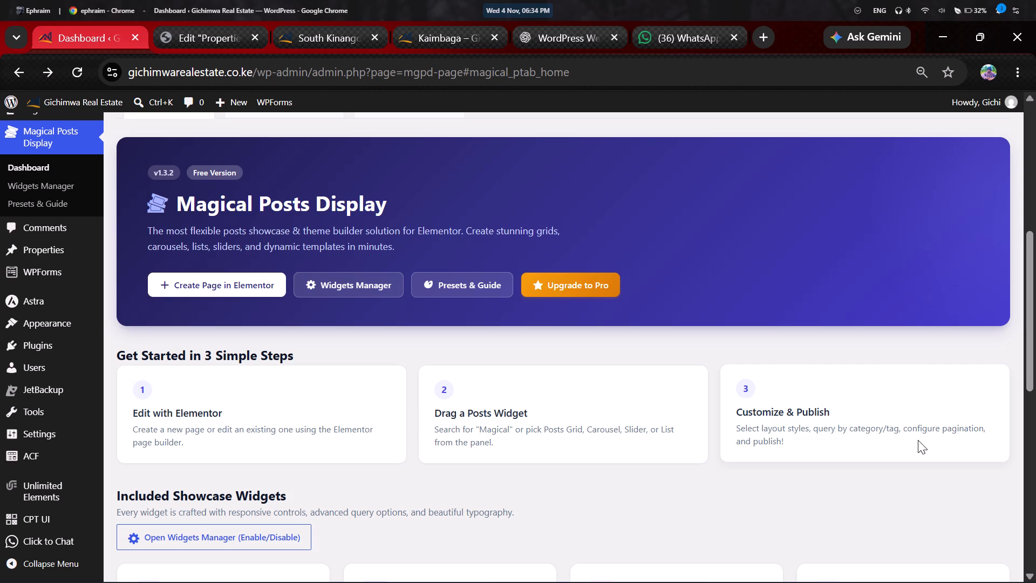
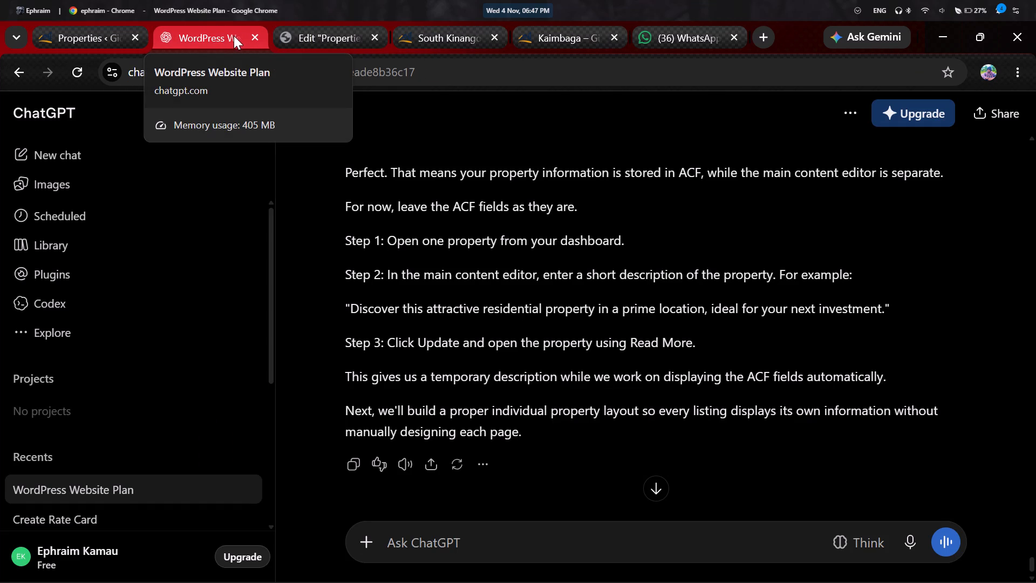
pyautogui.click(86, 38)
pyautogui.moveTo(326, 37); pyautogui.dragTo(238, 35)
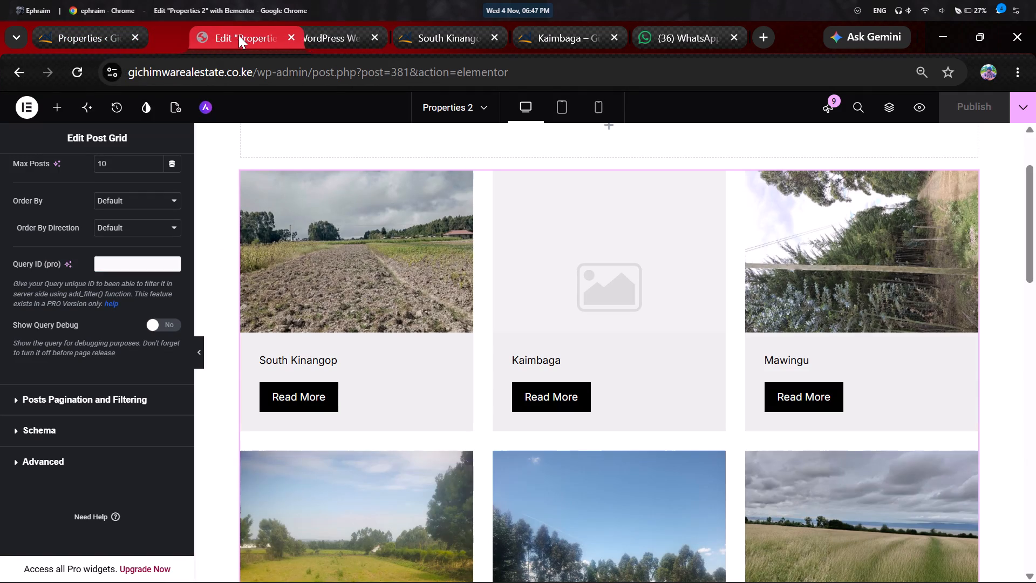
pyautogui.moveTo(238, 35); pyautogui.dragTo(236, 35)
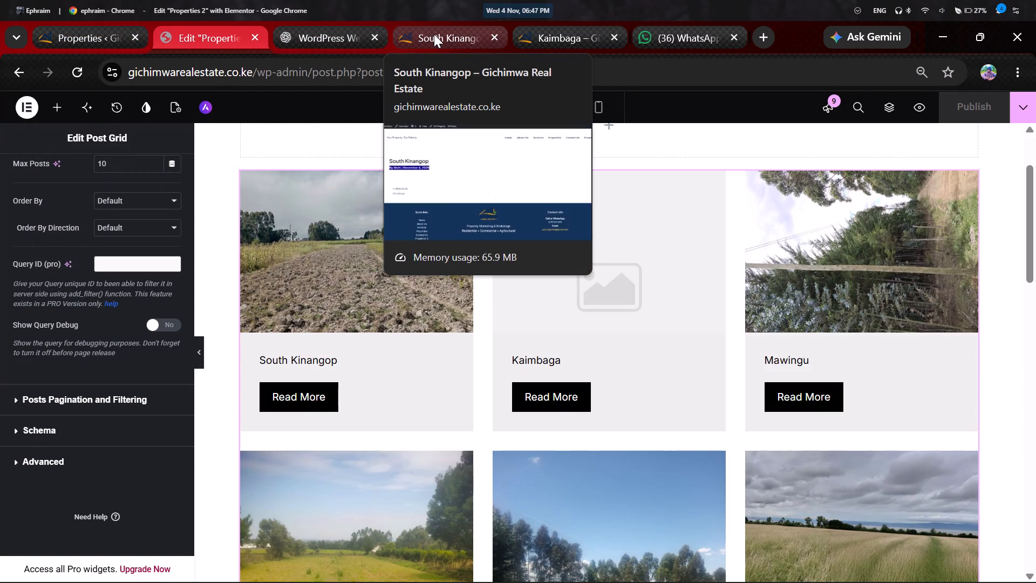
# Open the live Properties page from the Kaimbaga page, place its tab beside the dashboard and view the Featured Properties listings.
pyautogui.click(542, 39)
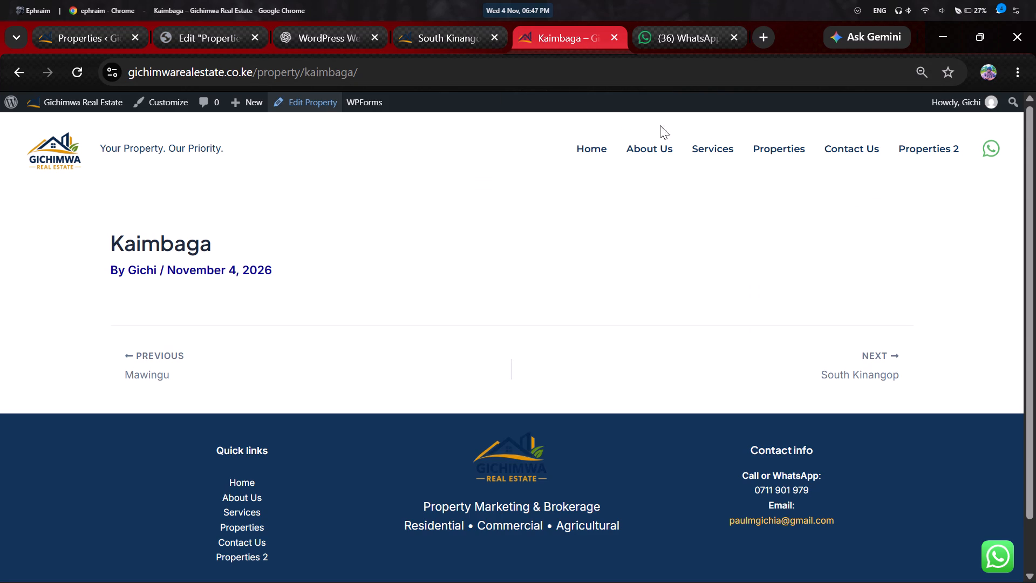
pyautogui.click(769, 147)
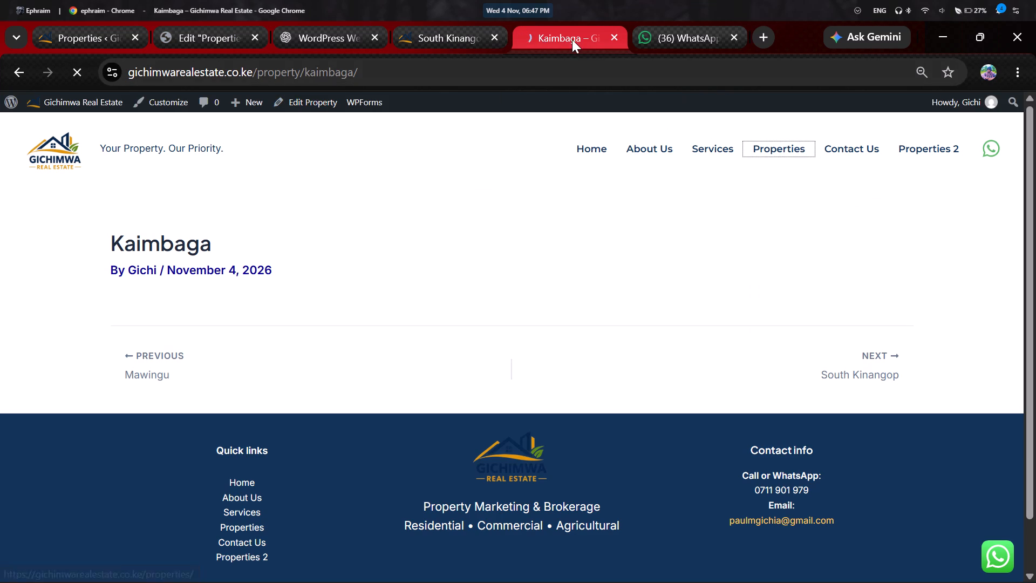
pyautogui.moveTo(557, 37); pyautogui.dragTo(309, 42)
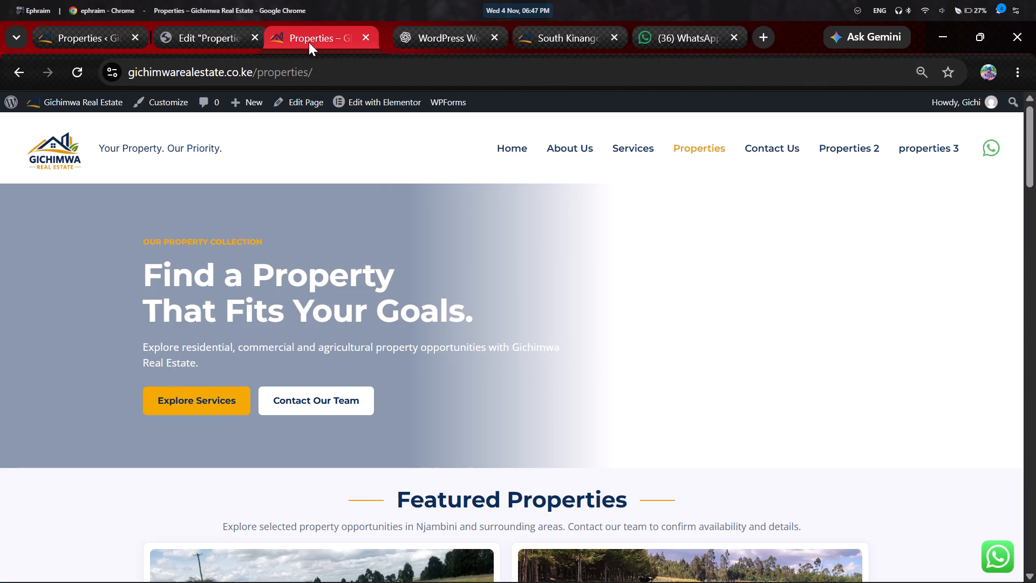
pyautogui.moveTo(309, 42); pyautogui.dragTo(220, 22)
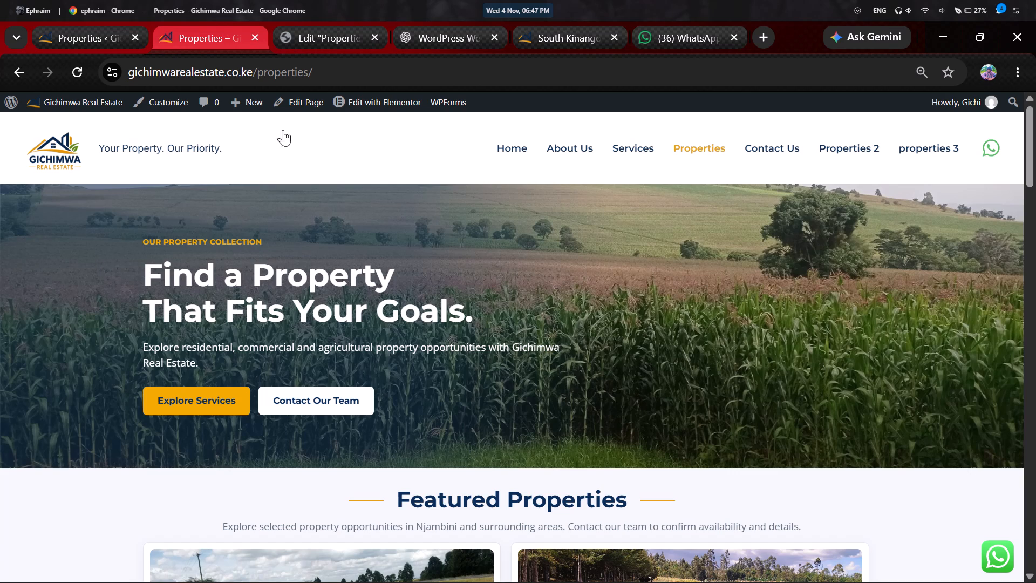
pyautogui.scroll(-4, 369, 304)
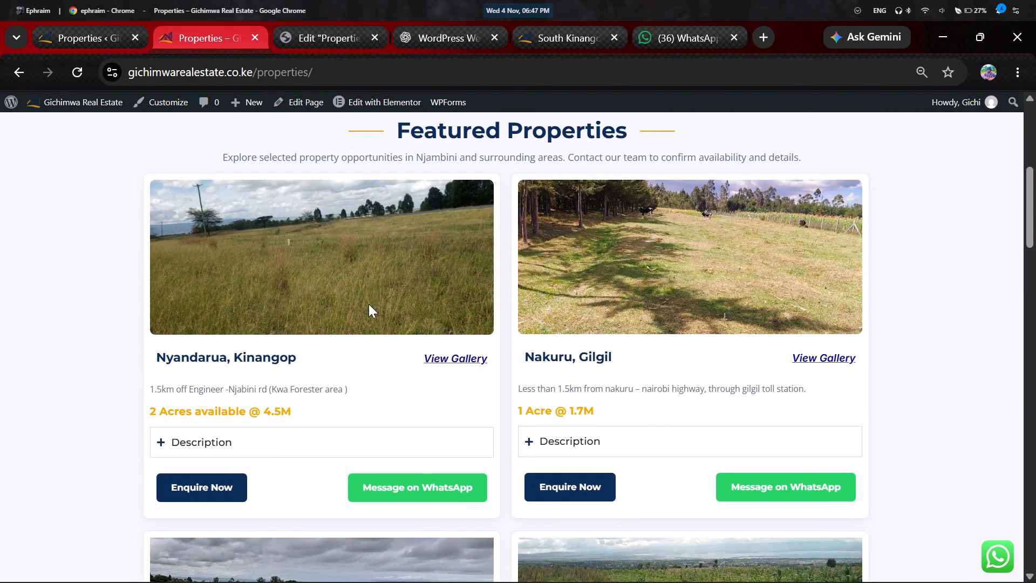
pyautogui.scroll(-2, 369, 304)
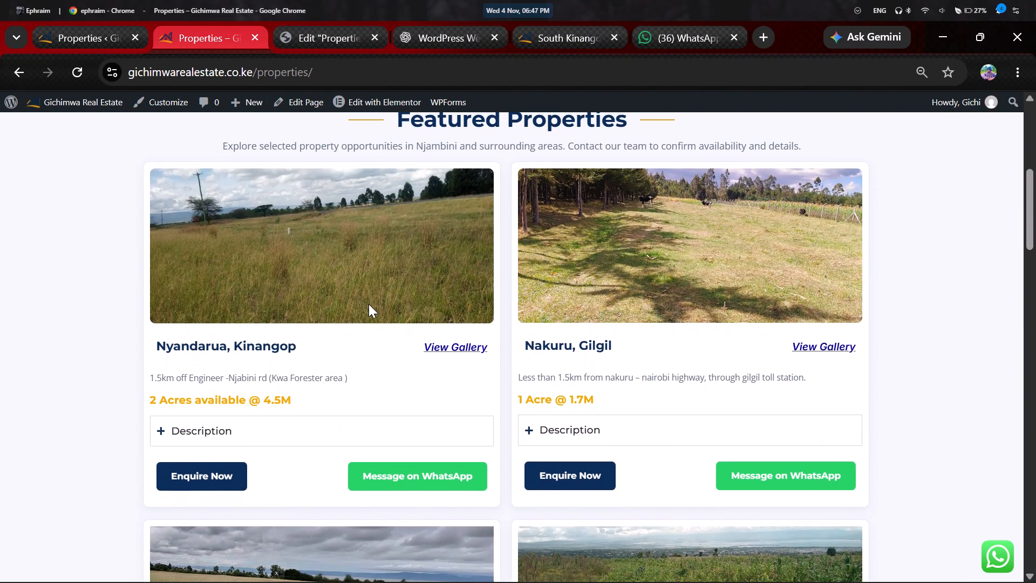
# Open the South Kinangop property for editing from the dashboard's Properties list.
pyautogui.click(96, 36)
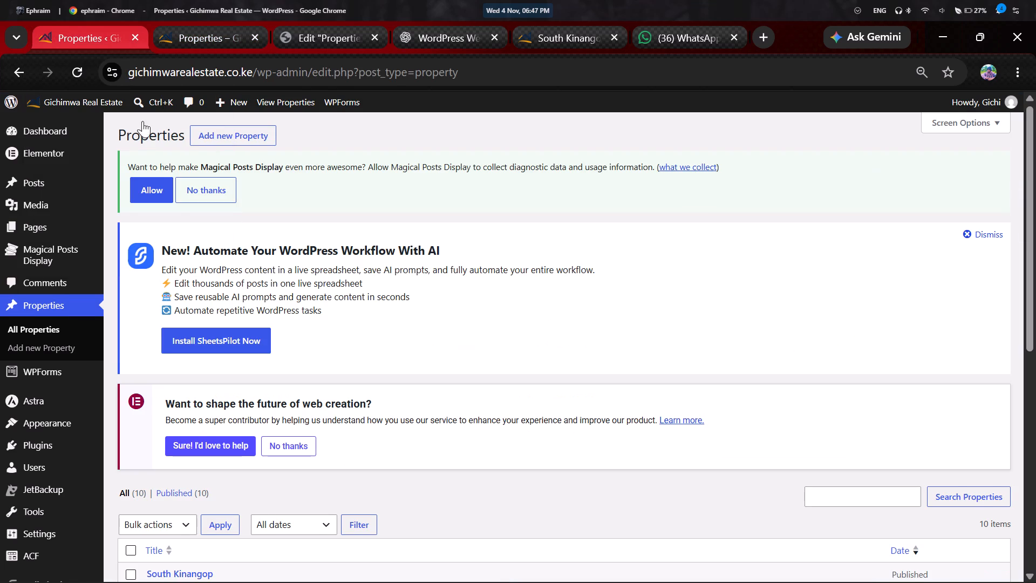
pyautogui.scroll(-4, 169, 206)
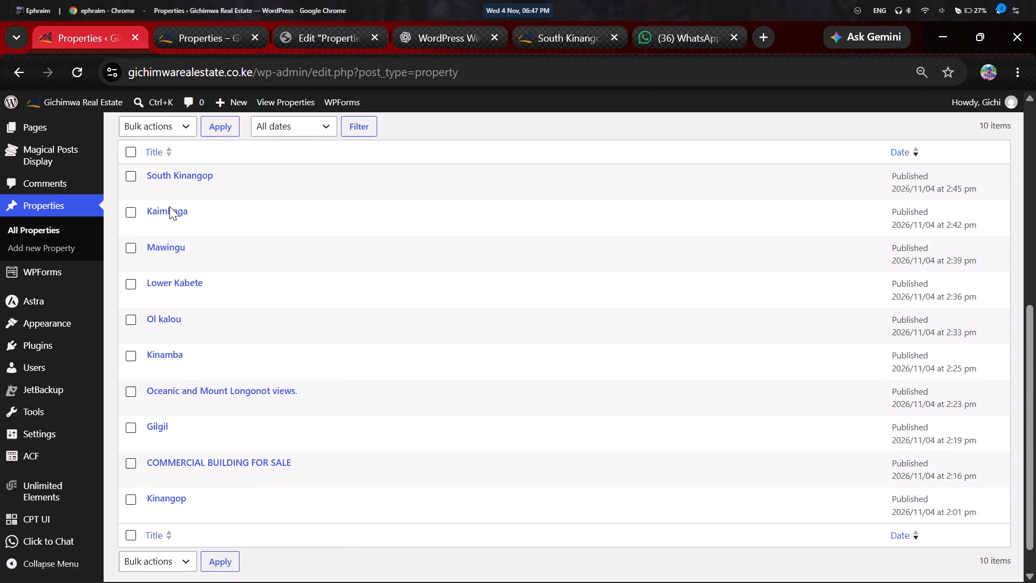
pyautogui.click(153, 192)
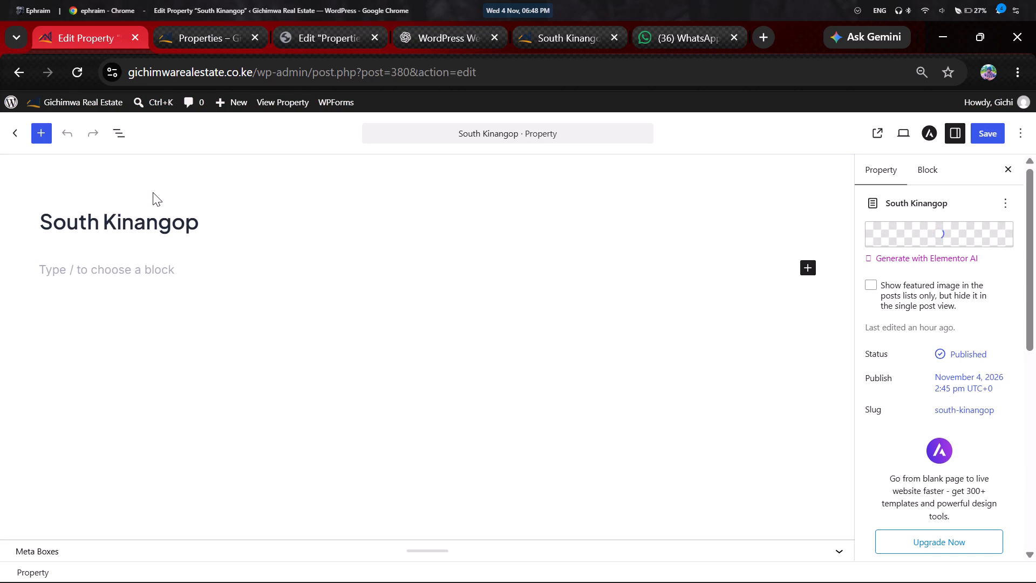
# Copy the Nyandarua, Kinangop listing's location text and "2 Acres available @ 4.5M" from the Properties page into the South Kinangop property's content.
pyautogui.click(132, 274)
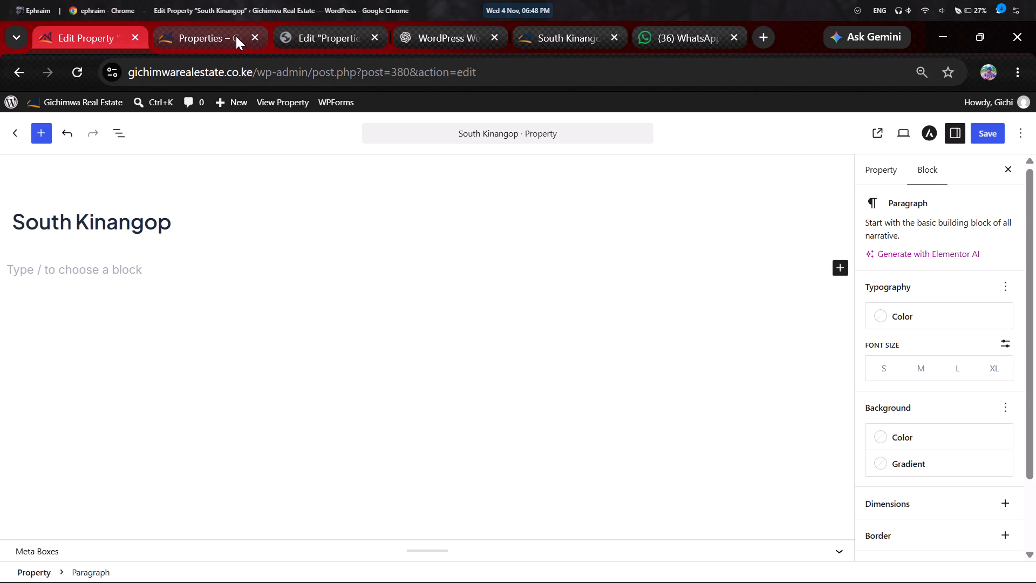
pyautogui.click(207, 42)
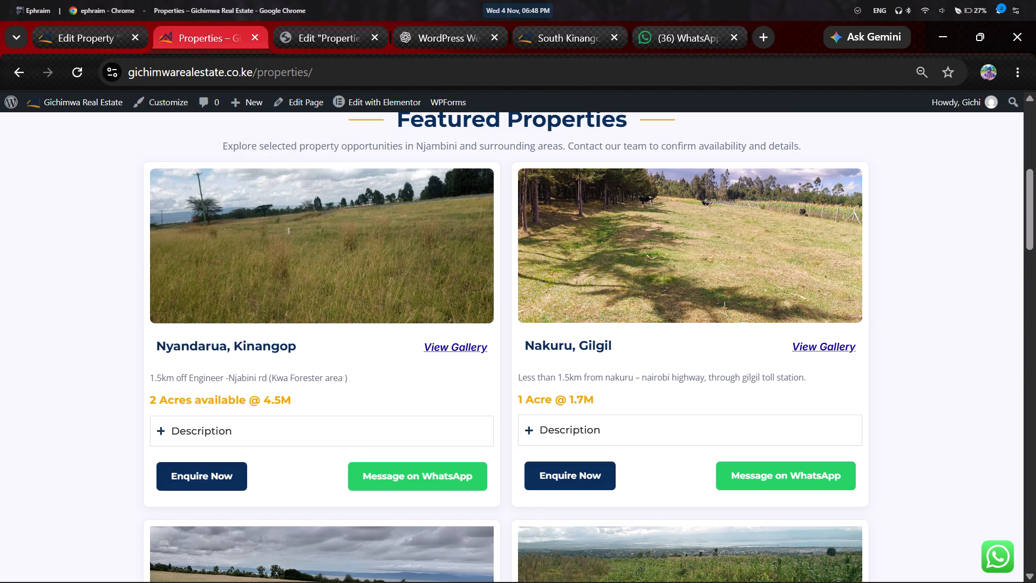
pyautogui.moveTo(151, 374); pyautogui.dragTo(299, 399)
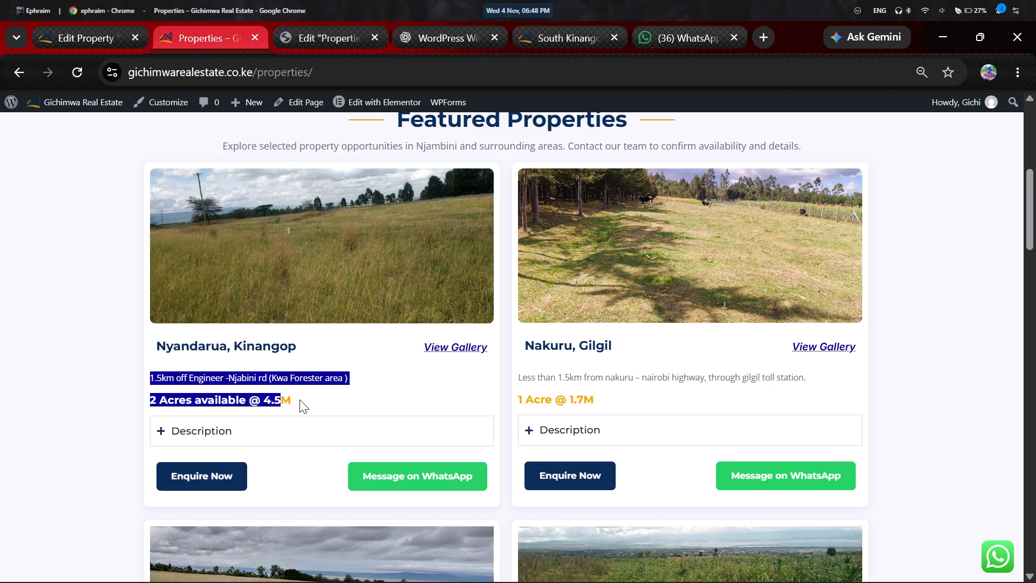
pyautogui.hotkey('ctrl', 'c')
pyautogui.click(66, 38)
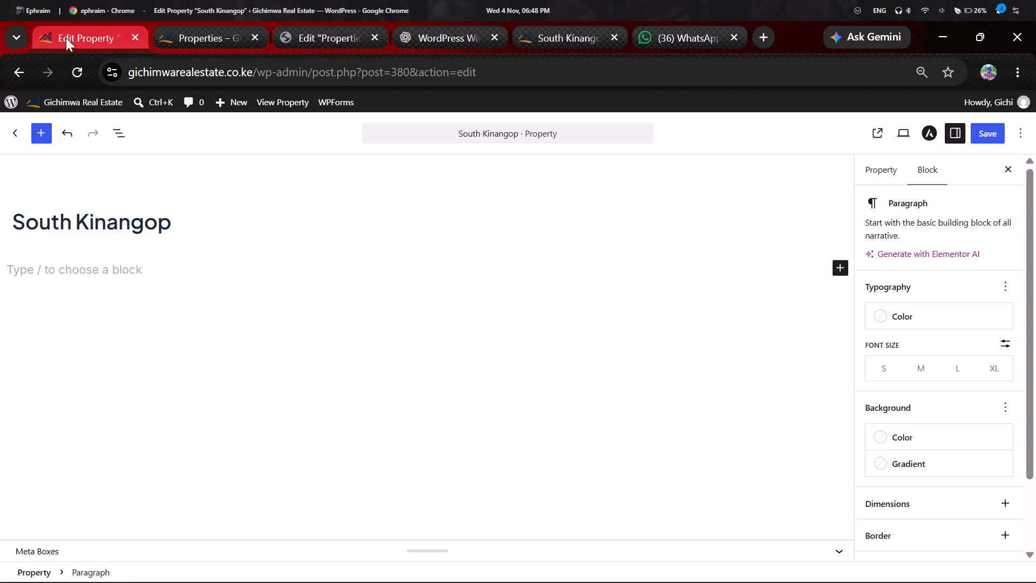
pyautogui.hotkey('ctrl', 'v')
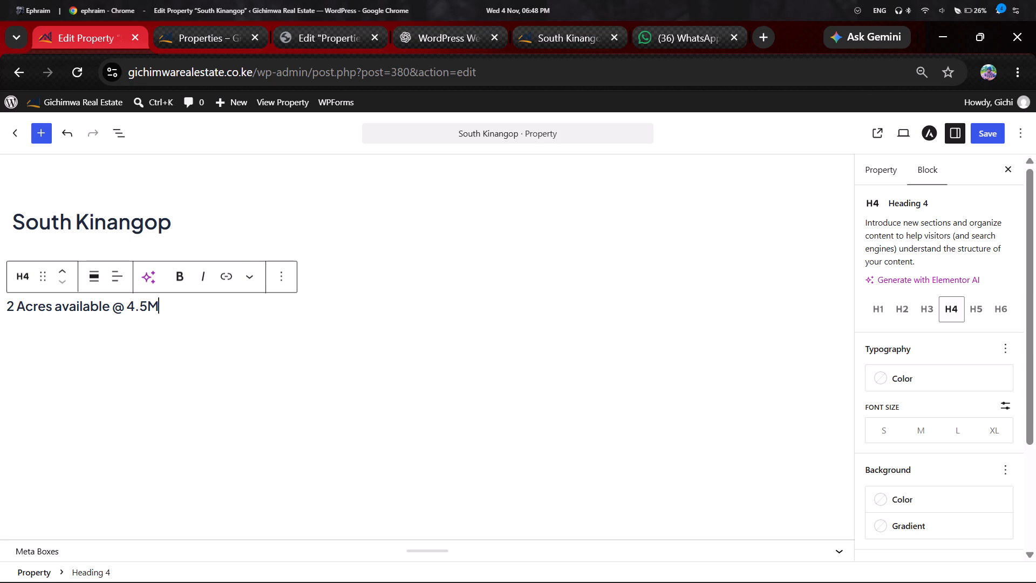
# Copy "6 acres at kwa haraka south kinangop for sale" and "1 Acre @ Kshs 1.8M" from the South Kinangop listing over the property's price heading.
pyautogui.click(185, 39)
pyautogui.click(275, 279)
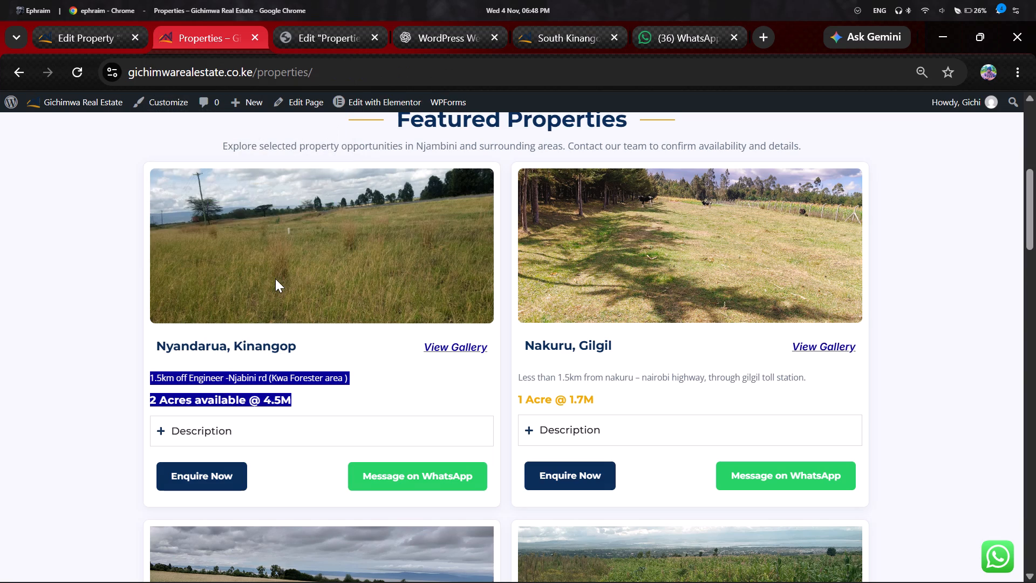
pyautogui.scroll(-4, 275, 279)
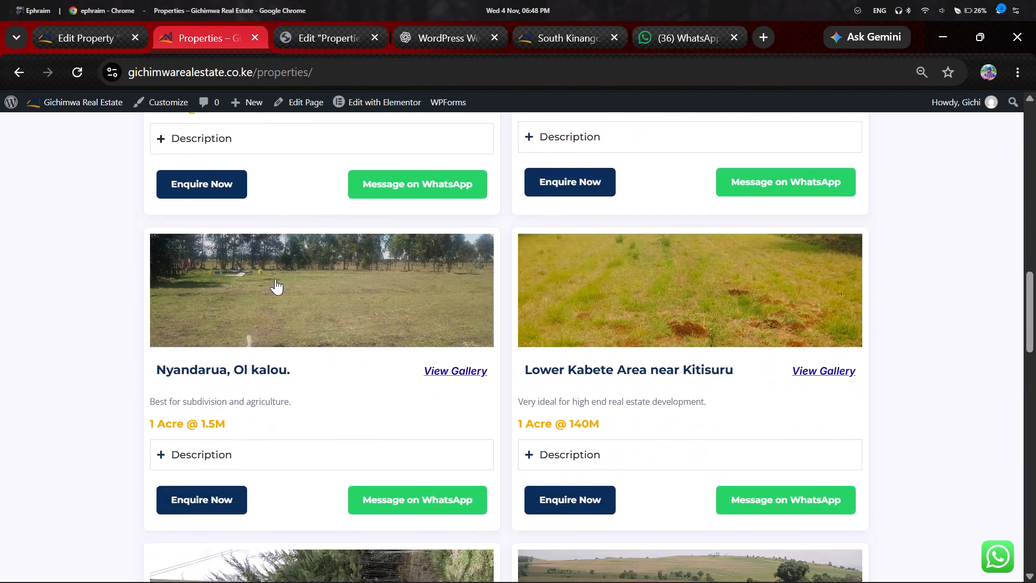
pyautogui.scroll(-1, 275, 279)
pyautogui.scroll(1, 275, 279)
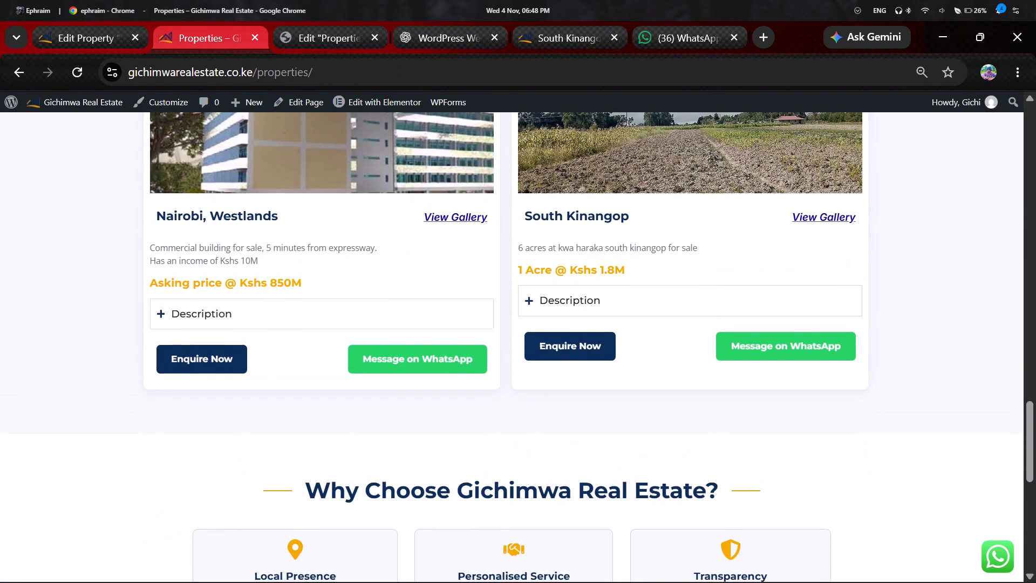
pyautogui.scroll(1, 275, 279)
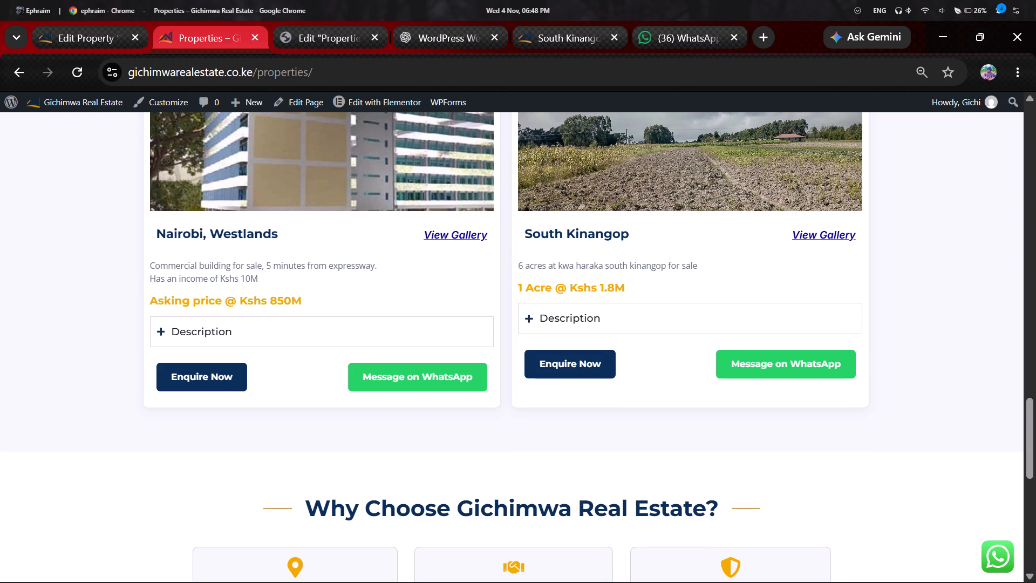
pyautogui.moveTo(519, 261); pyautogui.dragTo(634, 290)
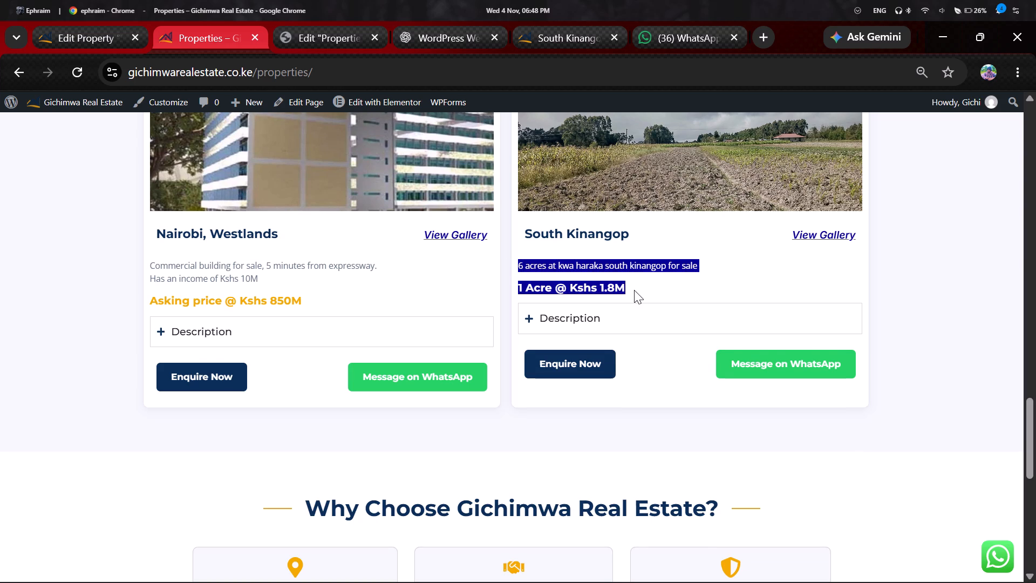
pyautogui.hotkey('ctrl', 'c')
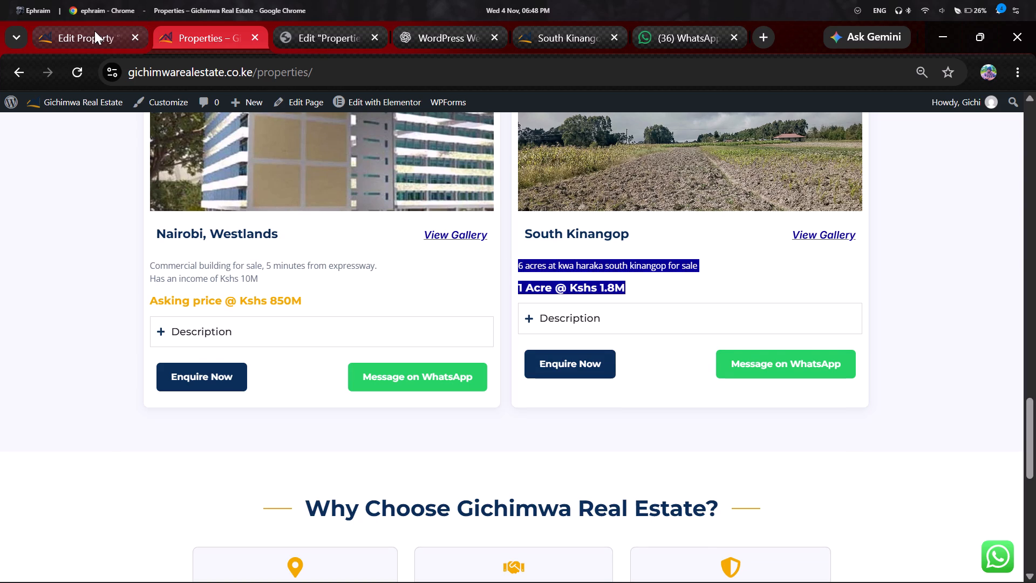
pyautogui.click(94, 31)
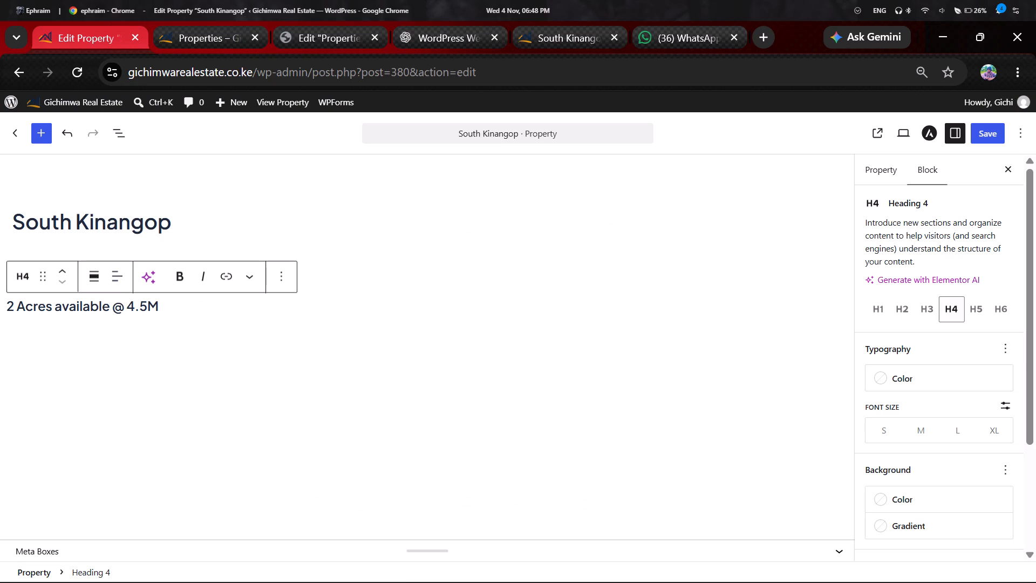
pyautogui.hotkey('ctrl', 'a')
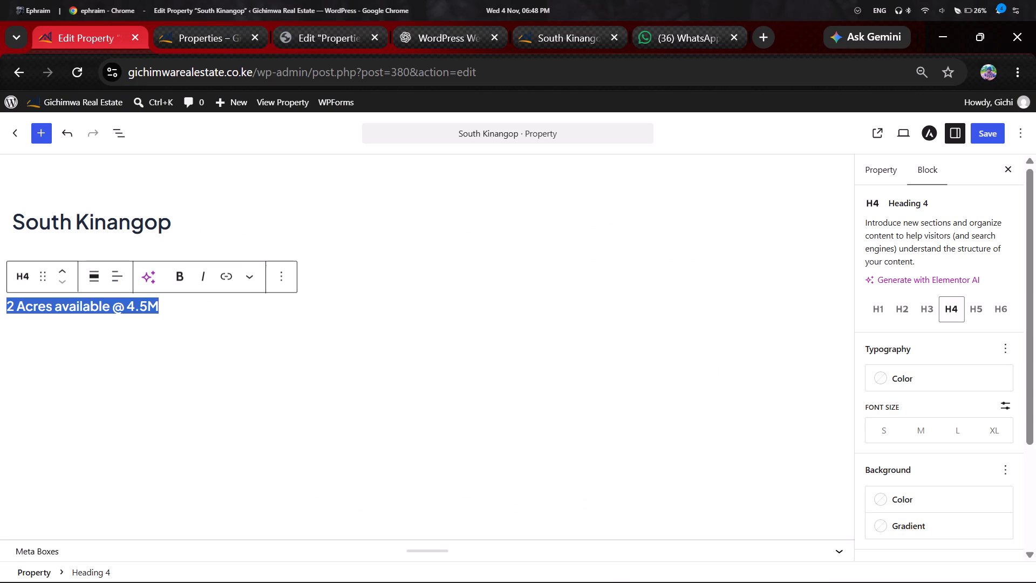
pyautogui.hotkey('ctrl', 'v')
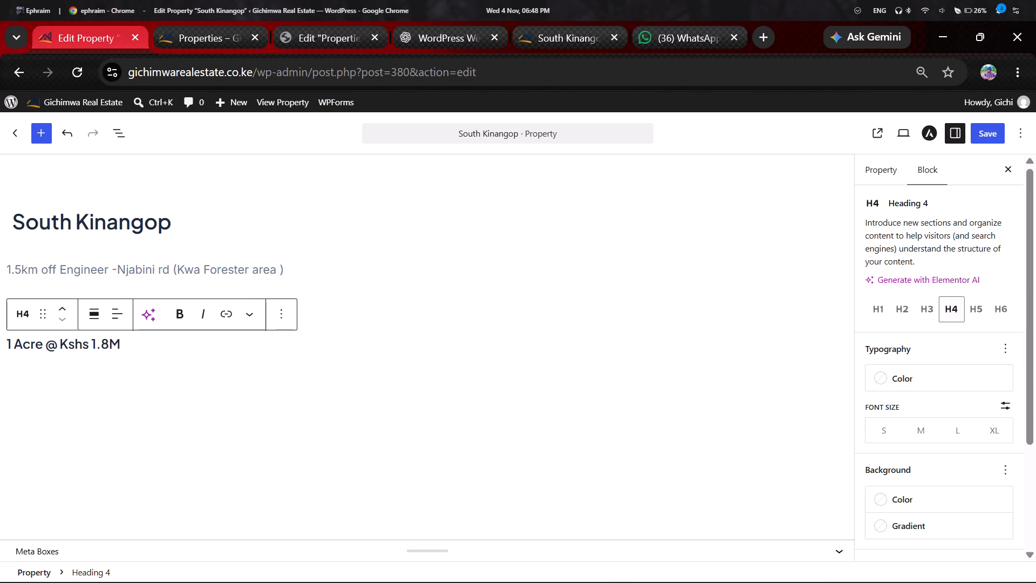
pyautogui.click(345, 395)
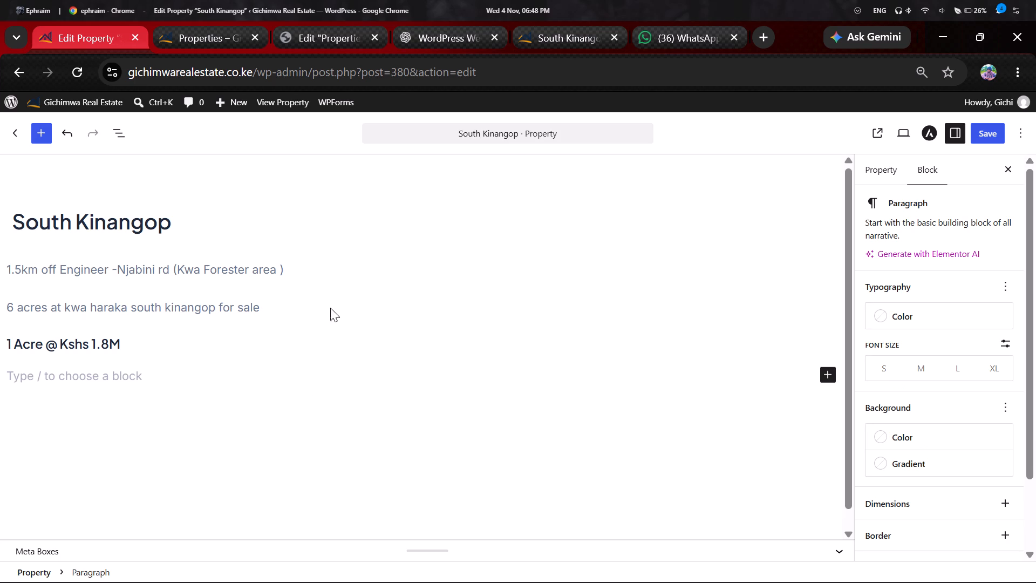
# Delete the leftover "1.5km off Engineer" paragraph and put "1 Acre @ Kshs 1.8M" in its own plain paragraph below the acreage text.
pyautogui.click(295, 275)
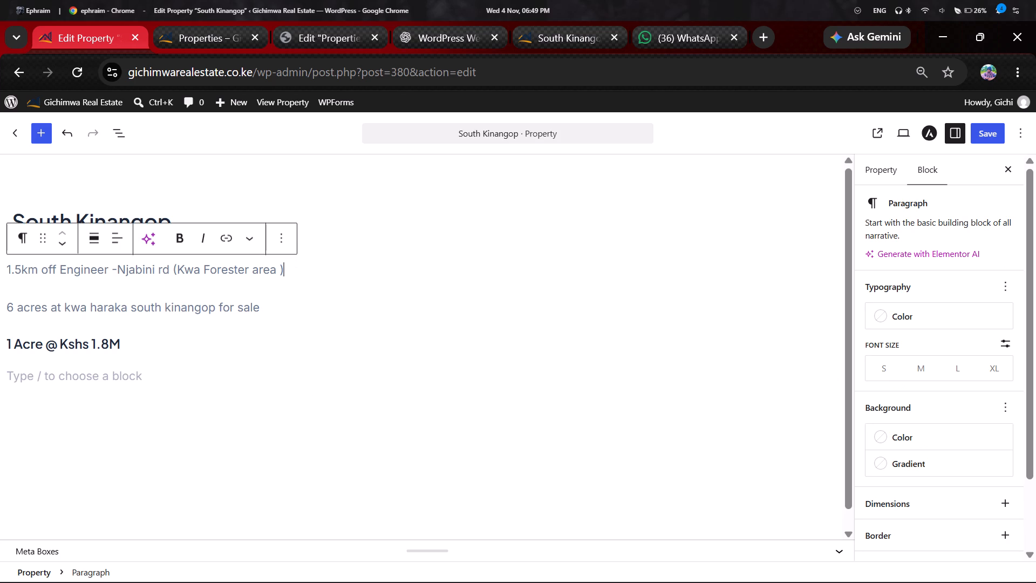
pyautogui.press('BackSpace')
pyautogui.press('BackSpace')
pyautogui.press('BackSpace')
pyautogui.press('BackSpace')
pyautogui.press('BackSpace')
pyautogui.press('BackSpace')
pyautogui.press('BackSpace')
pyautogui.press('BackSpace')
pyautogui.press('BackSpace')
pyautogui.press('BackSpace')
pyautogui.press('BackSpace')
pyautogui.press('BackSpace')
pyautogui.press('BackSpace')
pyautogui.press('BackSpace')
pyautogui.press('BackSpace')
pyautogui.press('BackSpace')
pyautogui.press('BackSpace')
pyautogui.press('BackSpace')
pyautogui.press('BackSpace')
pyautogui.press('BackSpace')
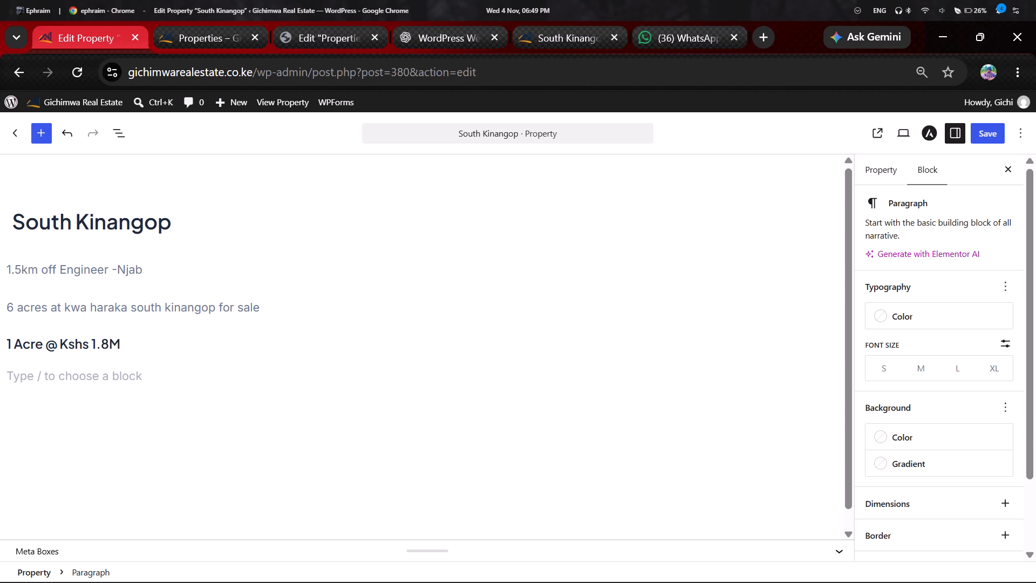
pyautogui.press('Down')
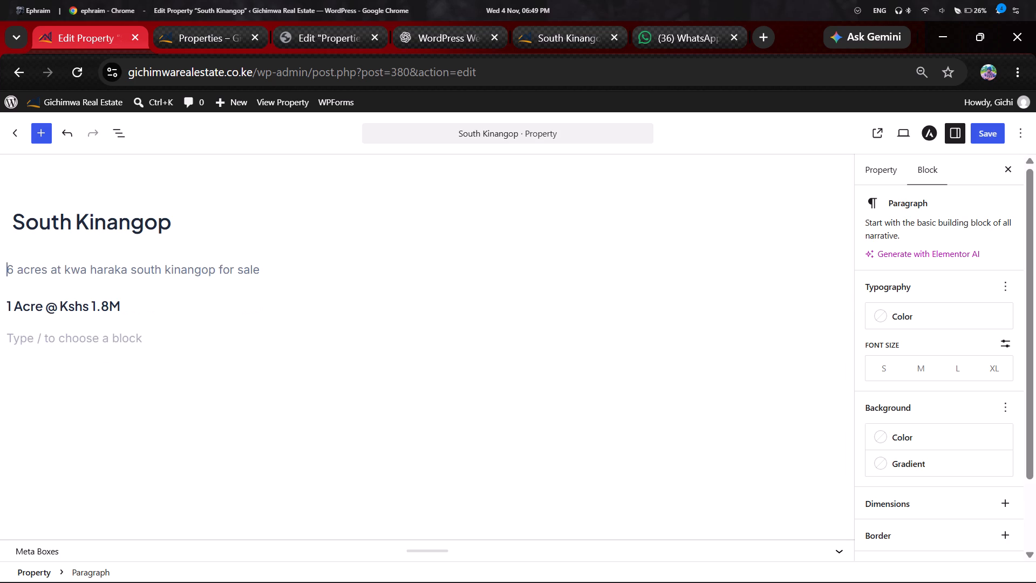
pyautogui.press('BackSpace')
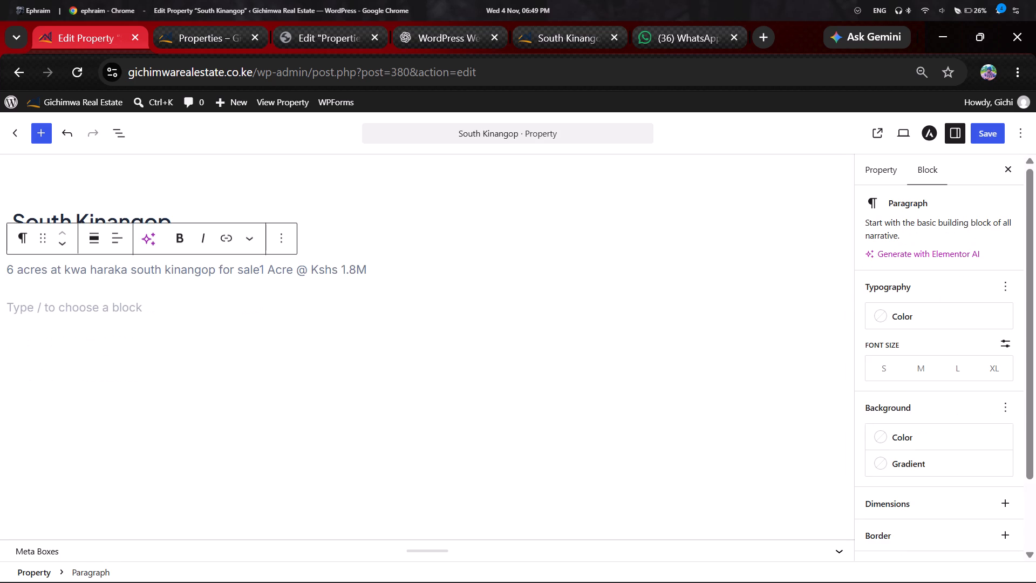
pyautogui.press('Return')
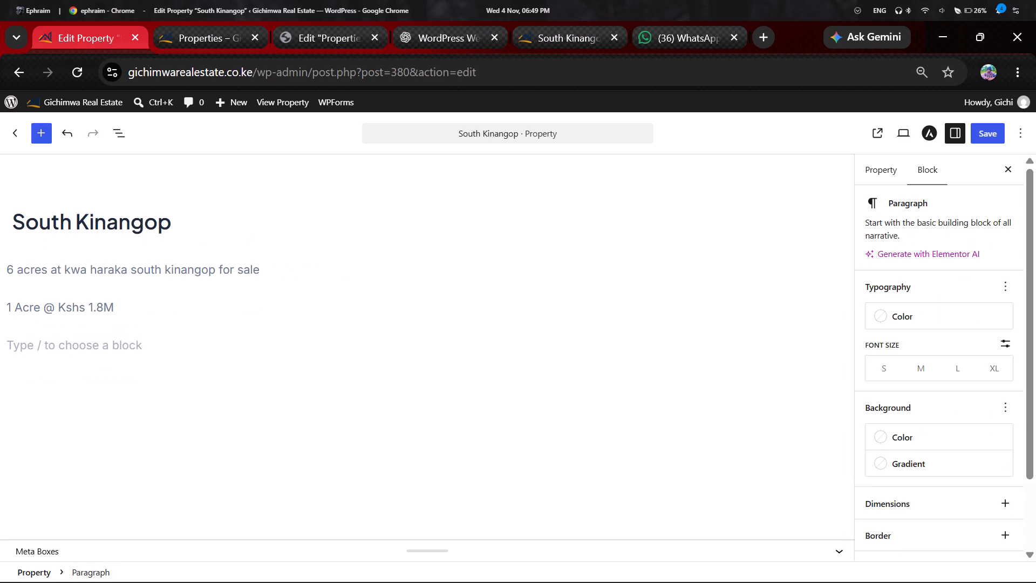
# Save the South Kinangop property after a glance back at its listing on the Properties page.
pyautogui.click(204, 35)
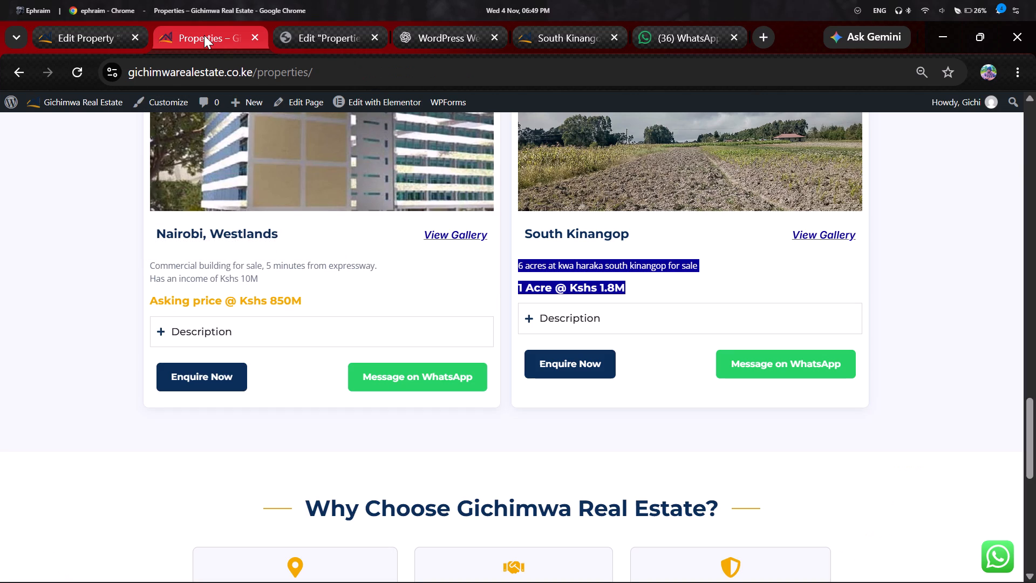
pyautogui.click(98, 32)
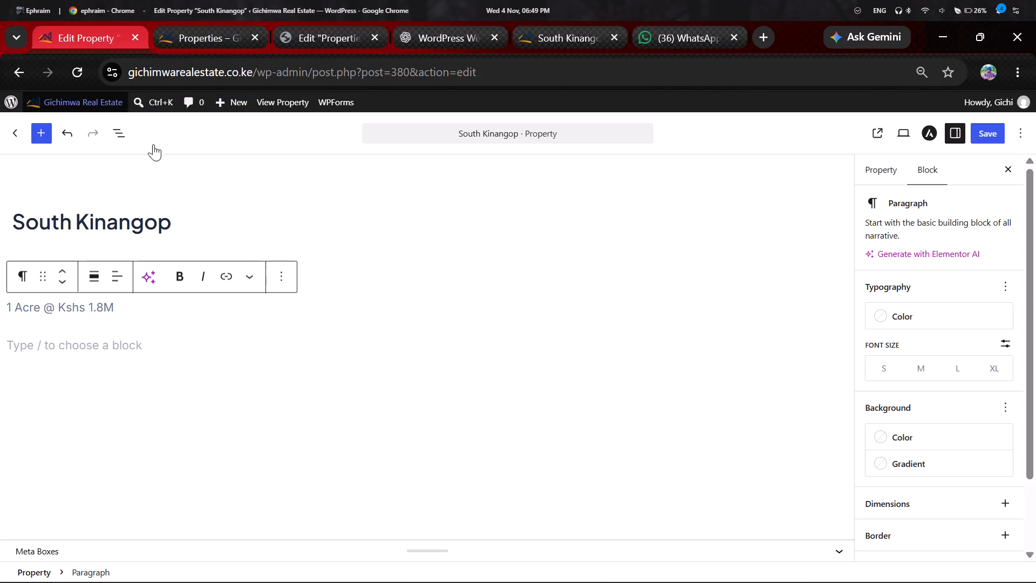
pyautogui.click(998, 131)
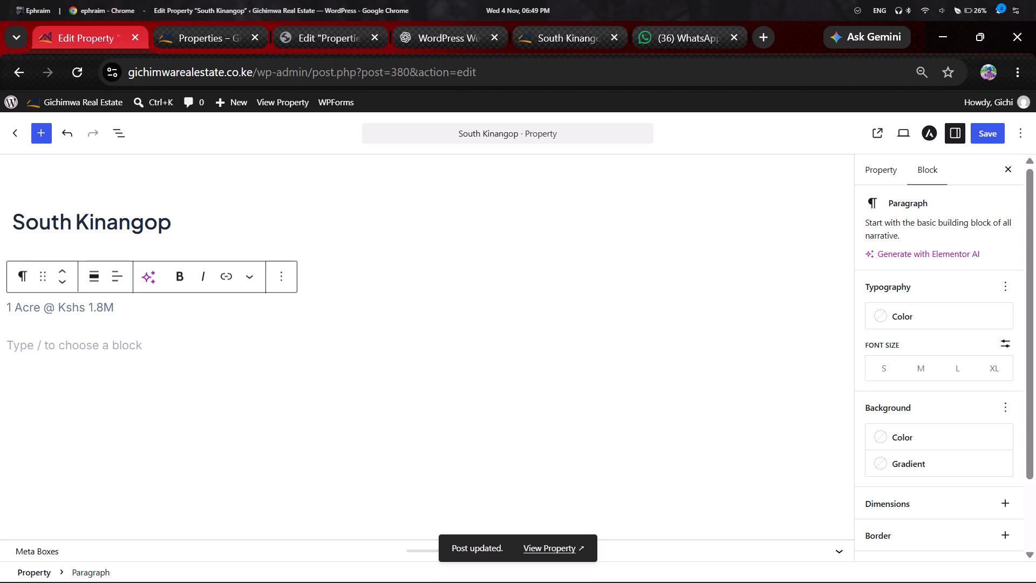
# Return to the dashboard's Properties list and open the Kaimbaga property for editing in a new tab.
pyautogui.click(15, 70)
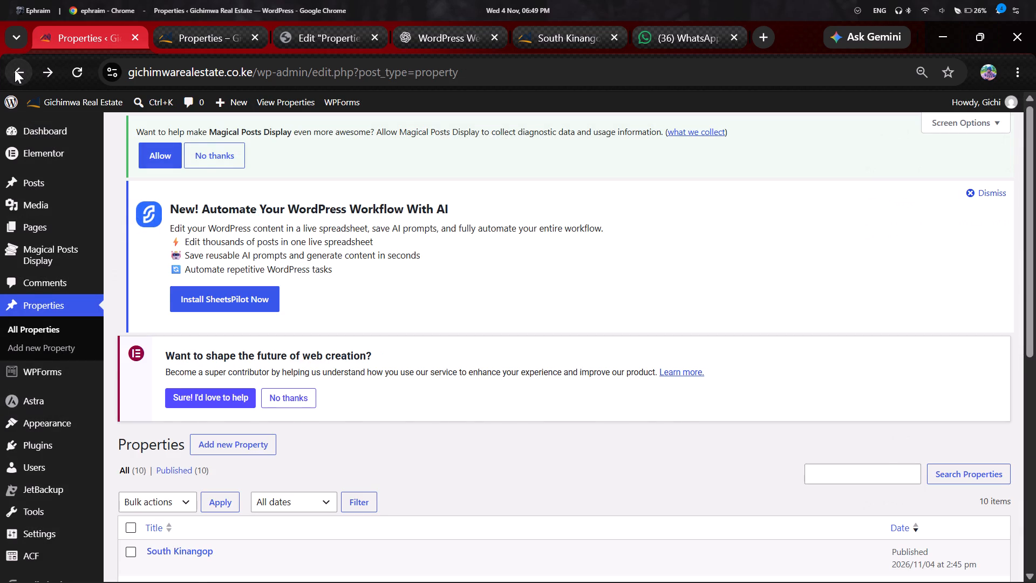
pyautogui.scroll(-3, 154, 141)
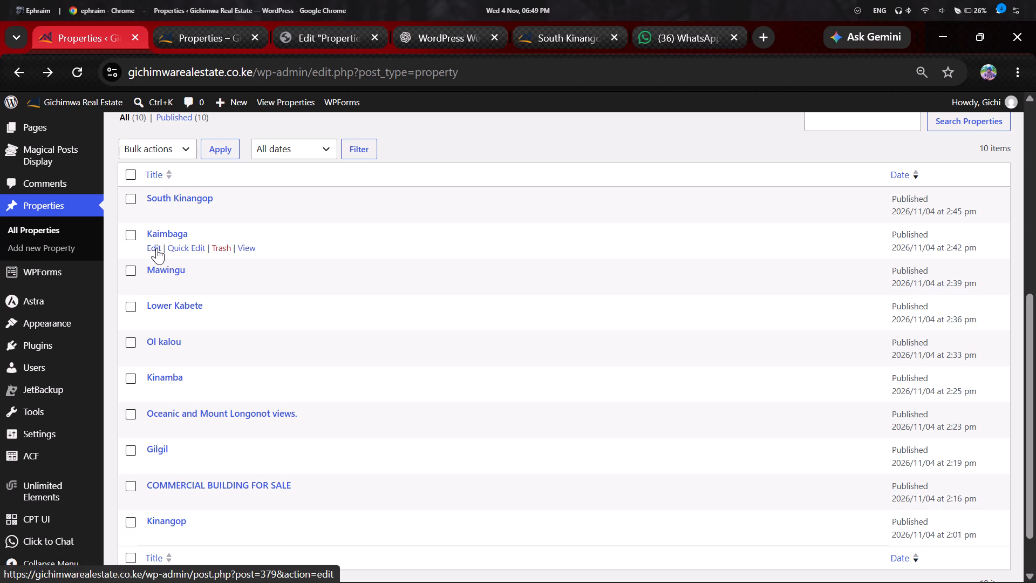
pyautogui.rightClick(156, 248)
pyautogui.click(189, 270)
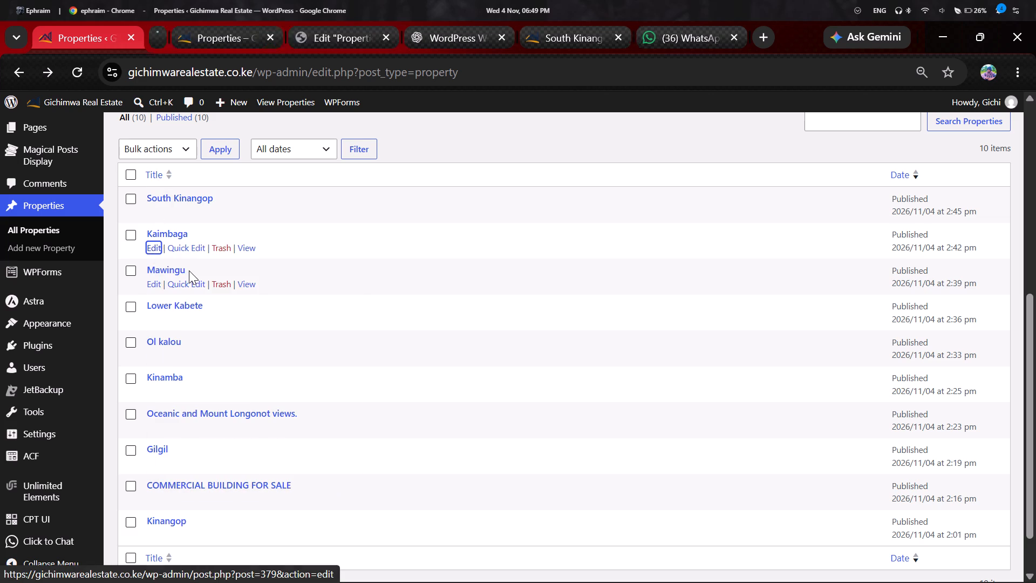
pyautogui.click(174, 43)
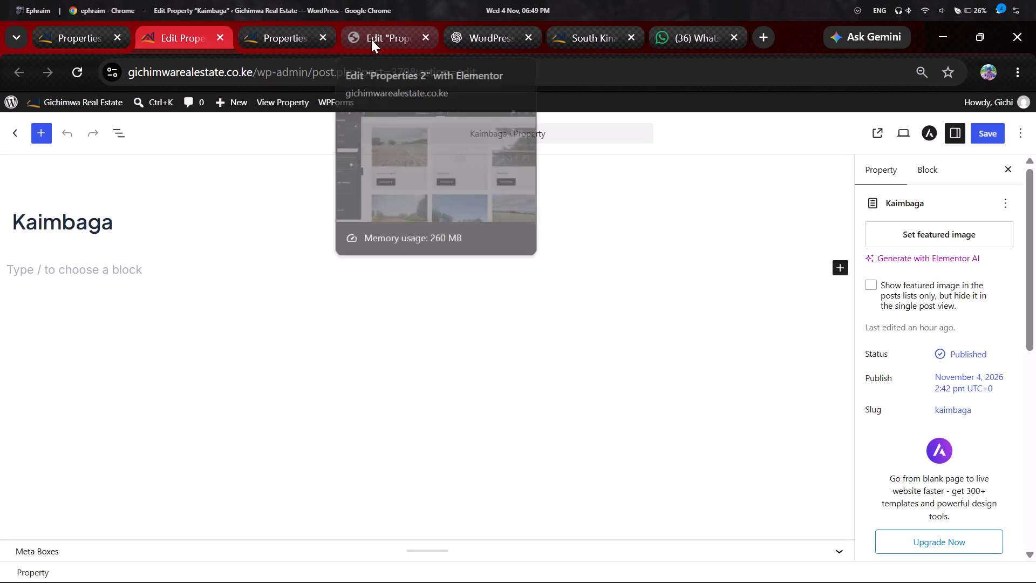
# Copy "288 acres aproaching Malewa River." and "1 Acre @ 1.3M" from the Nyandarua, Kaimbaga listing into the Kaimbaga property's content.
pyautogui.click(291, 28)
pyautogui.scroll(1, 336, 206)
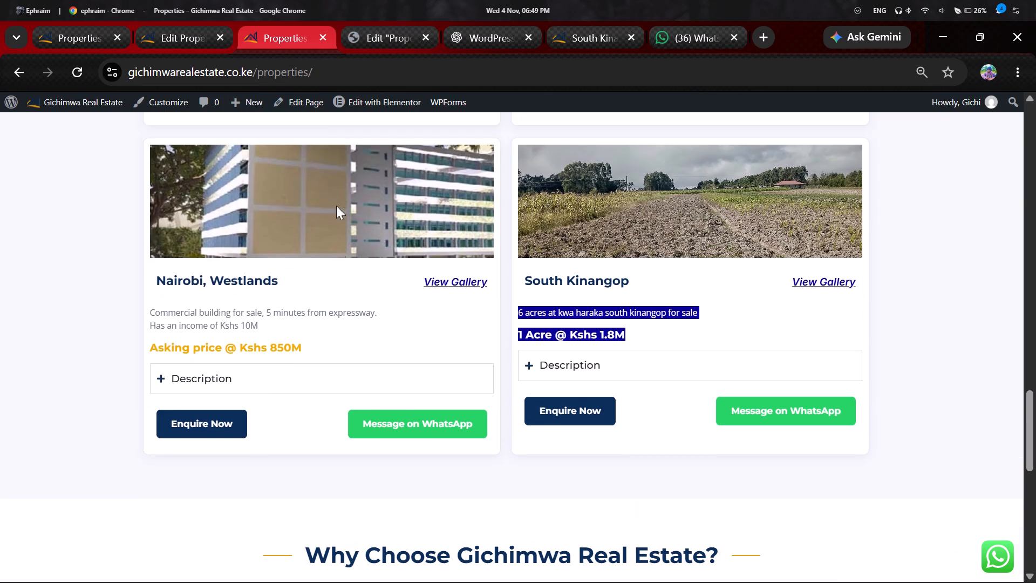
pyautogui.scroll(4, 336, 206)
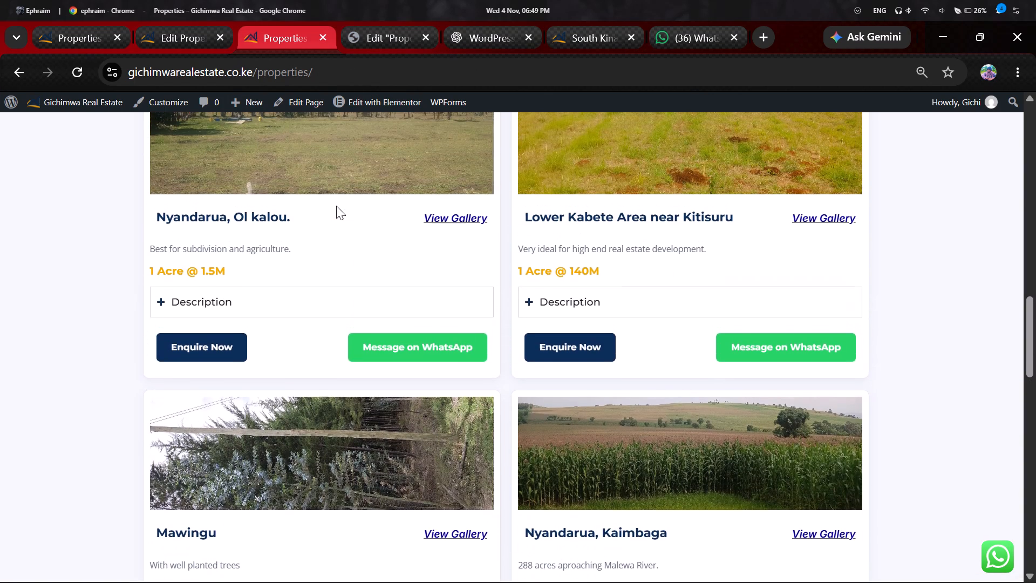
pyautogui.scroll(4, 336, 206)
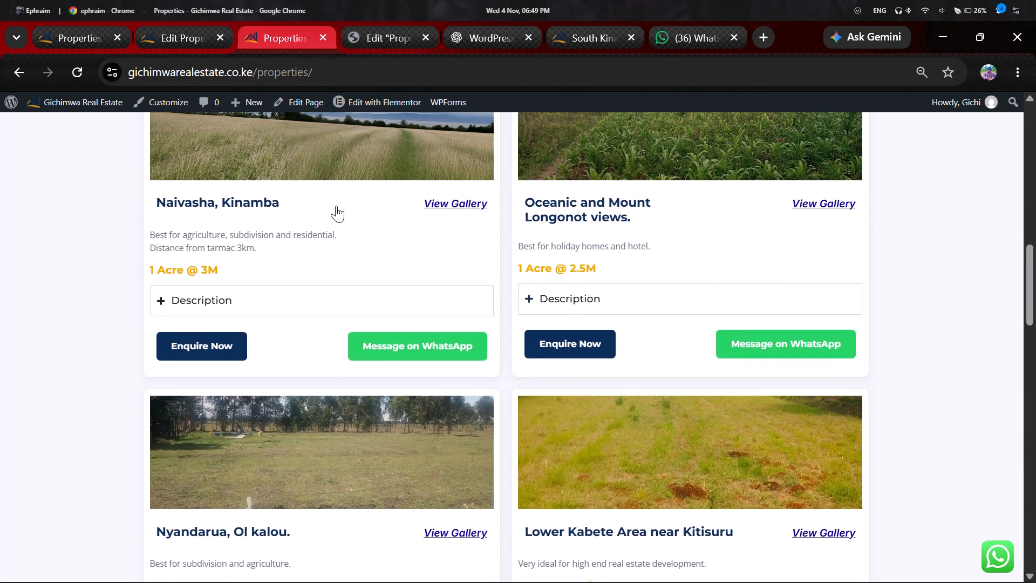
pyautogui.scroll(2, 336, 206)
pyautogui.hscroll(1, 336, 206)
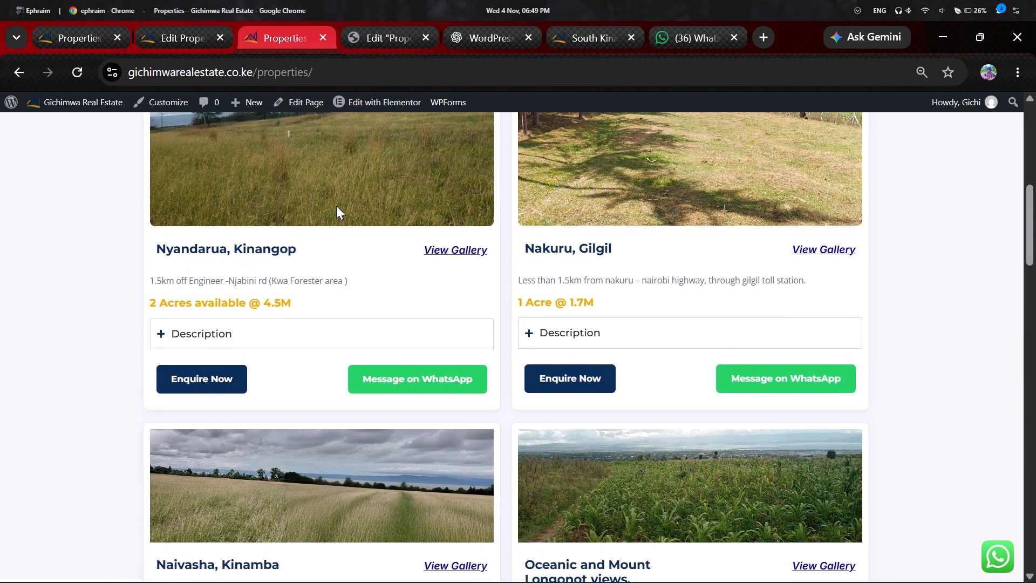
pyautogui.hscroll(1, 336, 206)
pyautogui.scroll(-1, 336, 206)
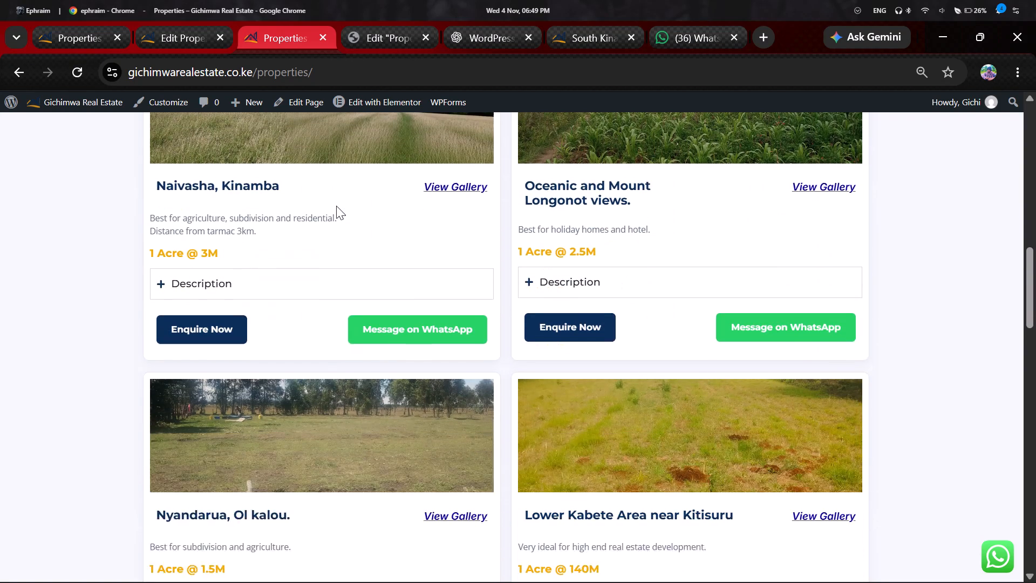
pyautogui.scroll(-4, 336, 206)
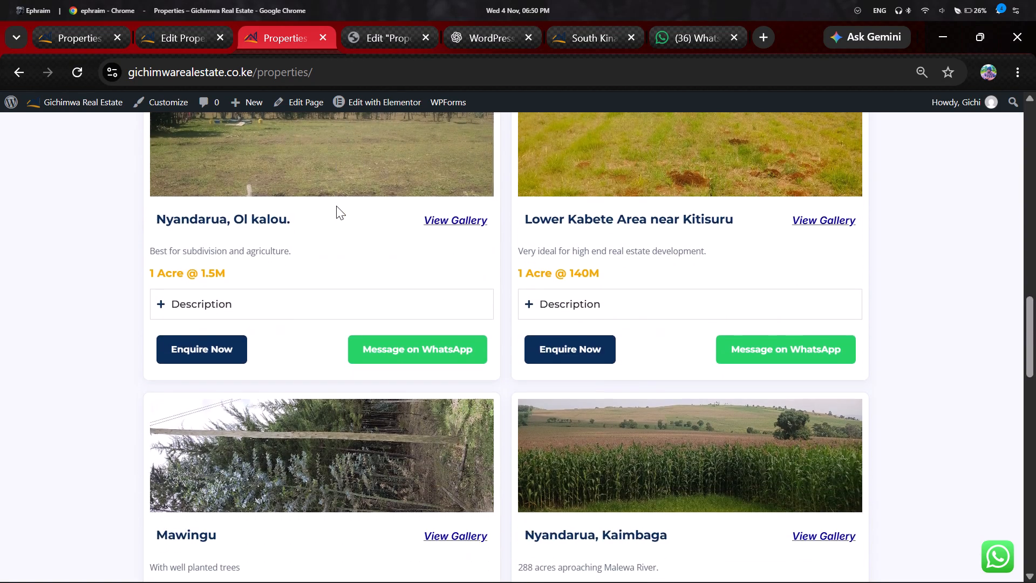
pyautogui.scroll(-4, 336, 206)
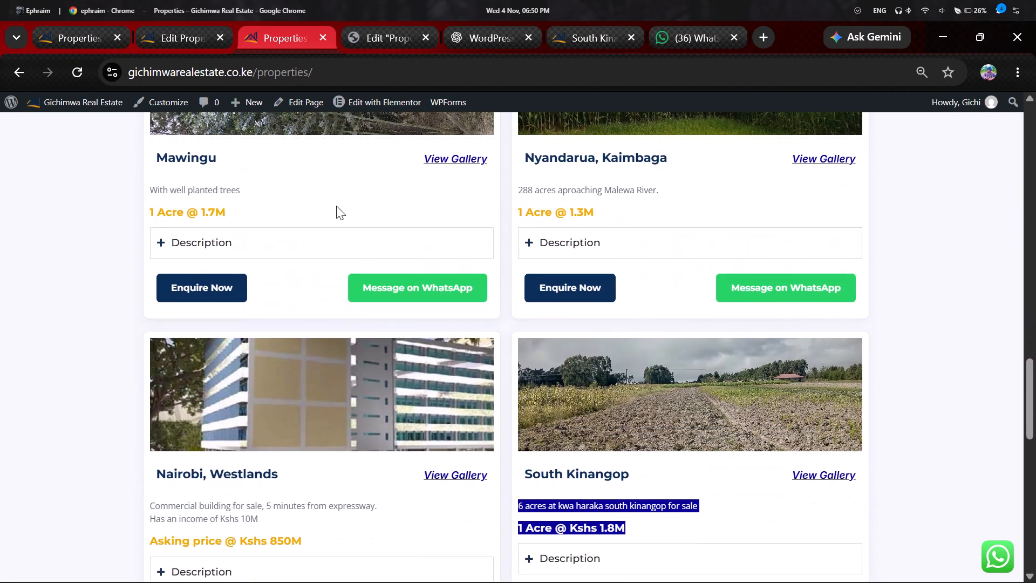
pyautogui.scroll(3, 336, 206)
pyautogui.scroll(-1, 336, 206)
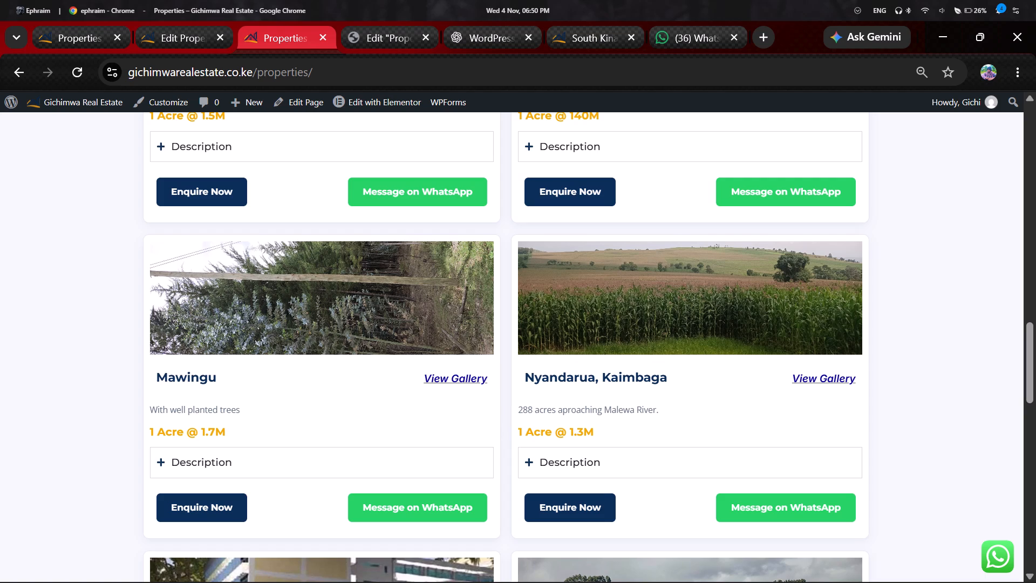
pyautogui.moveTo(519, 405); pyautogui.dragTo(604, 437)
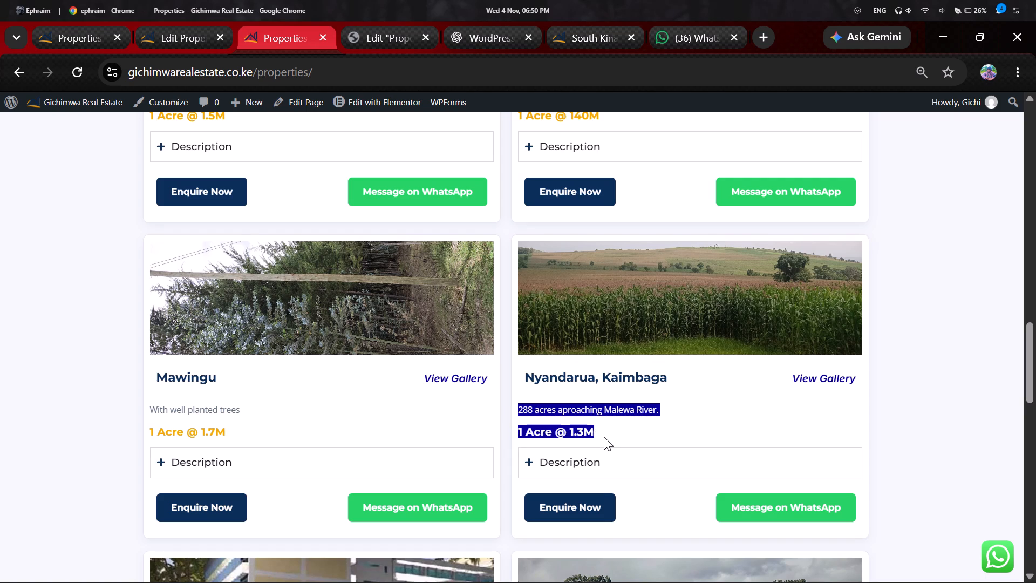
pyautogui.hotkey('ctrl', 'c')
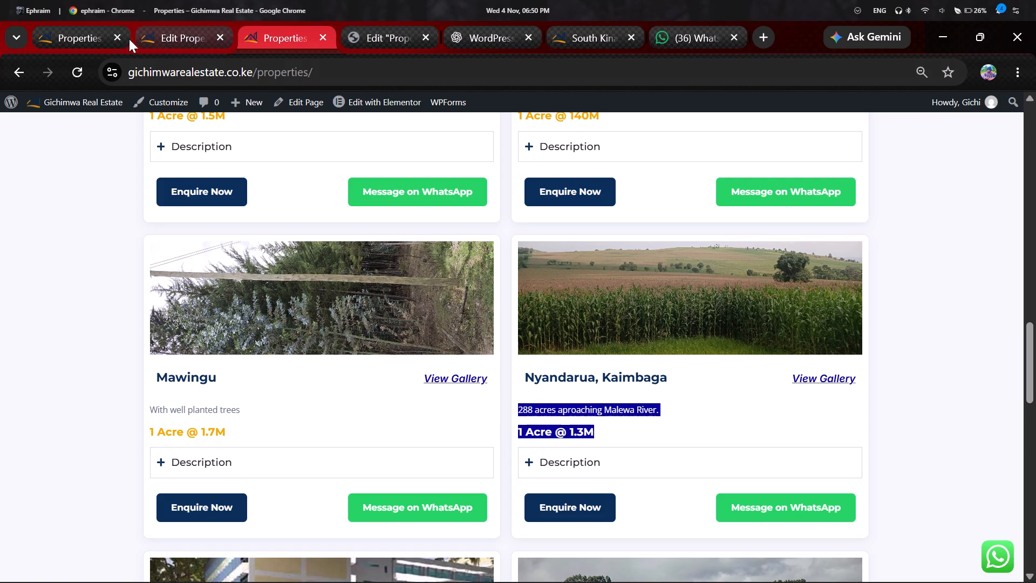
pyautogui.click(165, 39)
pyautogui.click(163, 297)
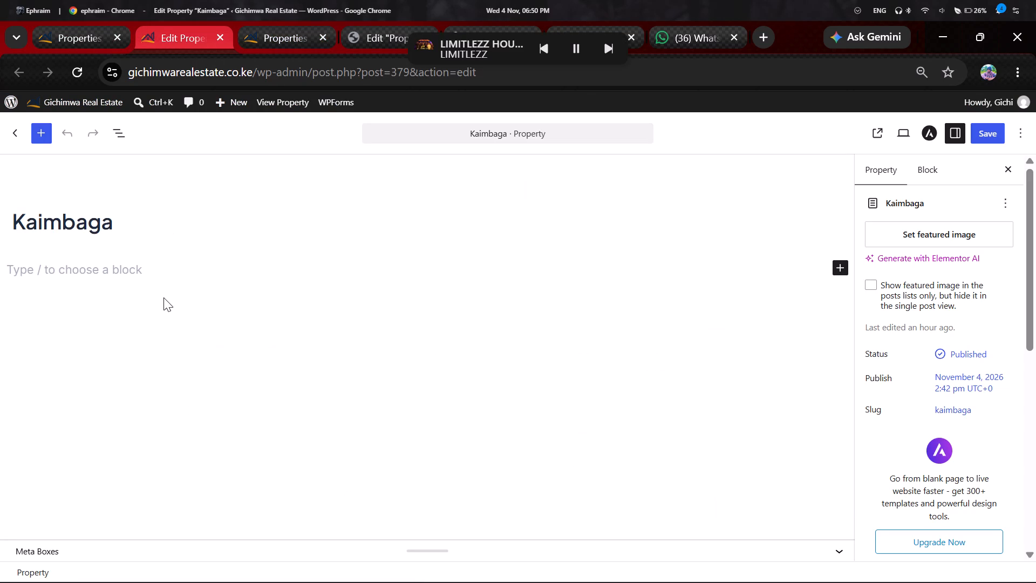
pyautogui.click(154, 273)
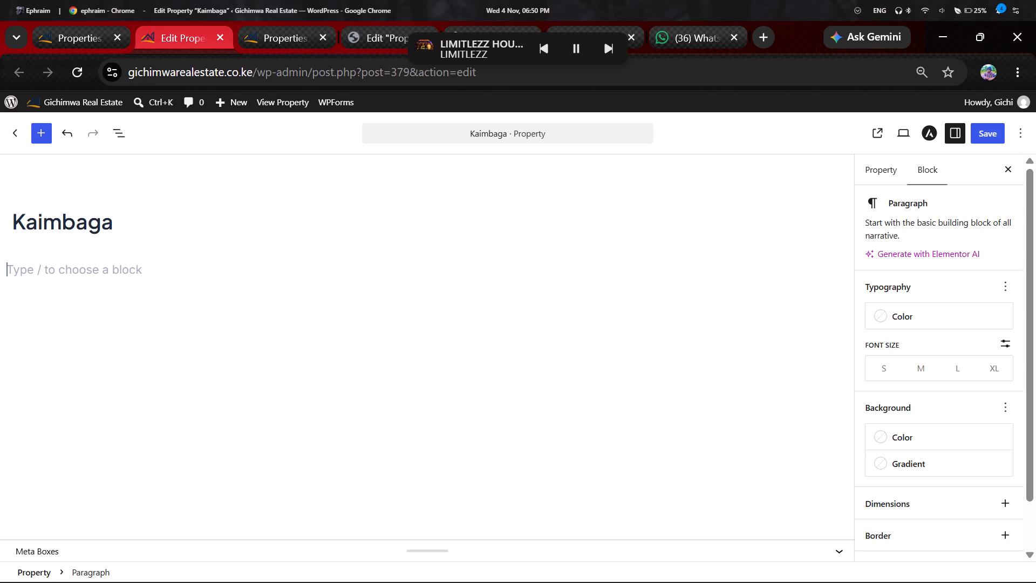
pyautogui.click(154, 273)
pyautogui.hotkey('ctrl', 'v')
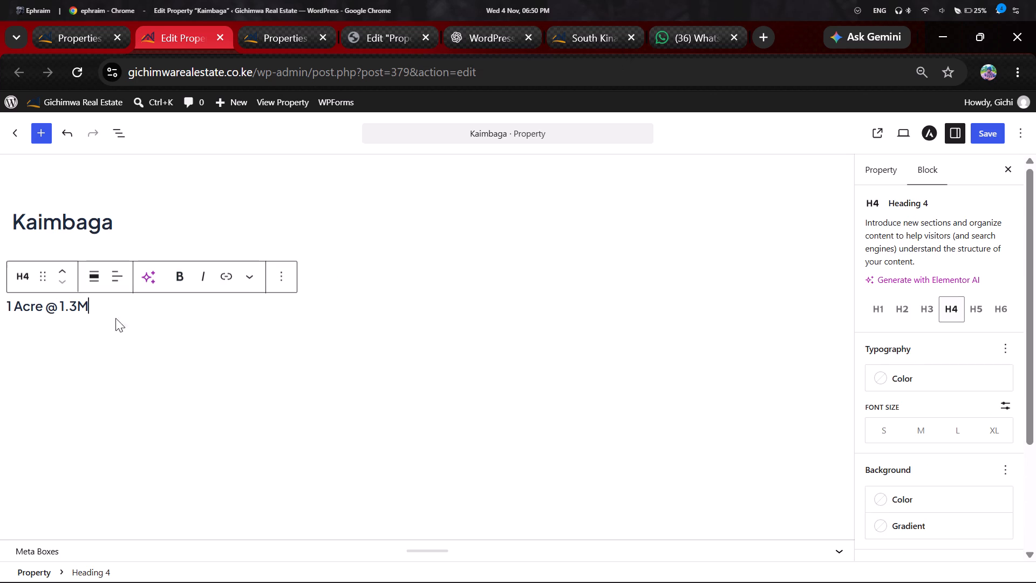
# Change the Kaimbaga price line to "1 Acre @ Kshs 1.3M", save the property, and return to the dashboard's Properties list.
pyautogui.click(61, 303)
pyautogui.write('shs')
pyautogui.press('space')
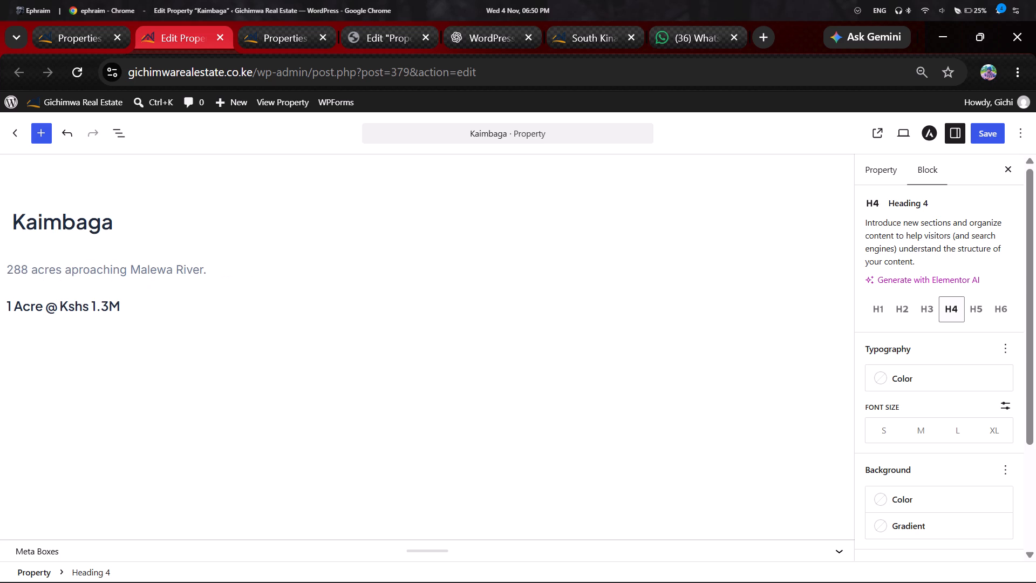
pyautogui.click(985, 138)
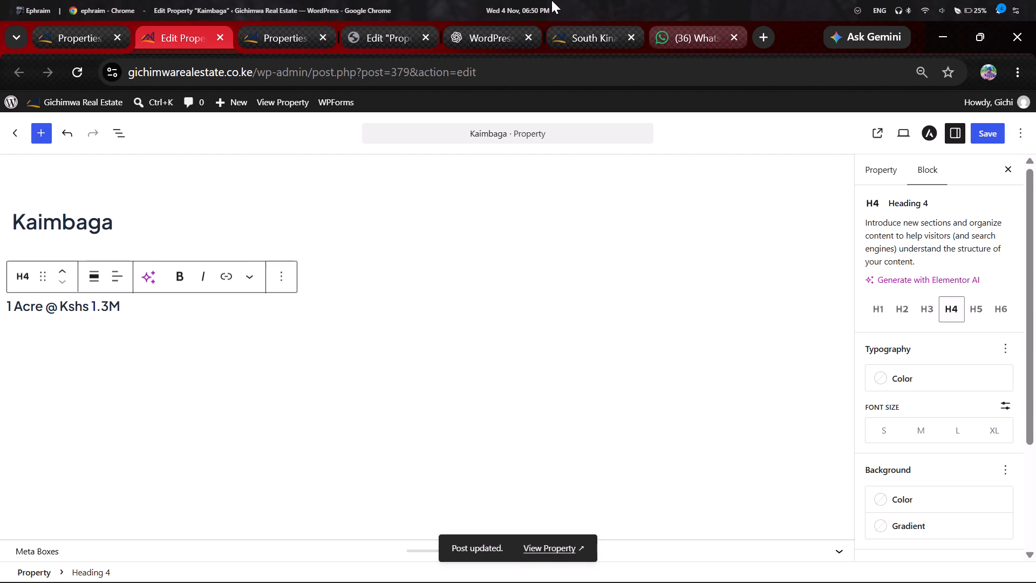
pyautogui.click(222, 35)
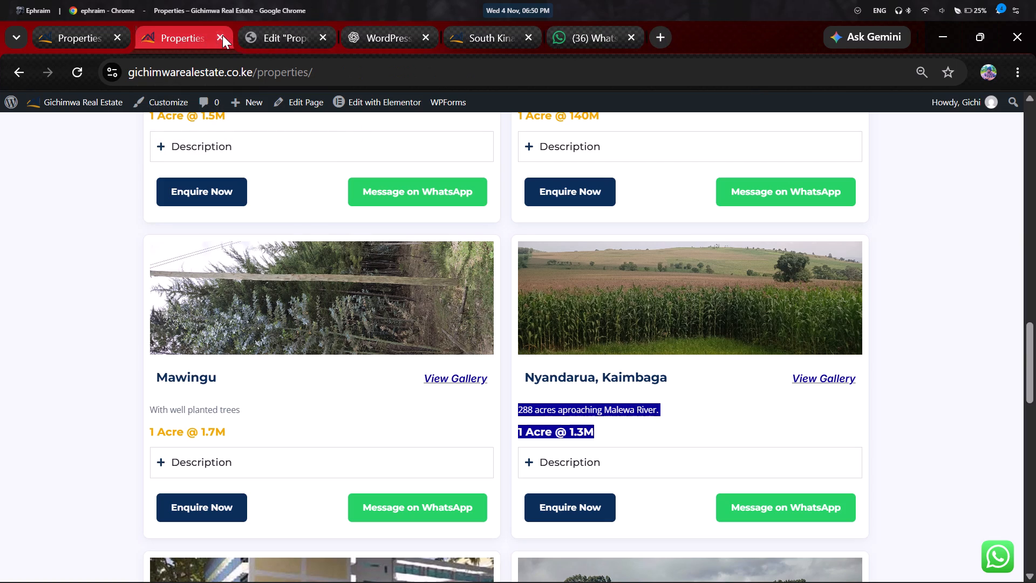
pyautogui.click(82, 35)
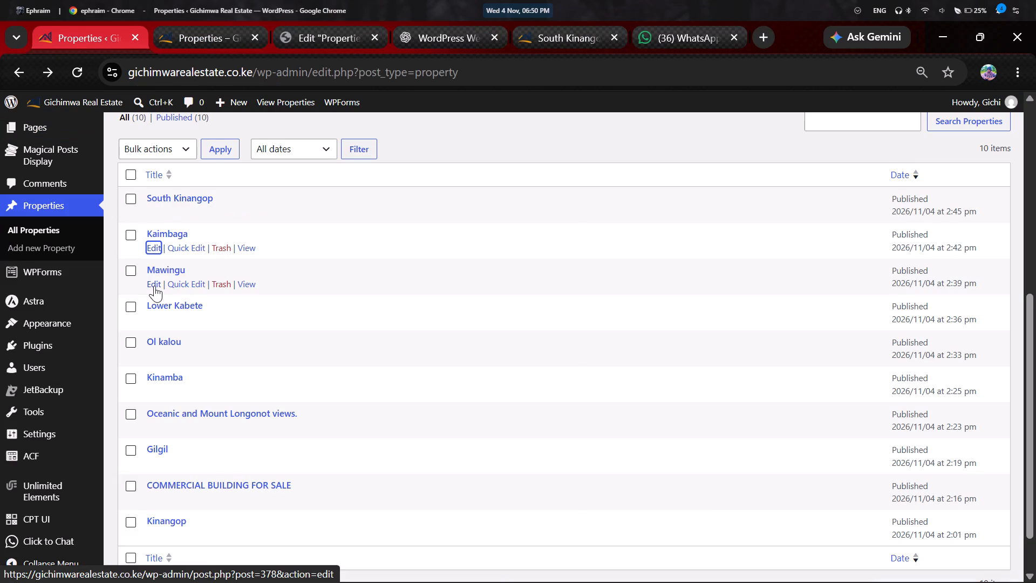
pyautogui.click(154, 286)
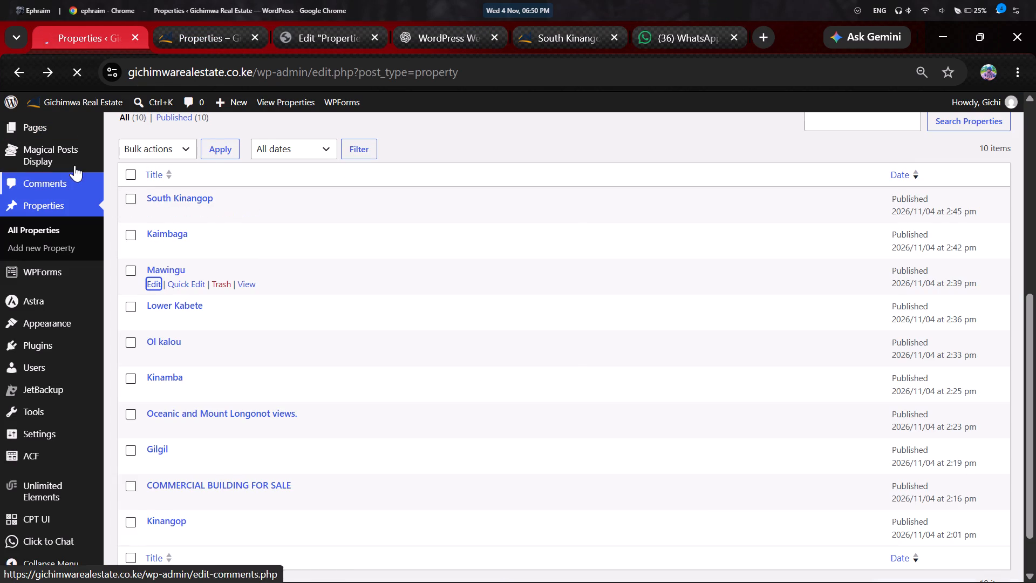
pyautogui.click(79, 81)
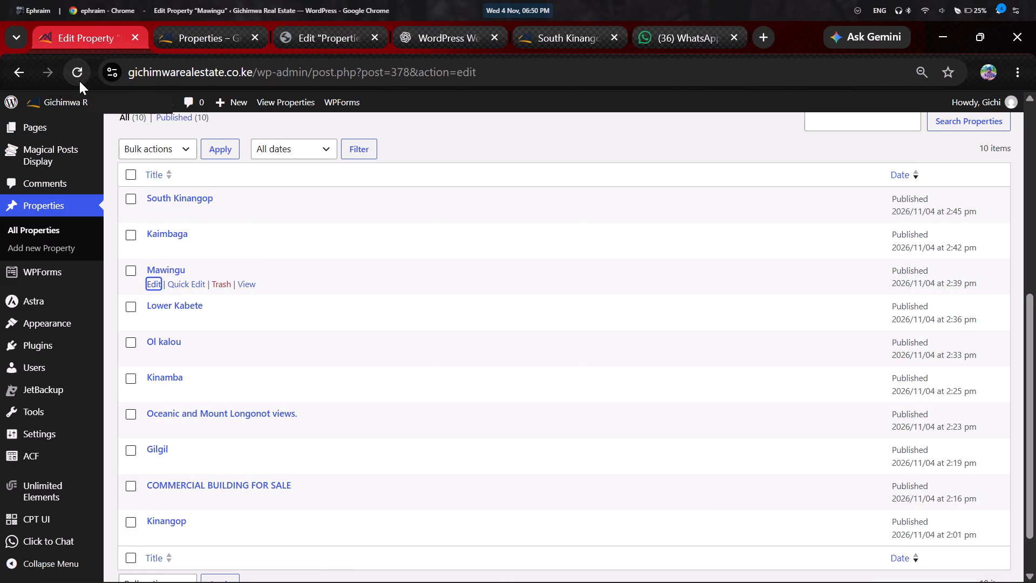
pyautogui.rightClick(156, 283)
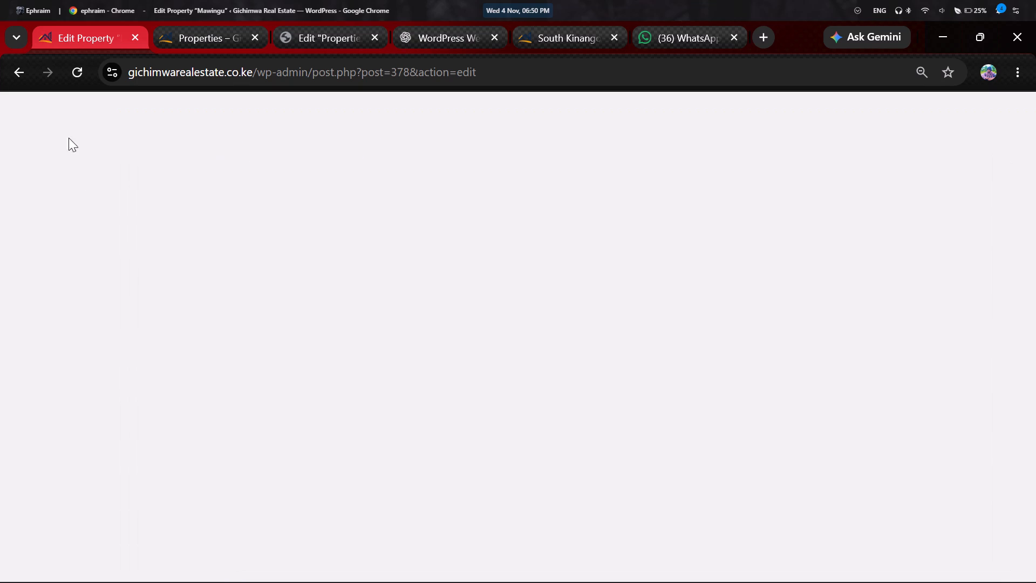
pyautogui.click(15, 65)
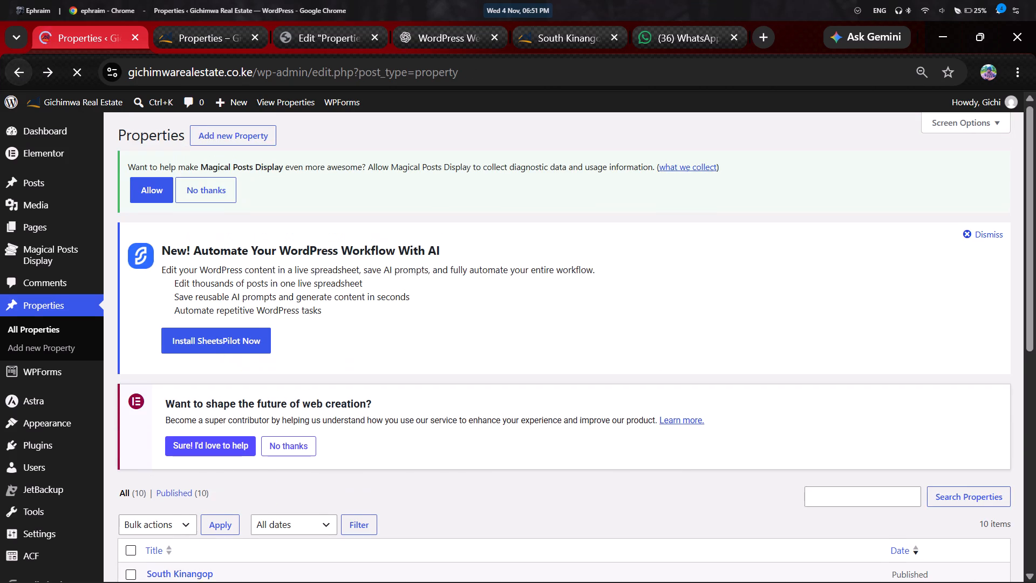
# Open the Mawingu property for editing in a new tab from the dashboard's Properties list.
pyautogui.scroll(-3, 188, 300)
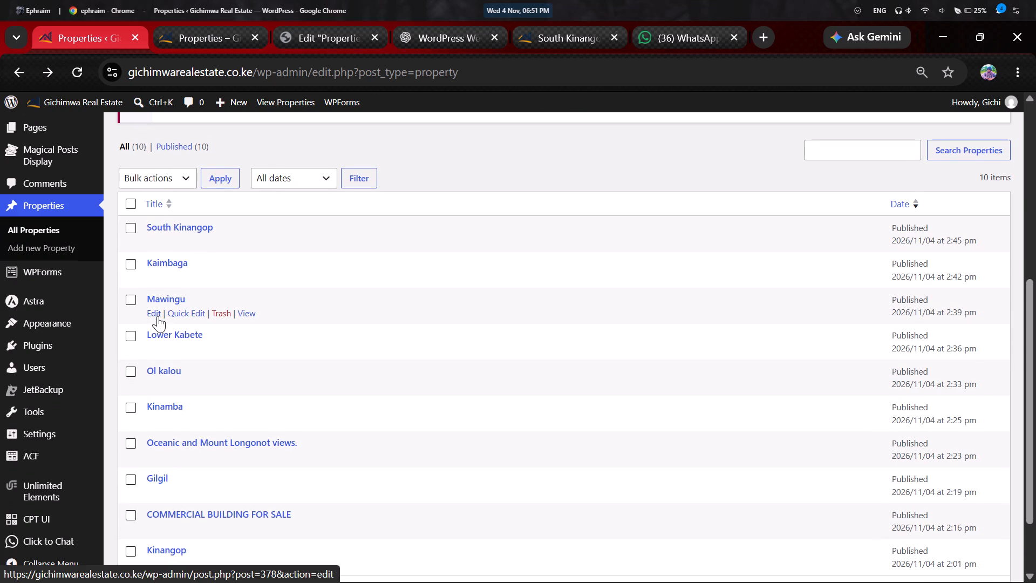
pyautogui.rightClick(158, 316)
pyautogui.click(208, 341)
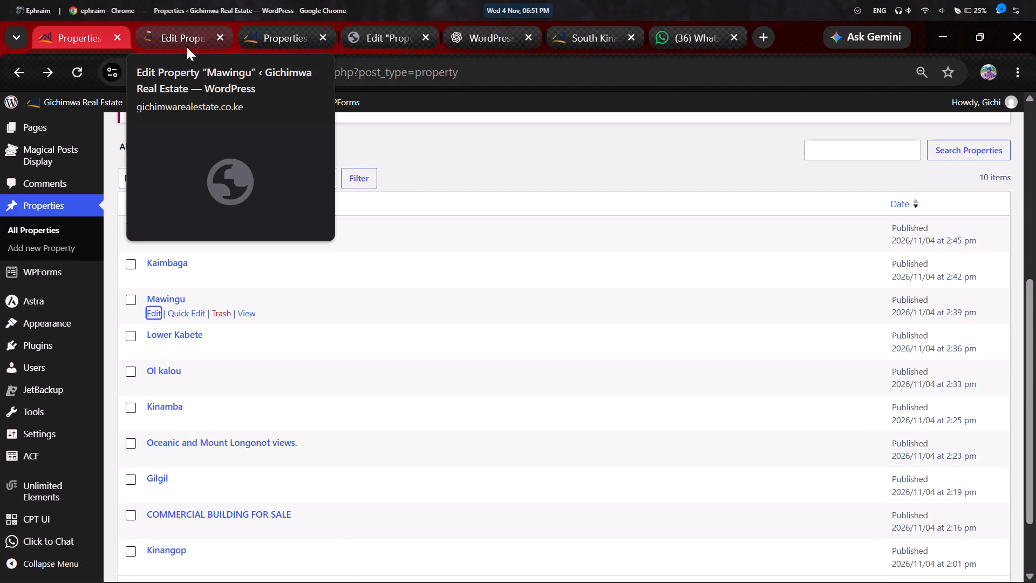
# Copy "With well planted trees" and "1 Acre @ 1.7M" from the Mawingu listing and bring them over to the Mawingu property's editor.
pyautogui.click(290, 44)
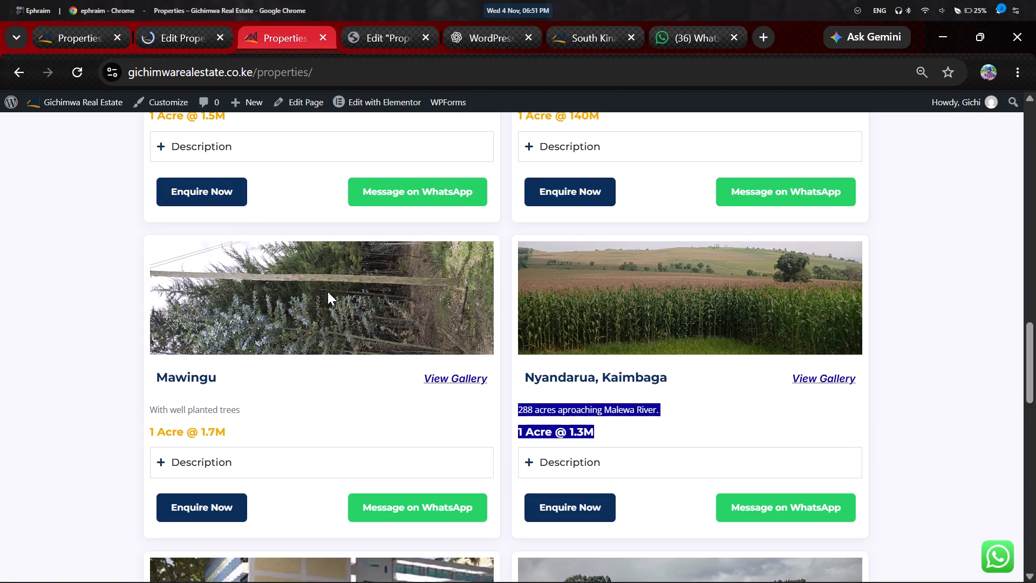
pyautogui.moveTo(153, 408); pyautogui.dragTo(241, 430)
pyautogui.hotkey('ctrl', 'c')
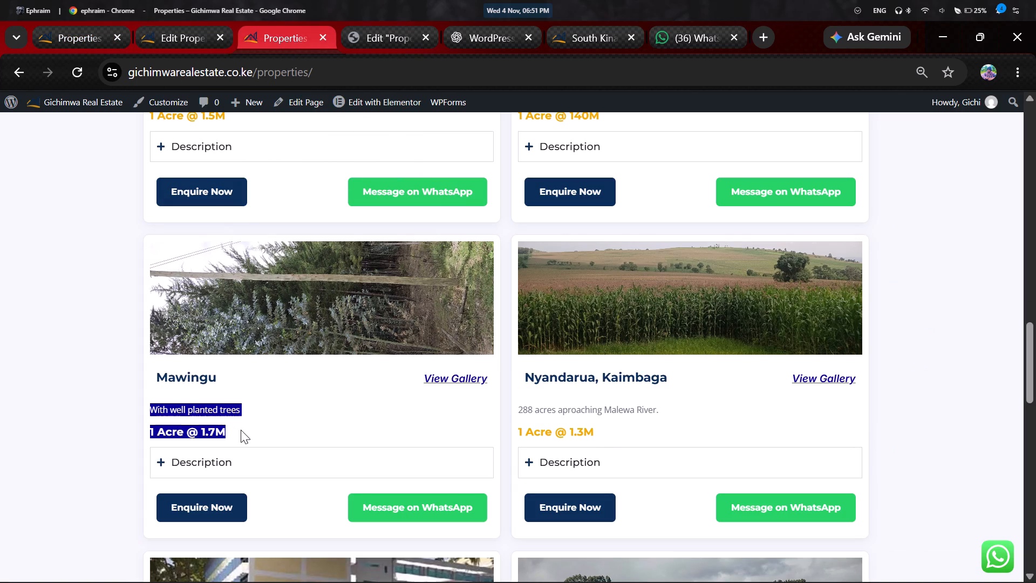
pyautogui.click(173, 44)
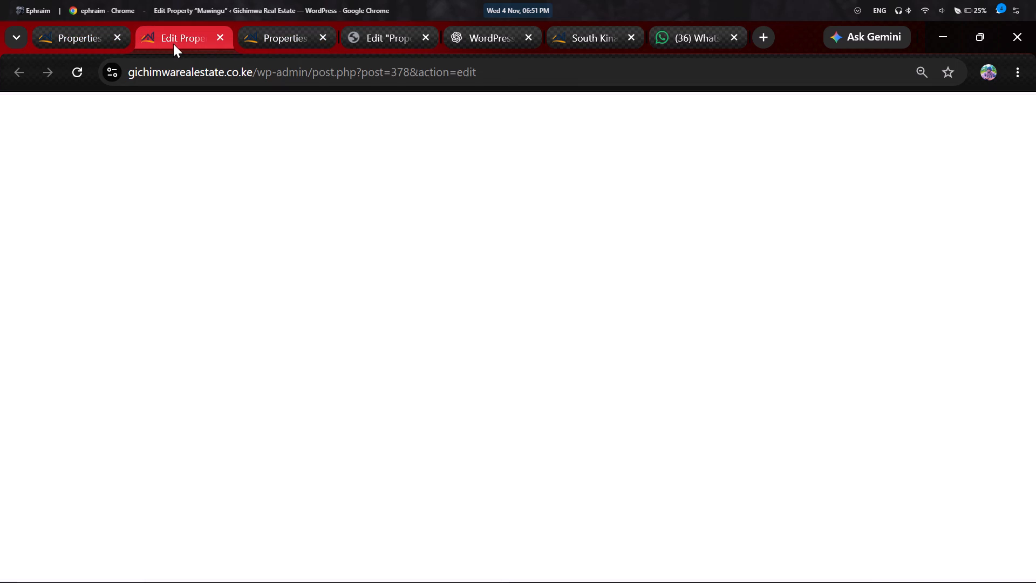
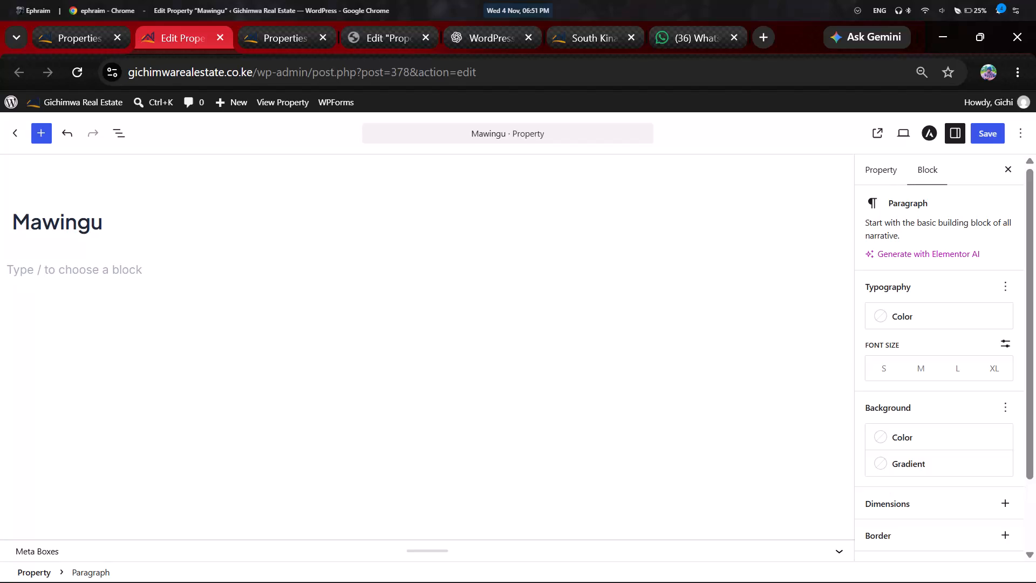
# Paste the copied listing text into the Mawingu property, change its price line to "1 Acre @ Kshs 1.7M", save, and close the editor.
pyautogui.hotkey('ctrl', 'v')
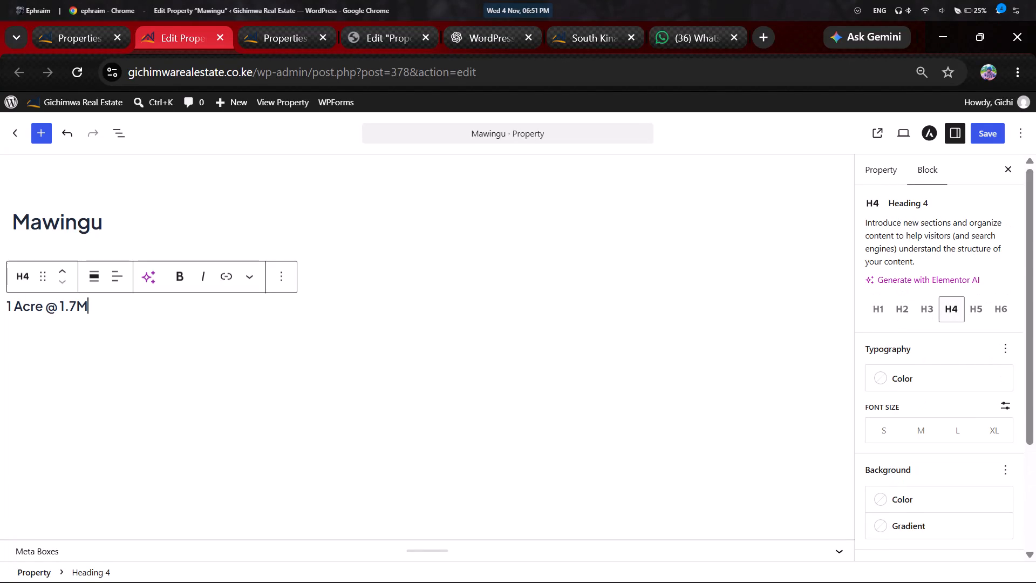
pyautogui.click(59, 304)
pyautogui.press('k')
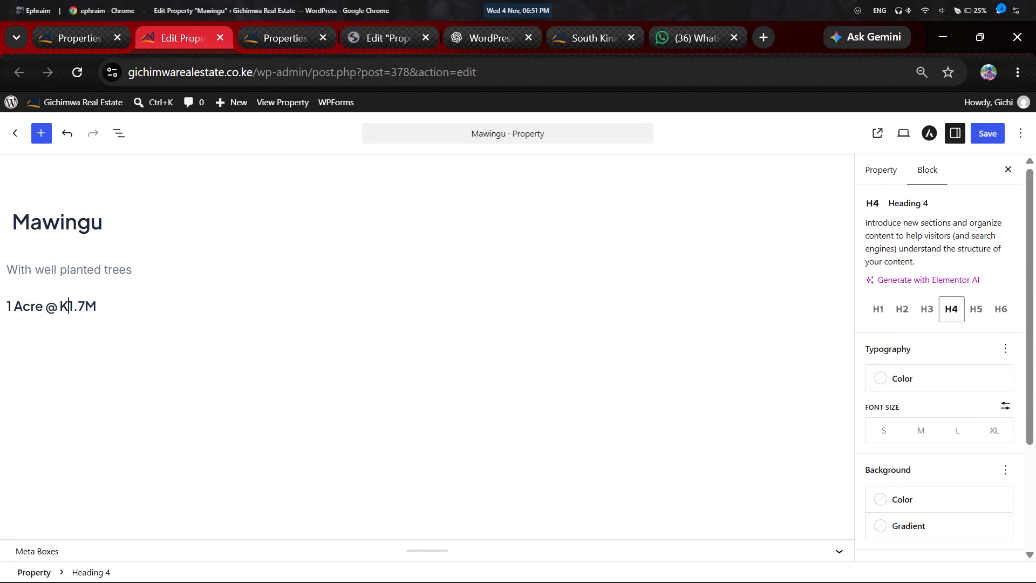
pyautogui.write('shs')
pyautogui.press('space')
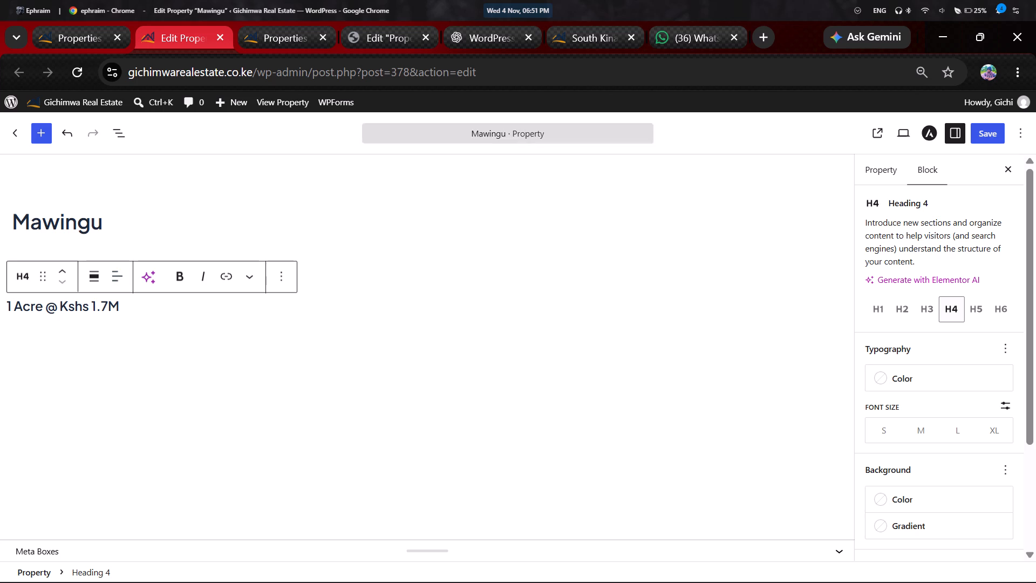
pyautogui.click(945, 134)
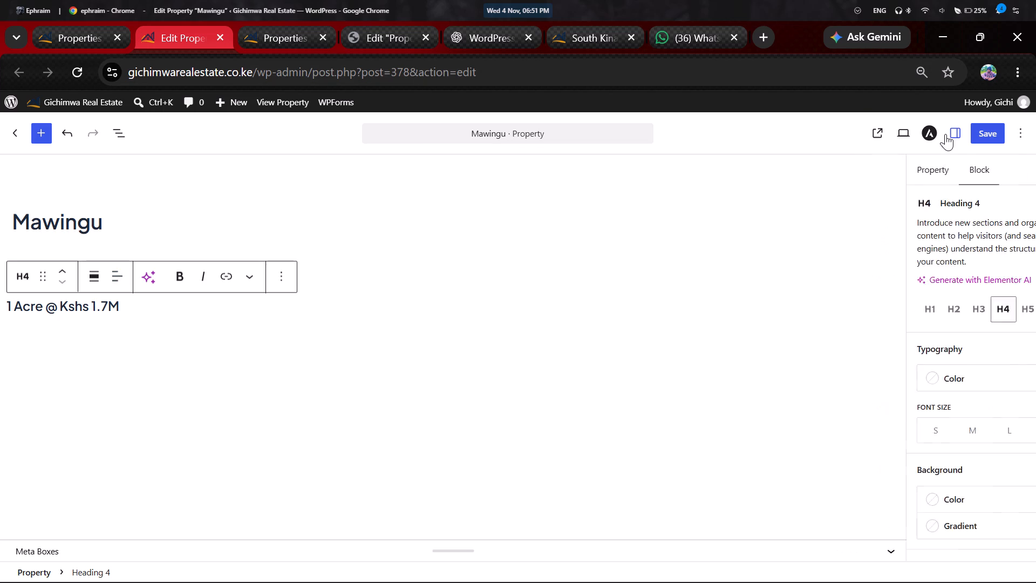
pyautogui.click(955, 127)
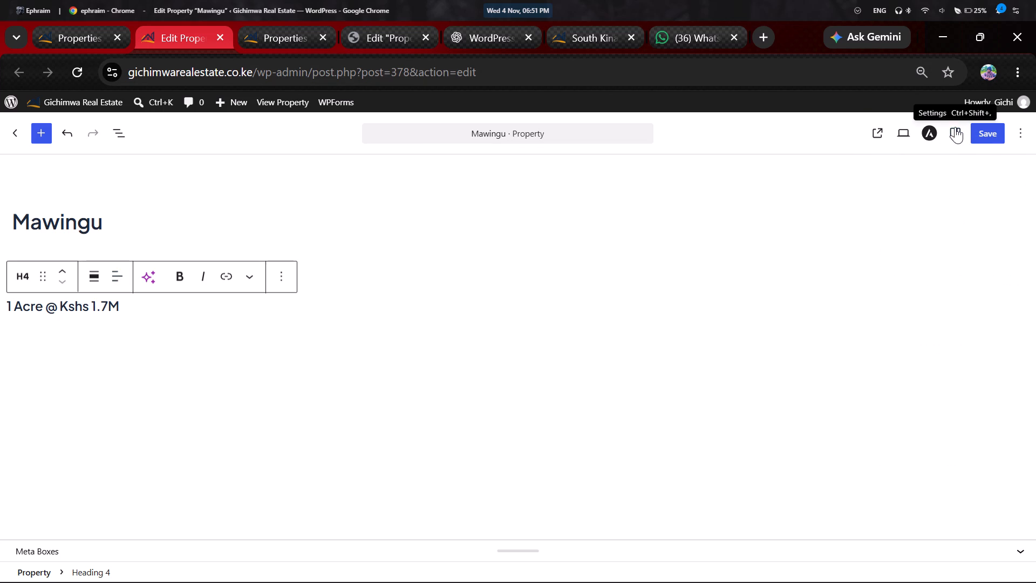
pyautogui.click(985, 141)
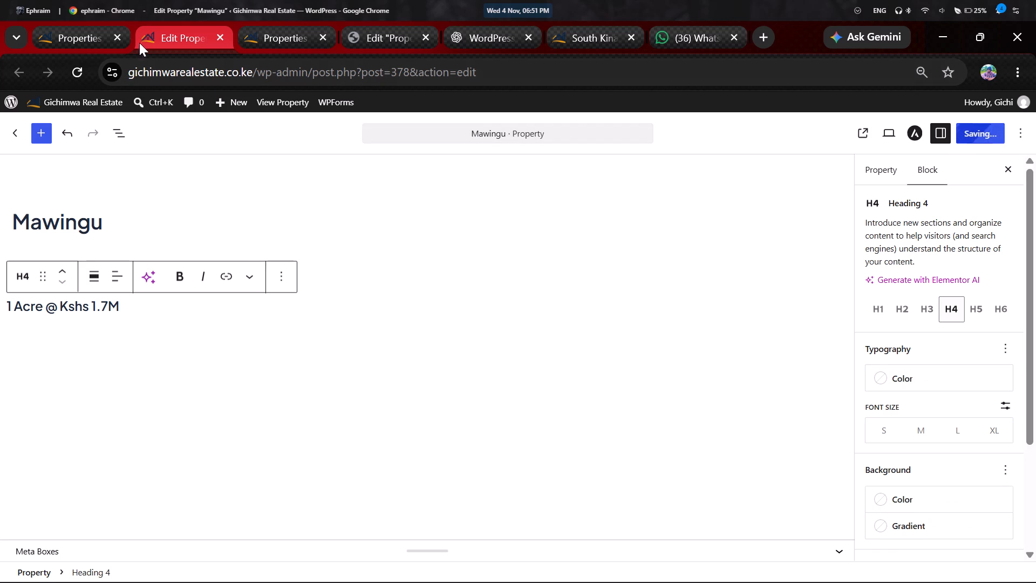
pyautogui.click(220, 39)
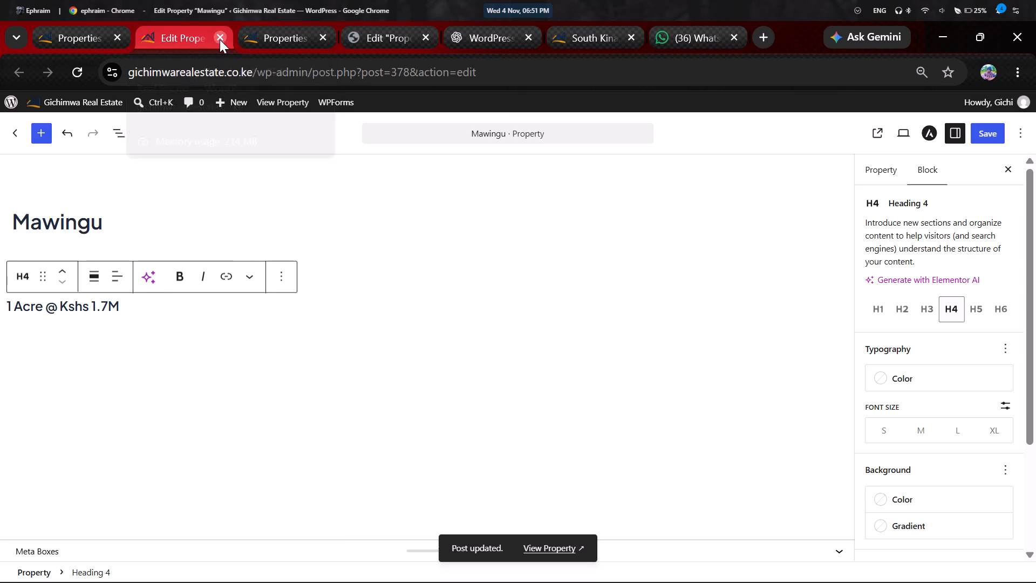
# Open the Lower Kabete property for editing in a new tab from the dashboard's Properties list.
pyautogui.click(100, 40)
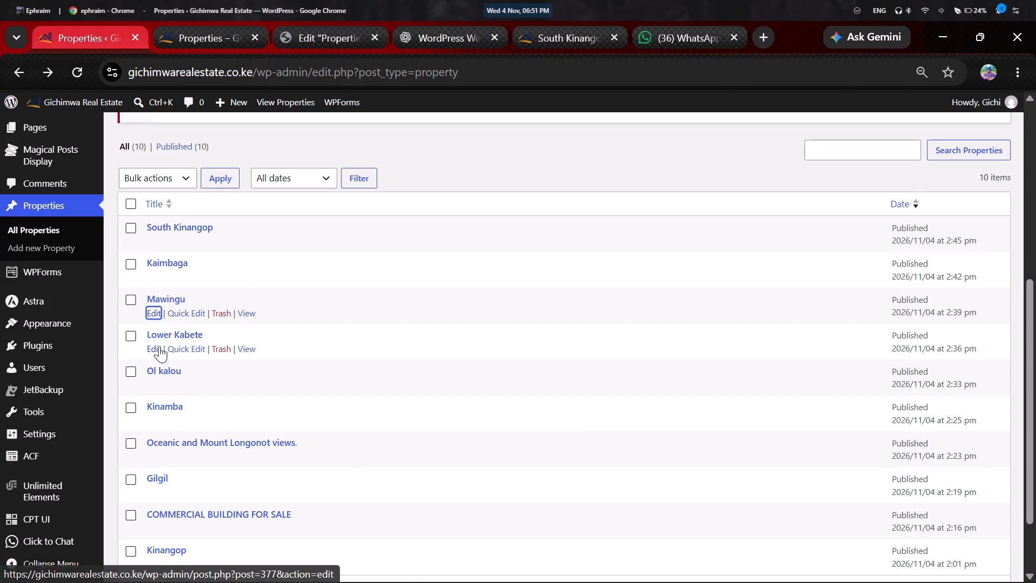
pyautogui.rightClick(159, 346)
pyautogui.click(190, 368)
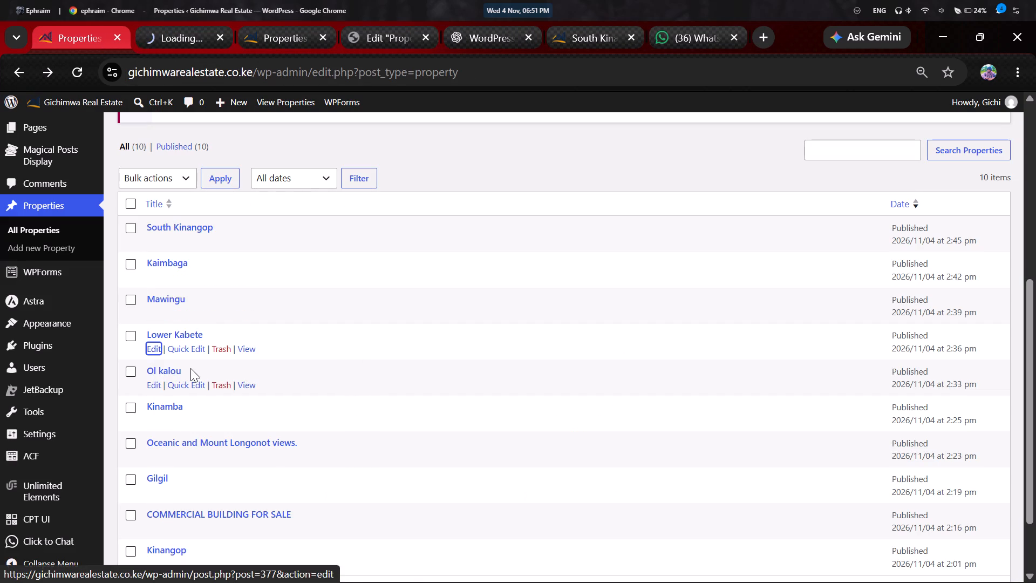
pyautogui.click(187, 30)
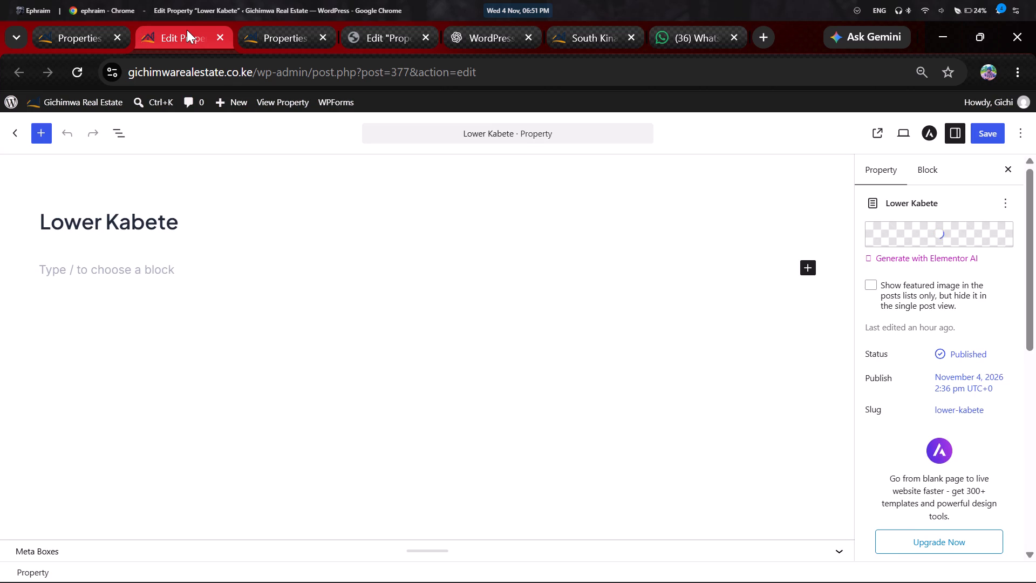
# Copy "Very ideal for high end real estate development." and "1 Acre @ 140M" from the Lower Kabete listing into the Lower Kabete property's content.
pyautogui.click(385, 38)
pyautogui.click(296, 40)
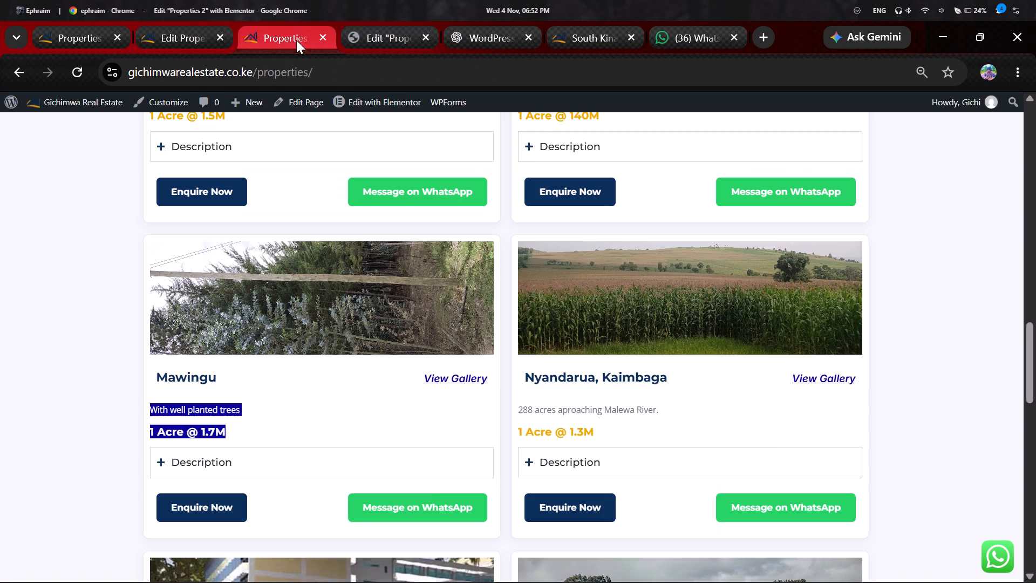
pyautogui.click(377, 280)
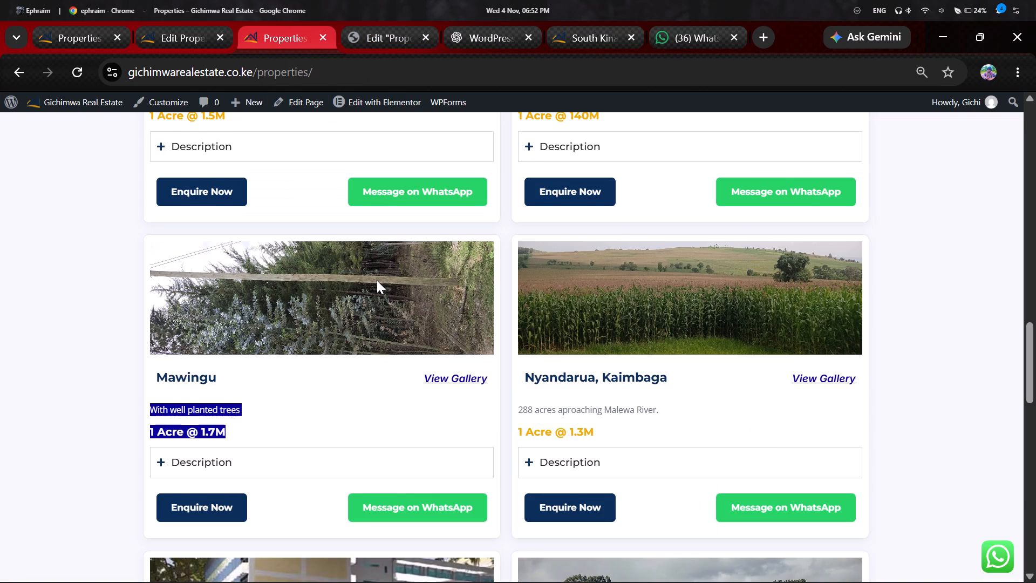
pyautogui.scroll(3, 377, 280)
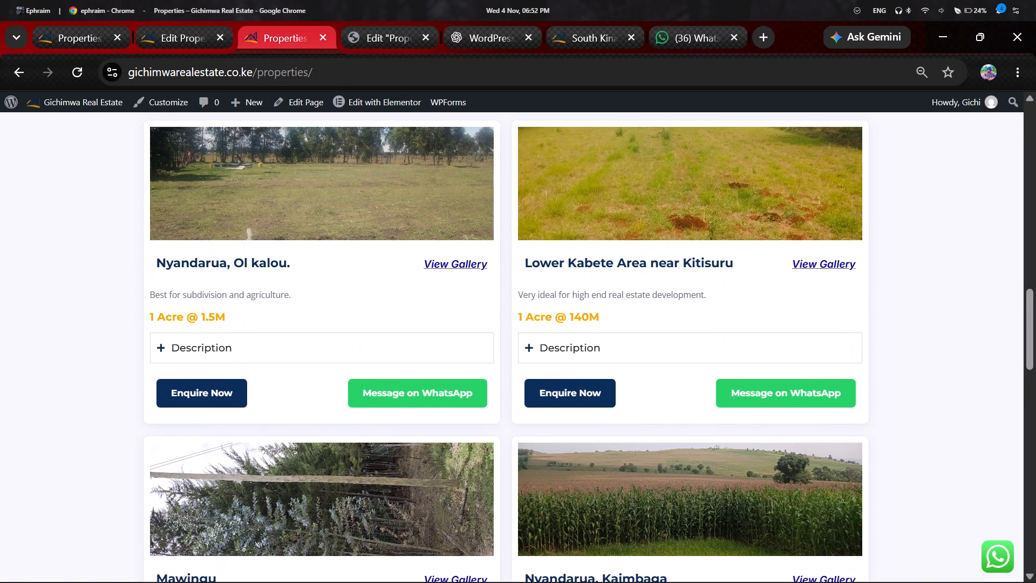
pyautogui.moveTo(521, 292); pyautogui.dragTo(606, 308)
pyautogui.click(554, 302)
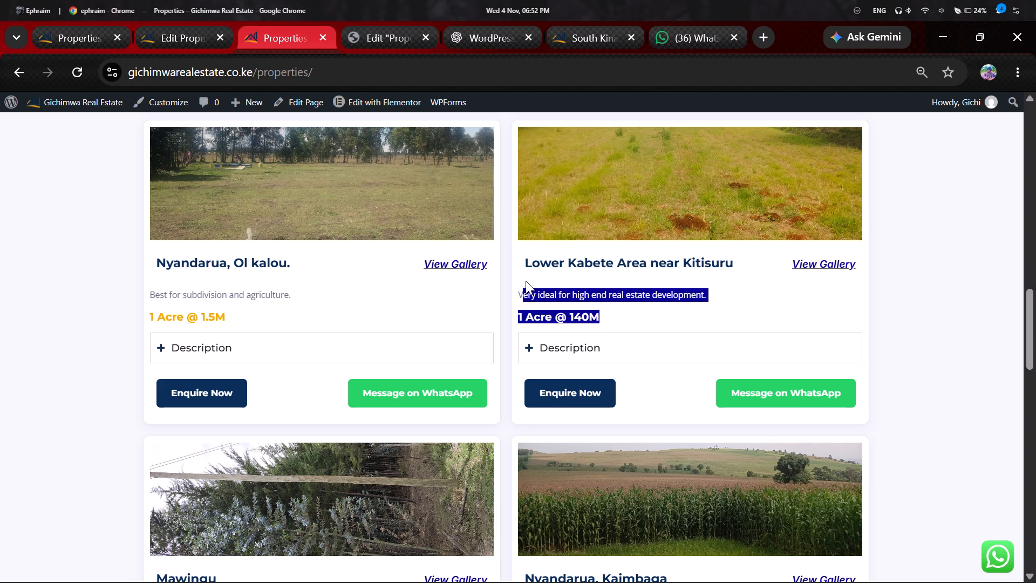
pyautogui.click(526, 281)
pyautogui.moveTo(518, 293); pyautogui.dragTo(553, 302)
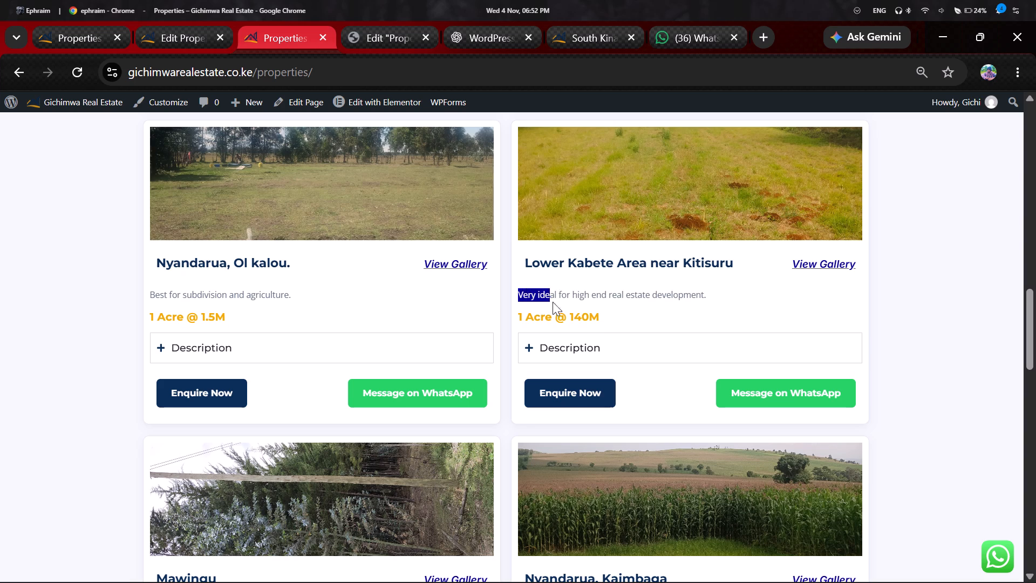
pyautogui.moveTo(553, 302); pyautogui.dragTo(609, 313)
pyautogui.hotkey('ctrl', 'c')
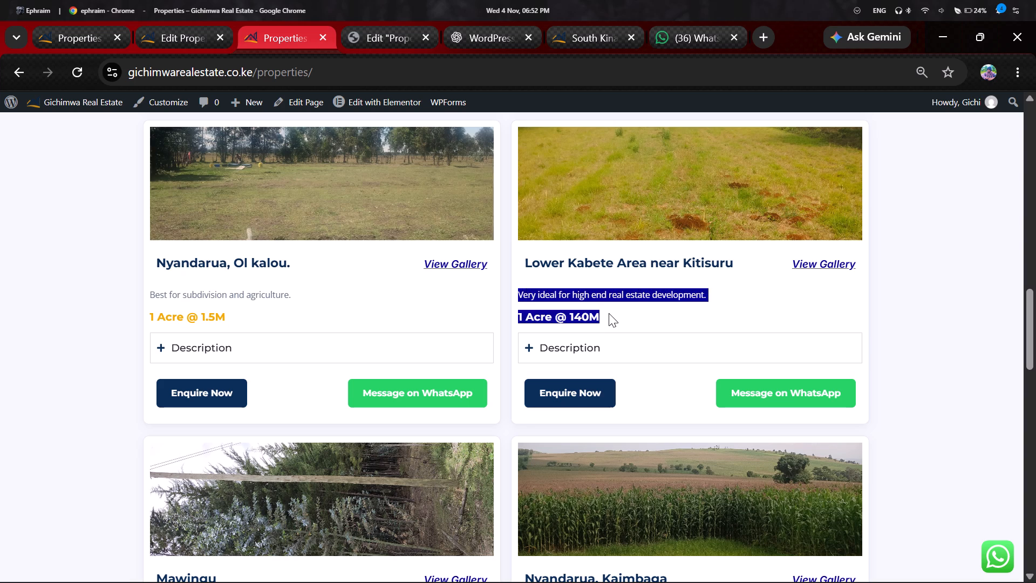
pyautogui.hscroll(-1, 598, 311)
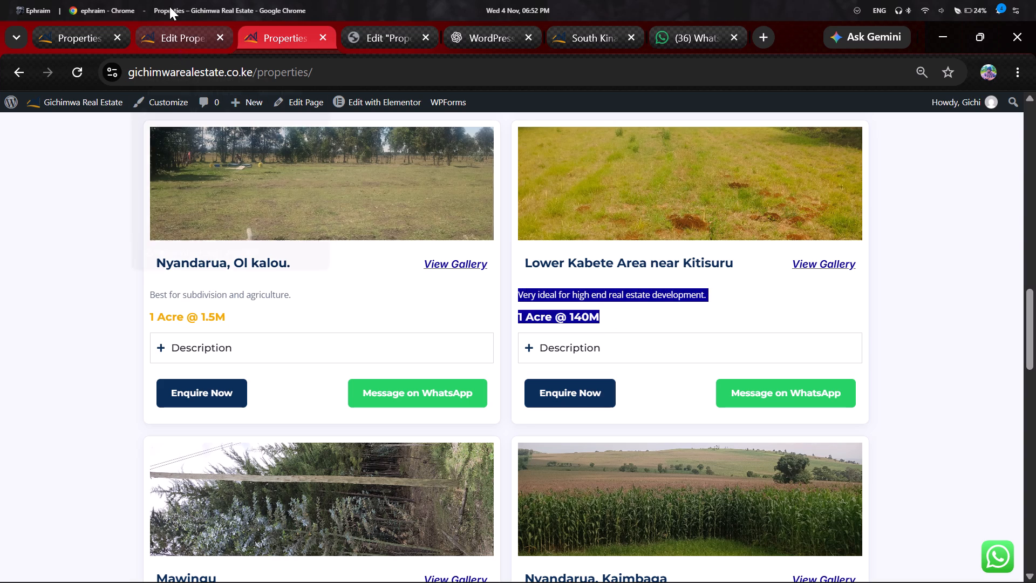
pyautogui.click(178, 37)
pyautogui.scroll(1, 178, 37)
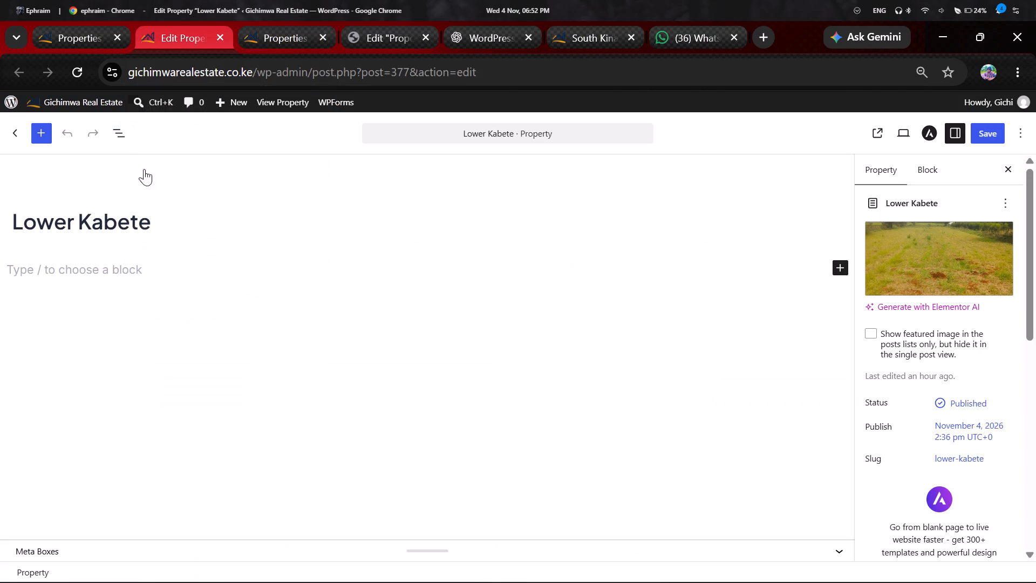
pyautogui.scroll(1, 144, 169)
pyautogui.click(130, 281)
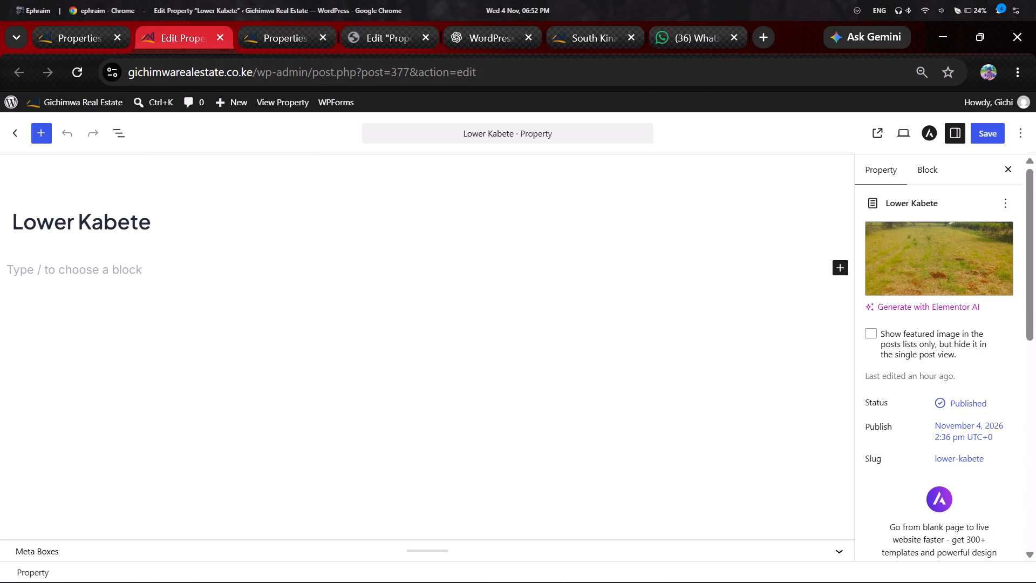
pyautogui.click(134, 270)
pyautogui.hotkey('ctrl', 'v')
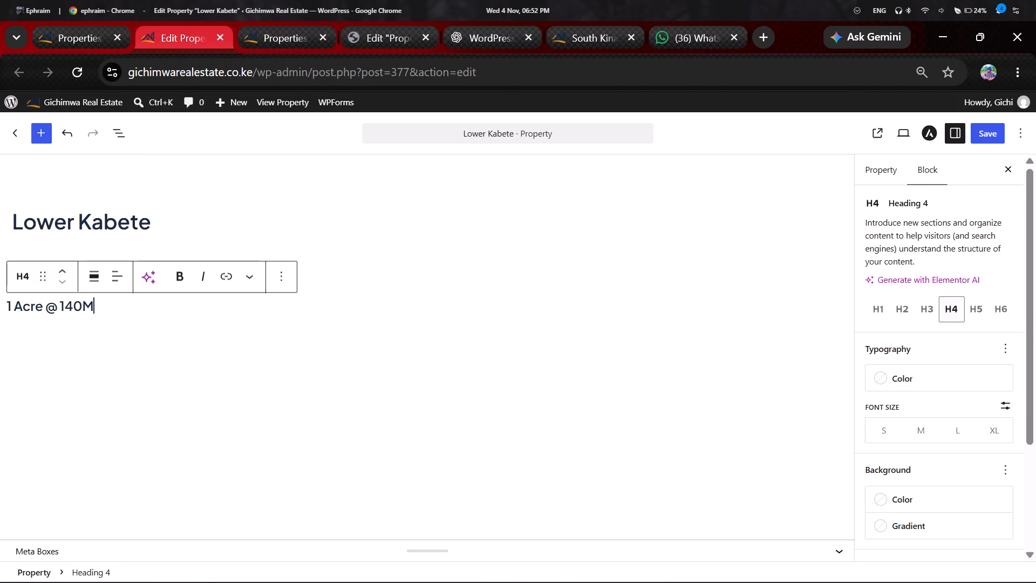
# Change the Lower Kabete price line to "1 Acre @ Kshs 140M", save the property, and close its editor.
pyautogui.click(63, 307)
pyautogui.click(56, 300)
pyautogui.press('space')
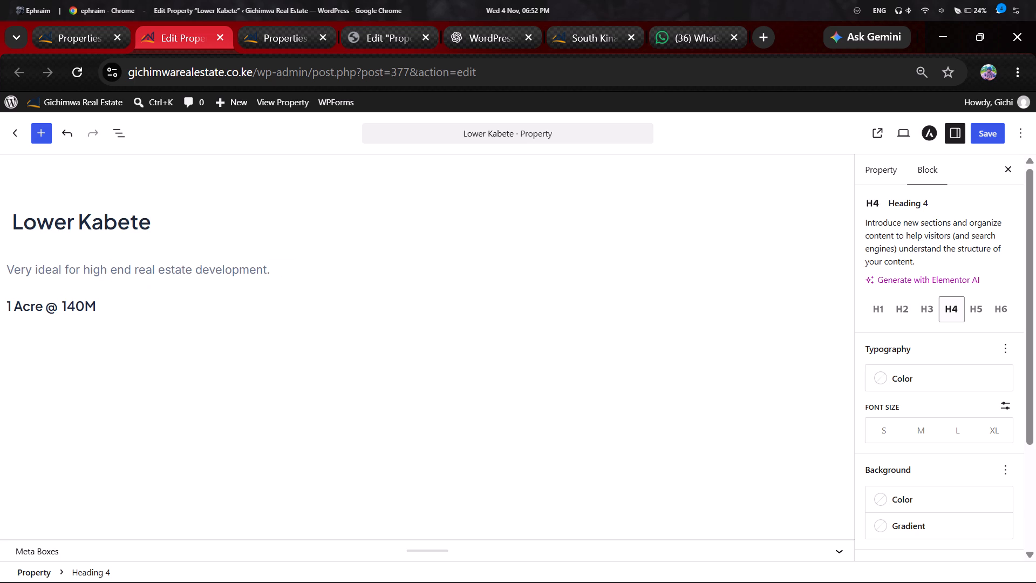
pyautogui.write('shs')
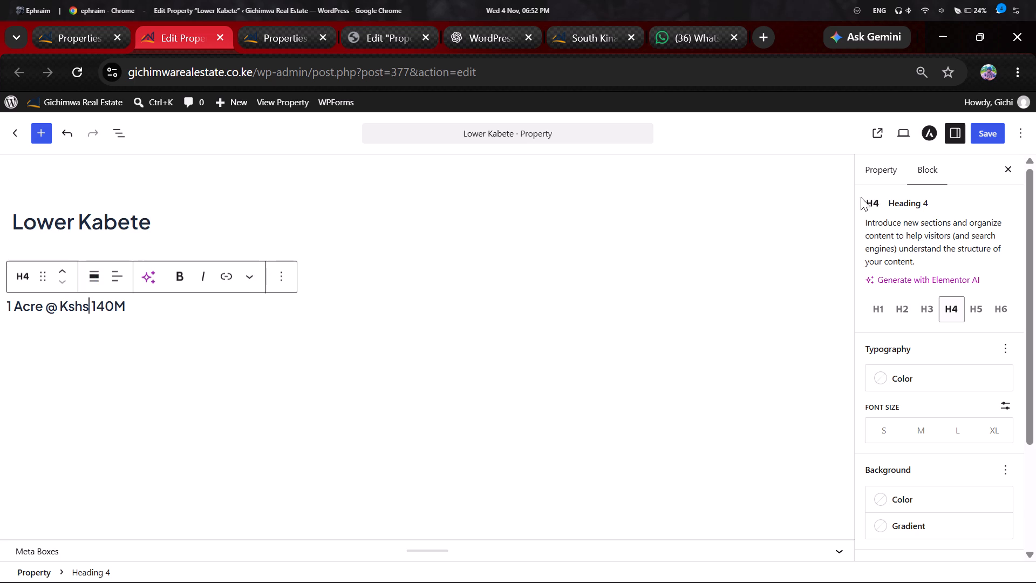
pyautogui.click(994, 132)
pyautogui.click(216, 35)
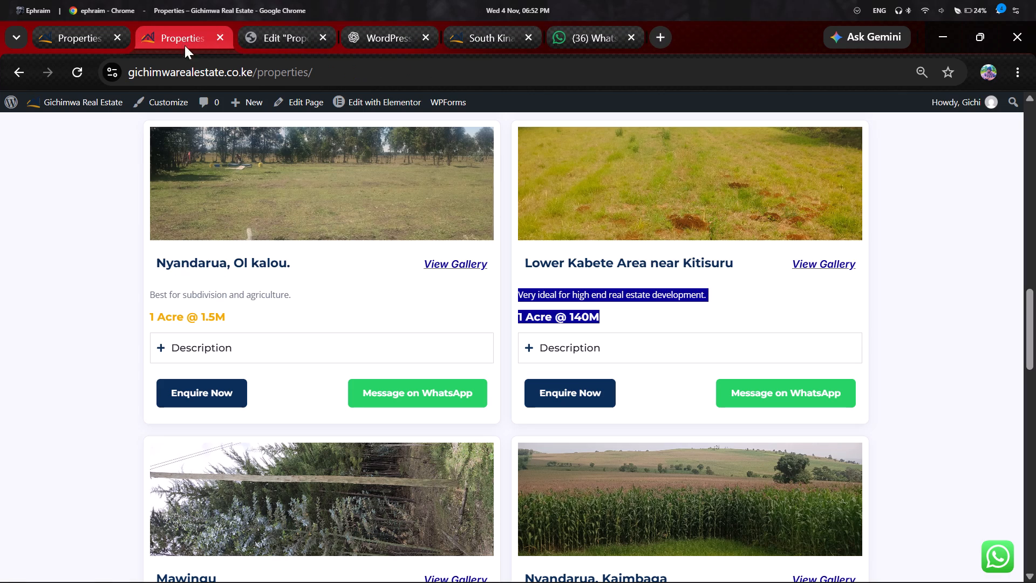
# Open the Ol kalou property for editing in a new tab from the dashboard's Properties list.
pyautogui.click(78, 37)
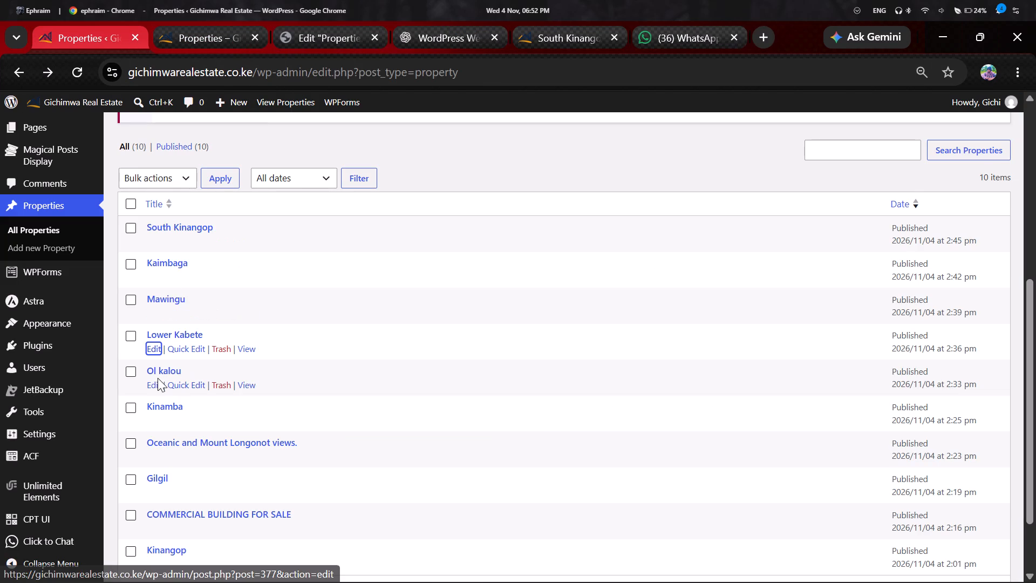
pyautogui.rightClick(156, 386)
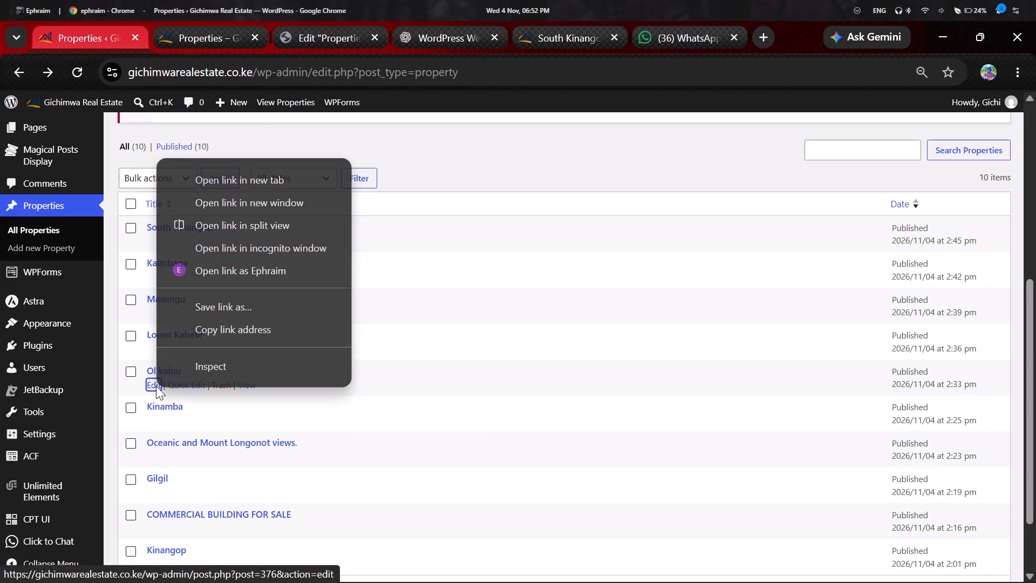
pyautogui.click(216, 183)
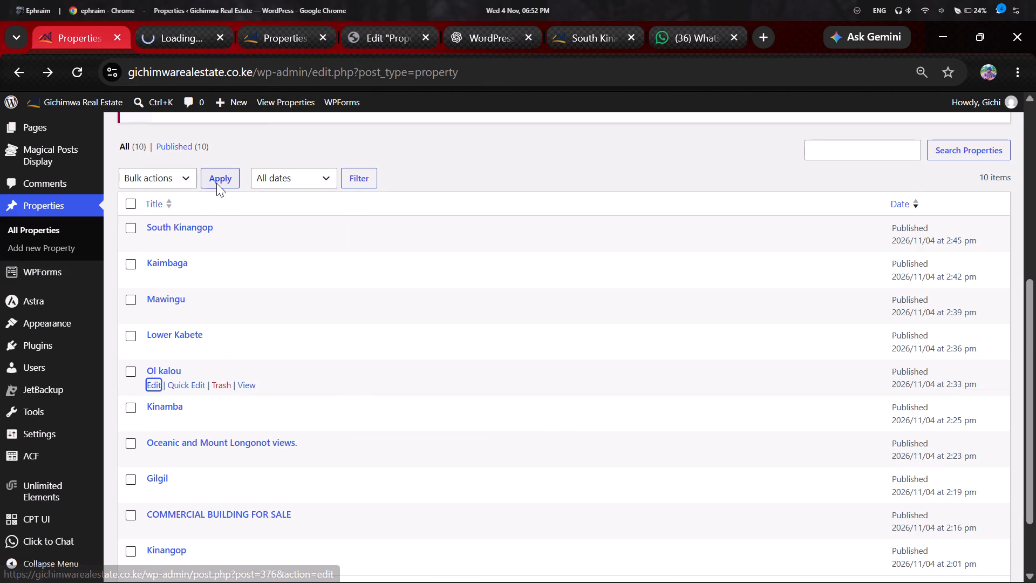
pyautogui.click(169, 34)
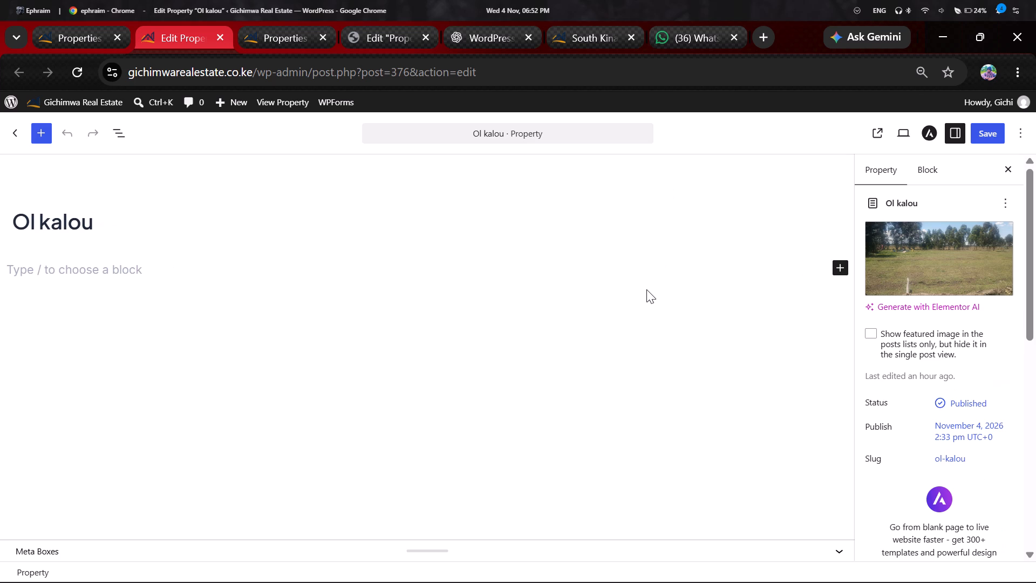
# Copy "Best for subdivision and agriculture." and "1 Acre @ 1.5M" from the Nyandarua, Ol kalou listing into the Ol kalou property's content.
pyautogui.click(288, 44)
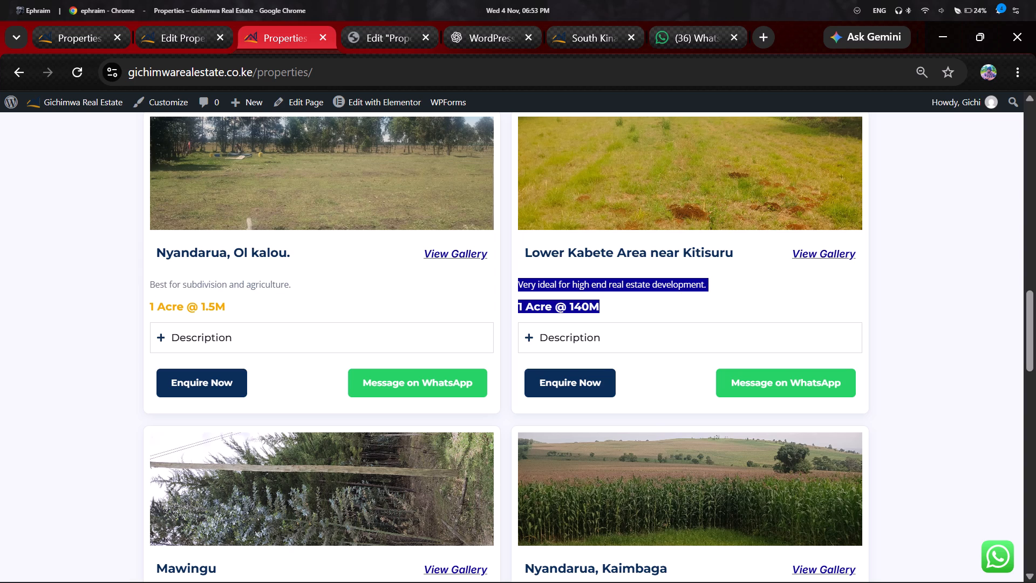
pyautogui.moveTo(151, 282); pyautogui.dragTo(243, 305)
pyautogui.hotkey('ctrl', 'c')
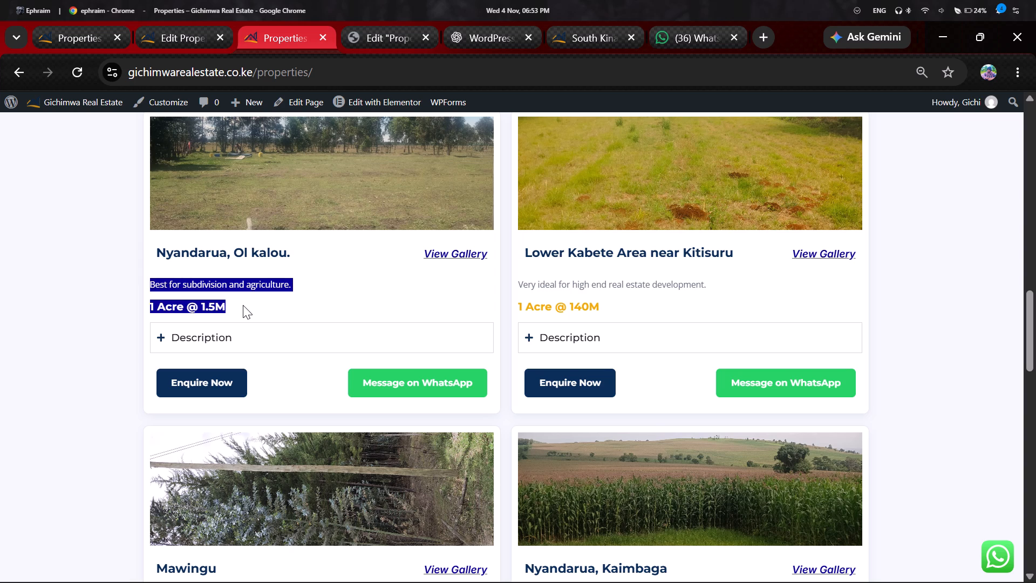
pyautogui.click(159, 37)
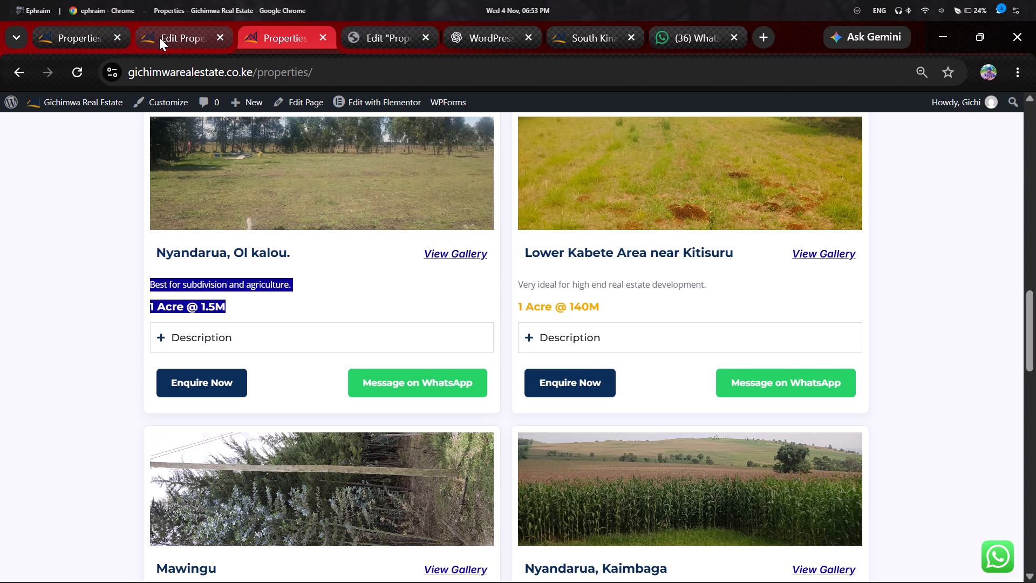
pyautogui.click(128, 266)
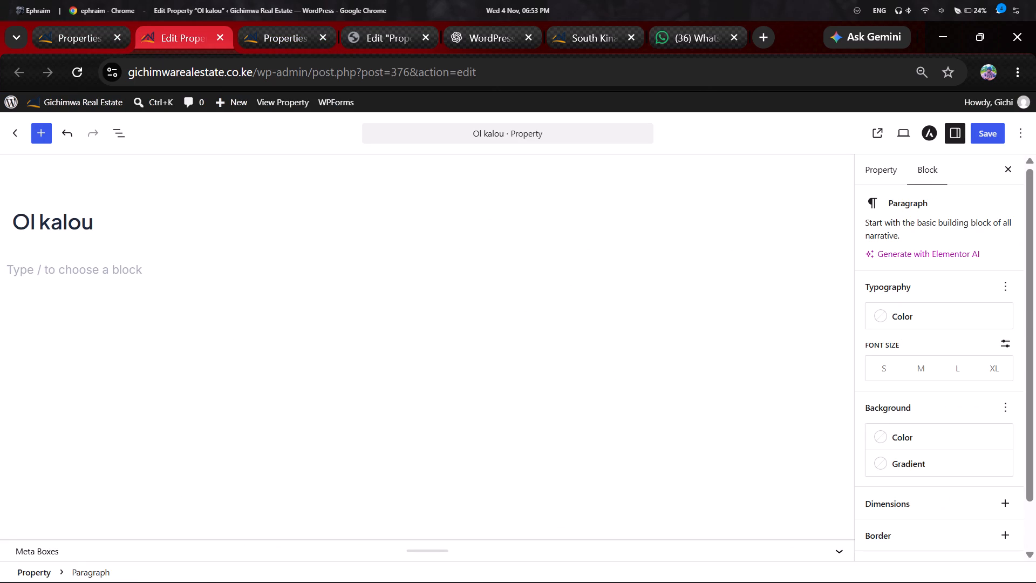
pyautogui.hotkey('ctrl', 'v')
# Change the Ol kalou price line to "1 Acre @ Kshs 1.5M", save the property, and close its editor.
pyautogui.click(61, 306)
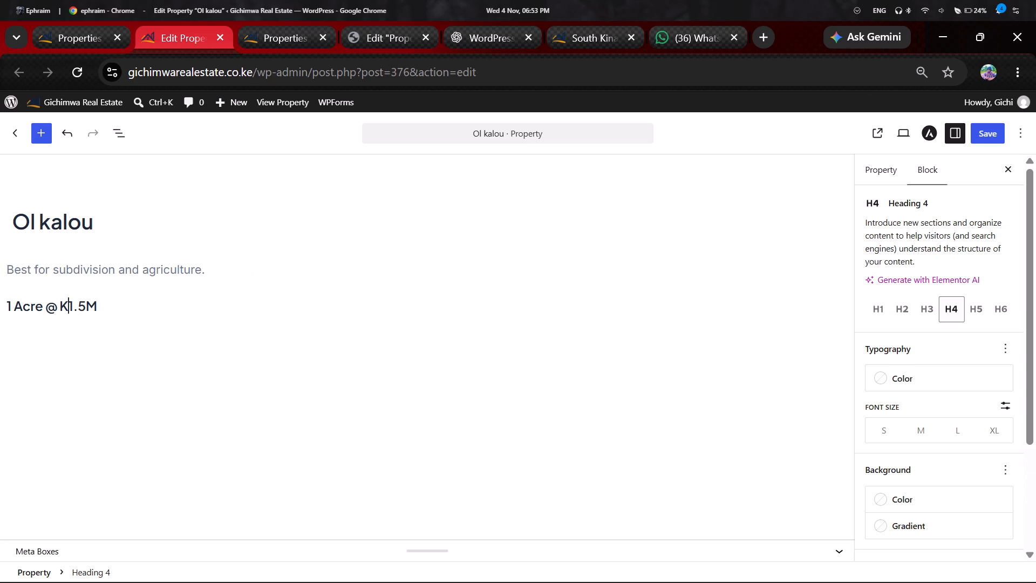
pyautogui.write('shs')
pyautogui.press('space')
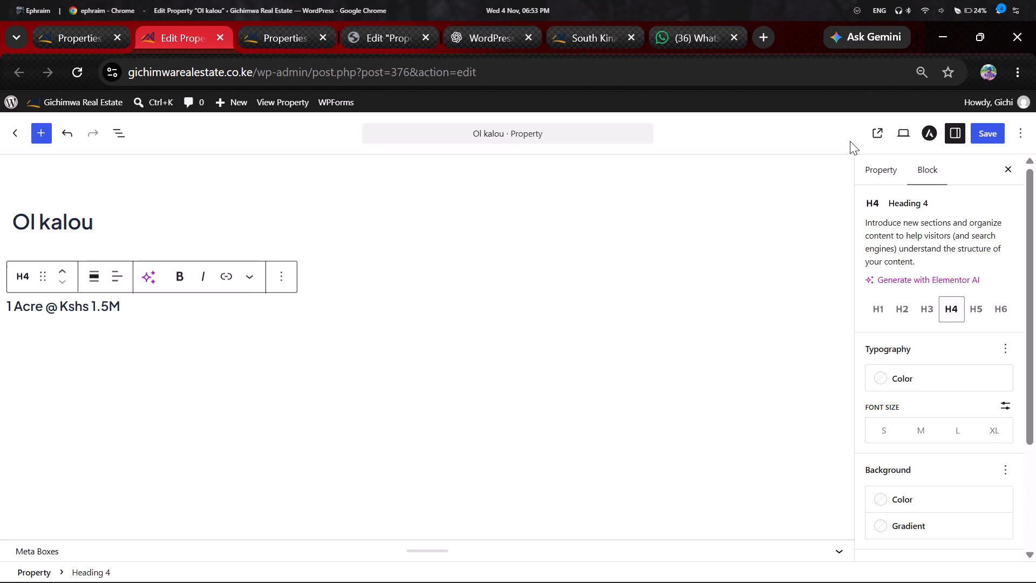
pyautogui.click(997, 130)
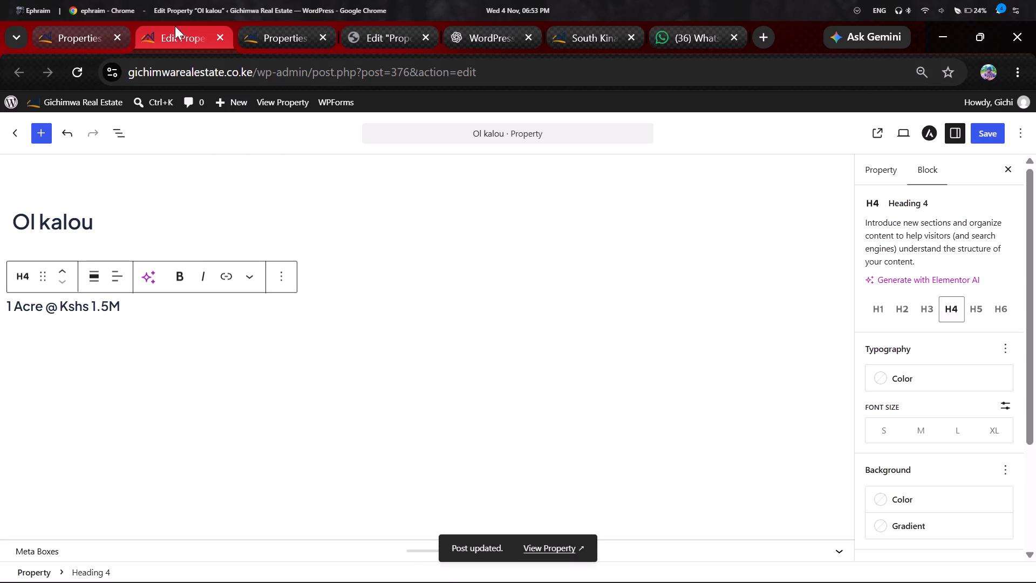
pyautogui.click(221, 38)
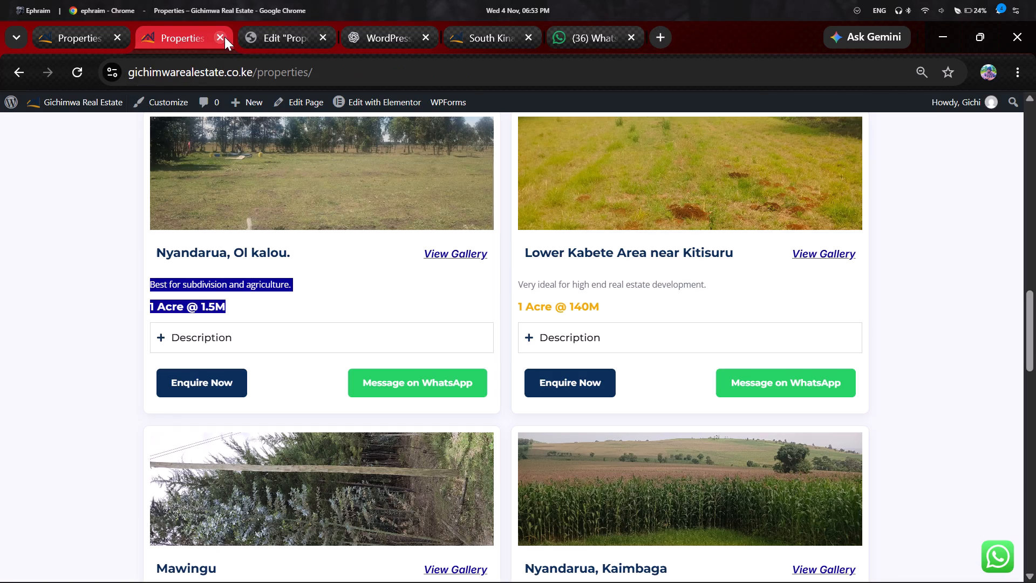
# Open the Kinamba property for editing in a new tab from the dashboard's Properties list.
pyautogui.click(80, 41)
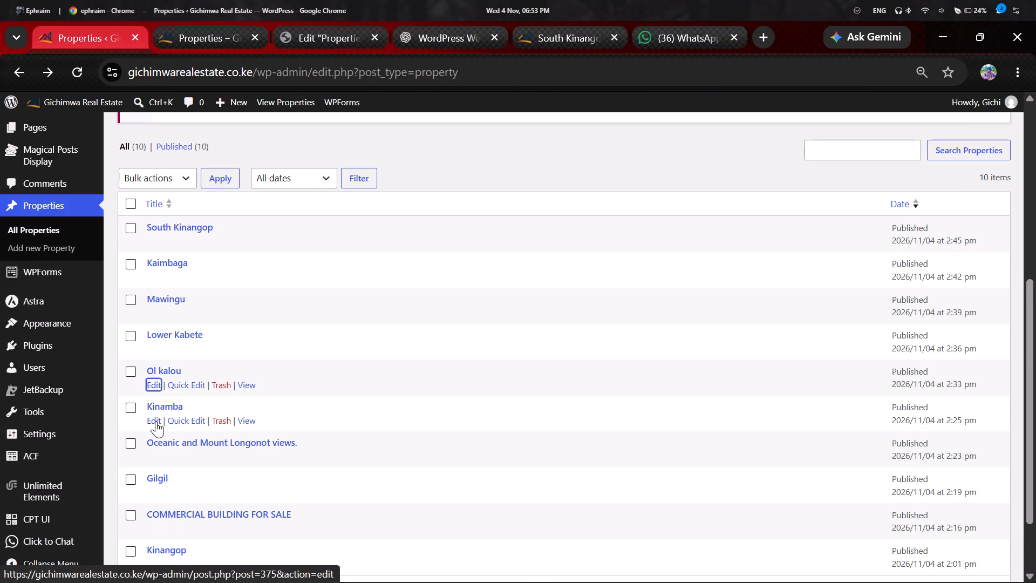
pyautogui.rightClick(156, 421)
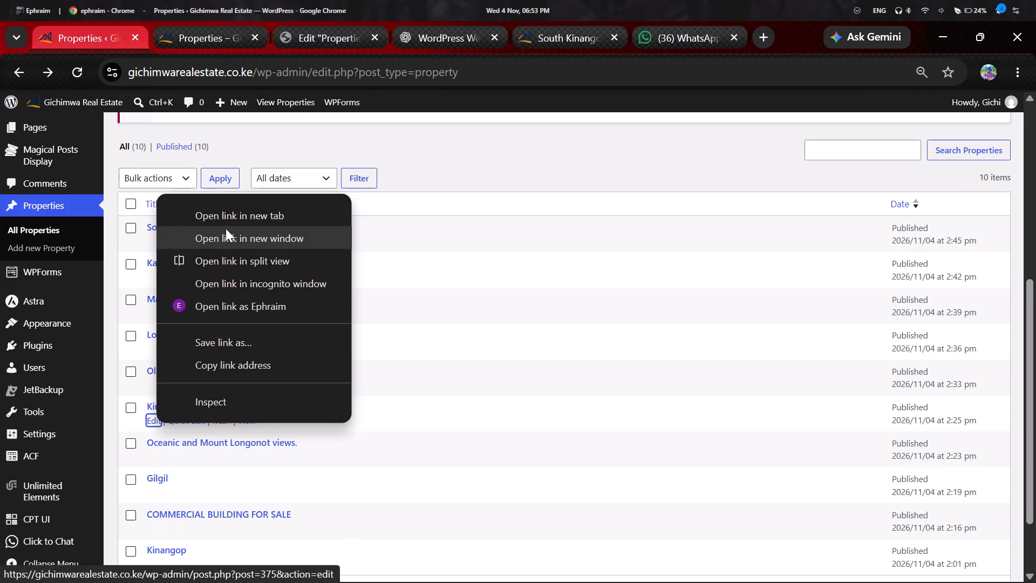
pyautogui.click(233, 216)
# Copy "Best for agriculture, subdivision and residential. Distance from tarmac 3km." and "1 Acre @ 3M" from the Naivasha, Kinamba listing into the Kinamba property's content.
pyautogui.click(271, 33)
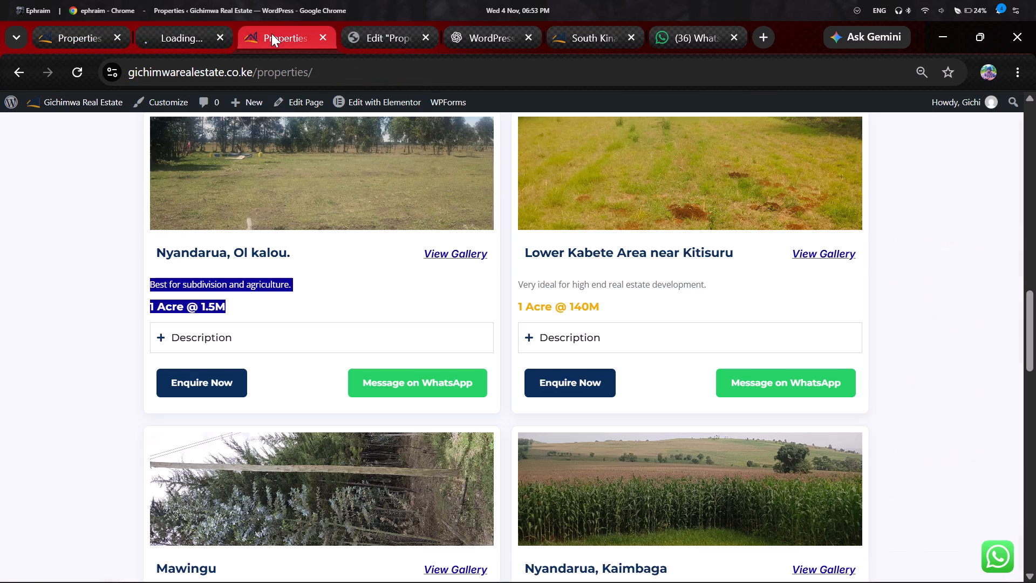
pyautogui.scroll(3, 376, 274)
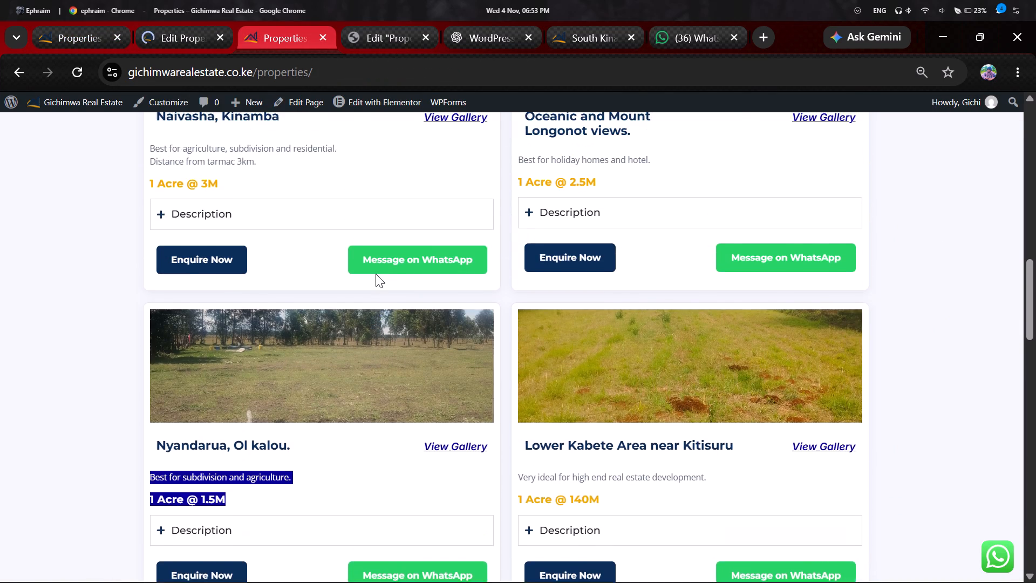
pyautogui.scroll(2, 376, 274)
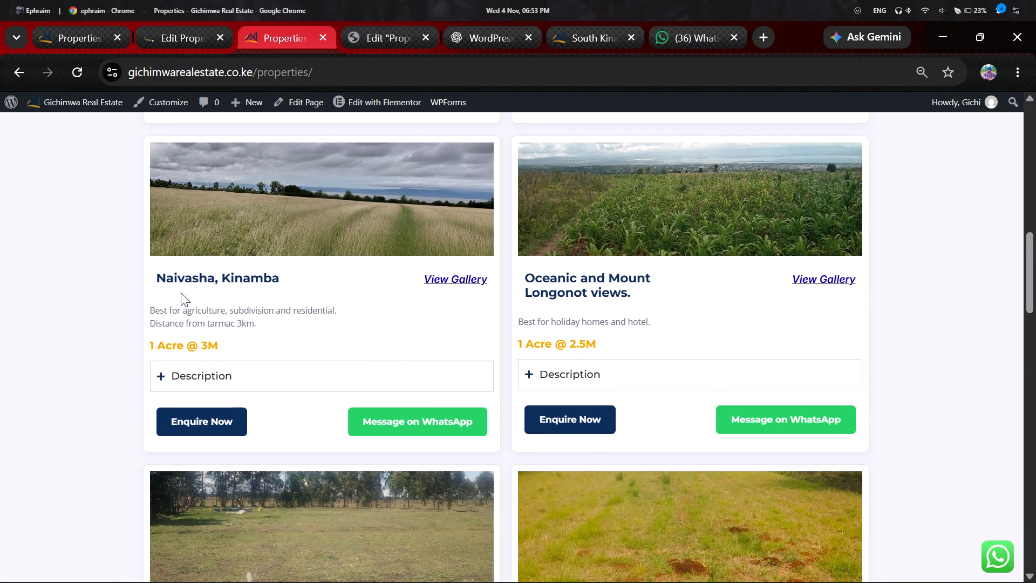
pyautogui.moveTo(149, 309); pyautogui.dragTo(155, 309)
pyautogui.moveTo(155, 309); pyautogui.dragTo(223, 346)
pyautogui.hotkey('ctrl', 'c')
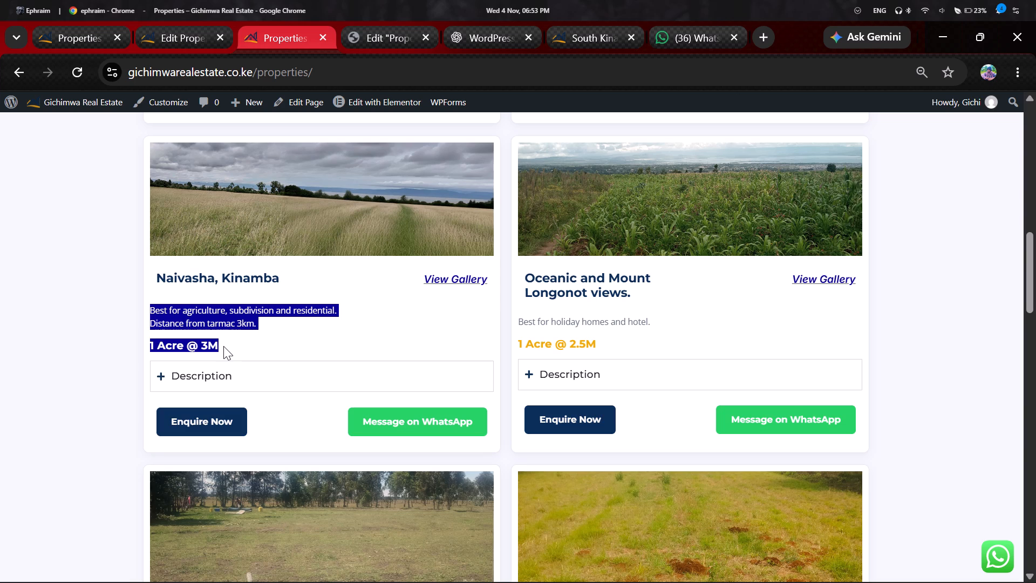
pyautogui.click(166, 44)
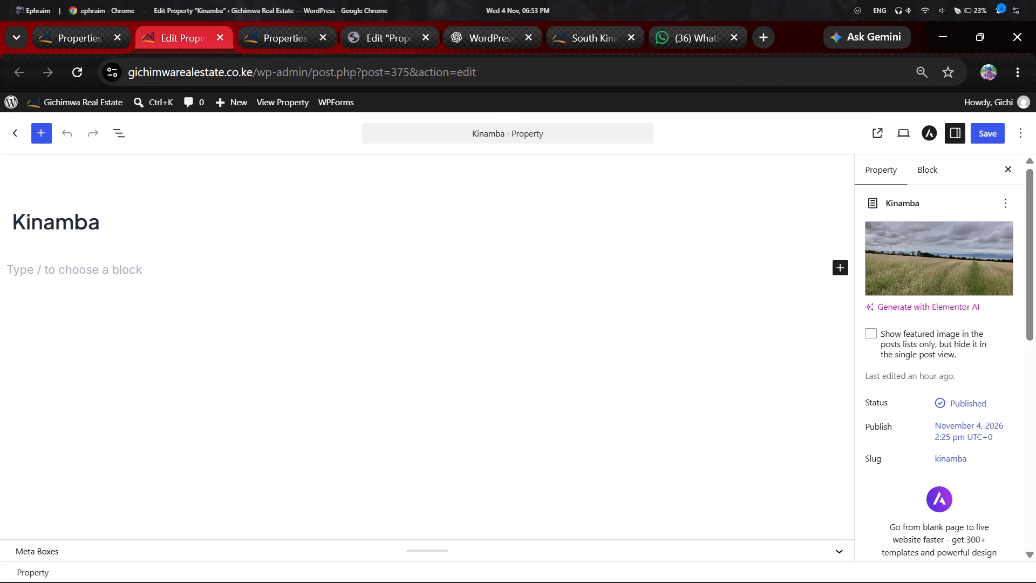
pyautogui.click(147, 263)
pyautogui.click(147, 263)
pyautogui.hotkey('ctrl', 'v')
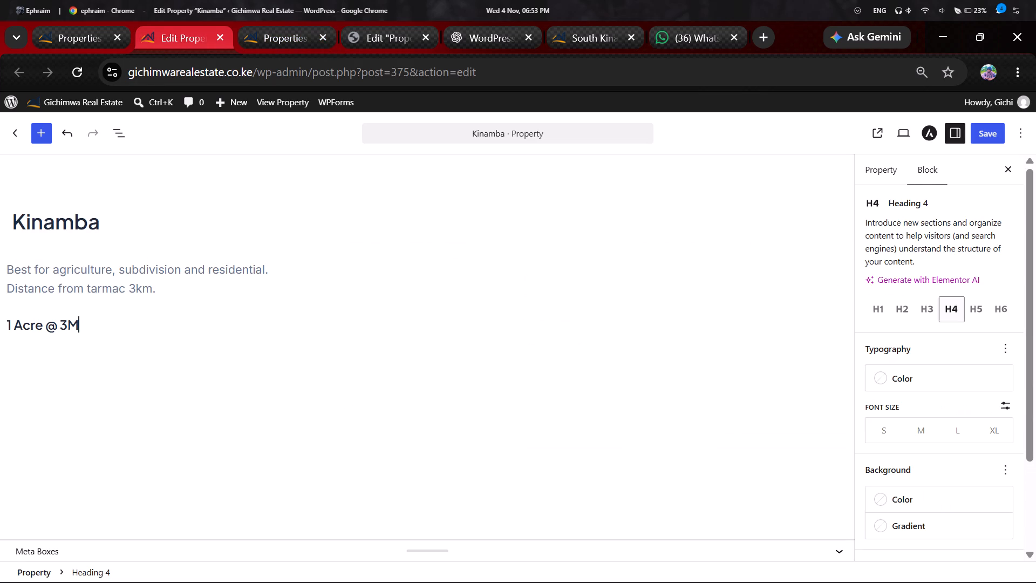
# Change the Kinamba price line to "1 Acre @ Kshs 3M", save the property, and close its editor.
pyautogui.click(54, 316)
pyautogui.press('space')
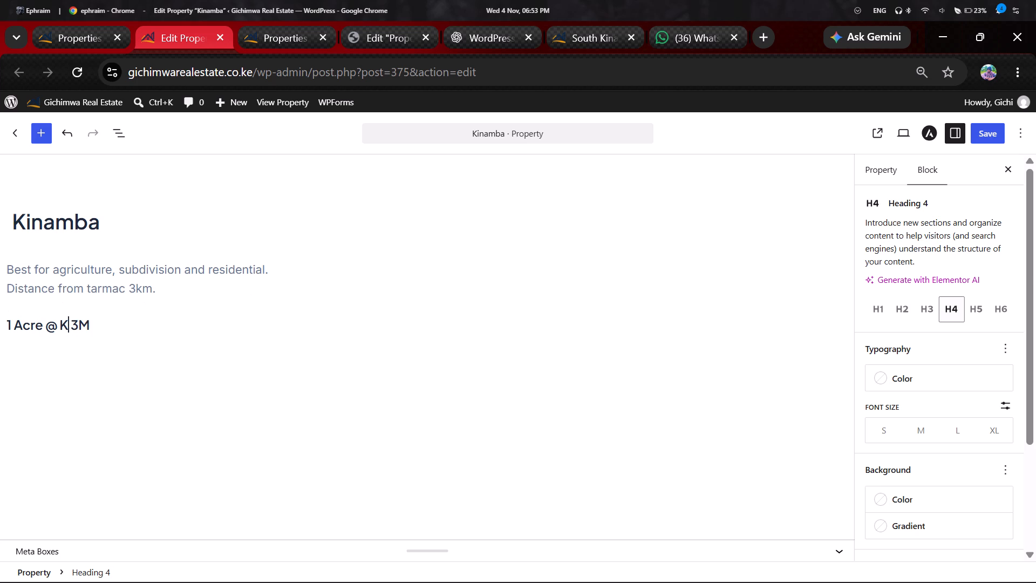
pyautogui.write('shs')
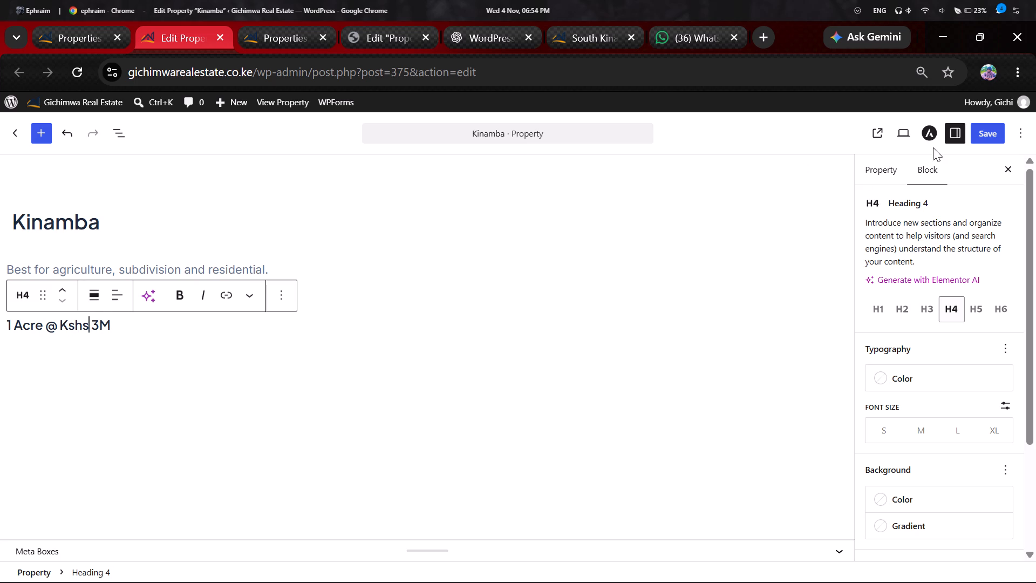
pyautogui.click(993, 130)
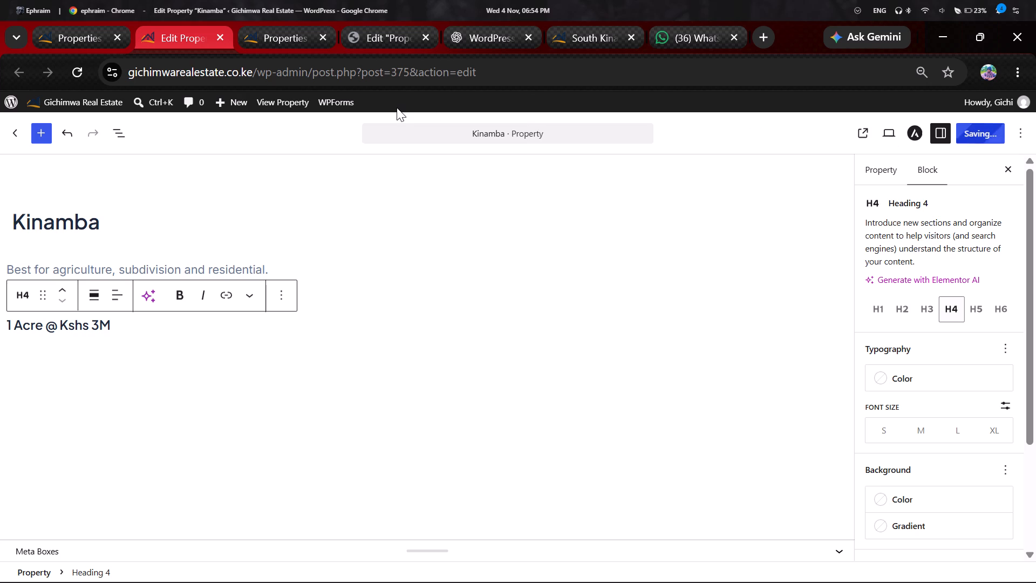
pyautogui.click(217, 40)
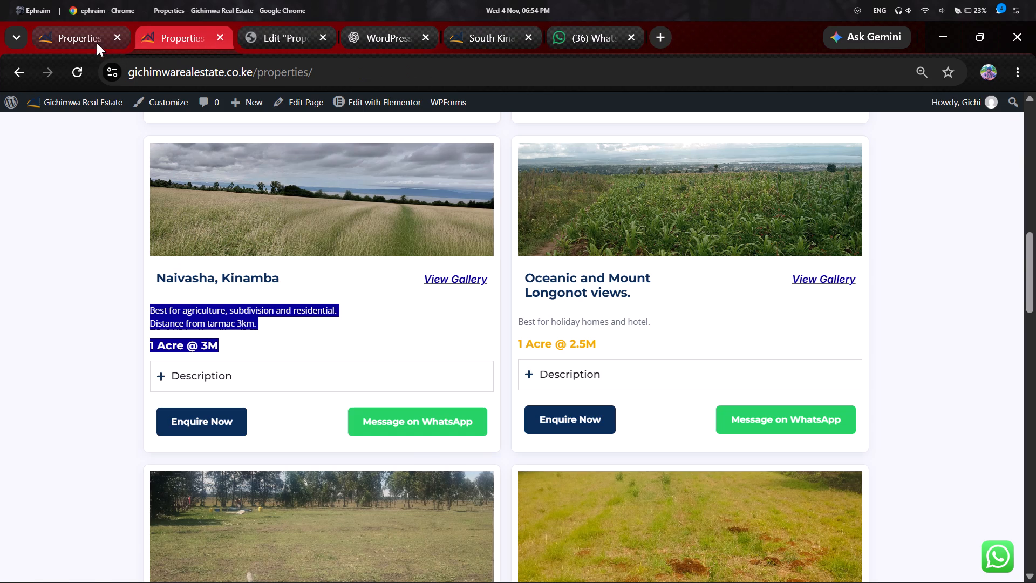
# Open the "Oceanic and Mount Longonot views." property for editing in a new tab from the dashboard's Properties list.
pyautogui.click(81, 36)
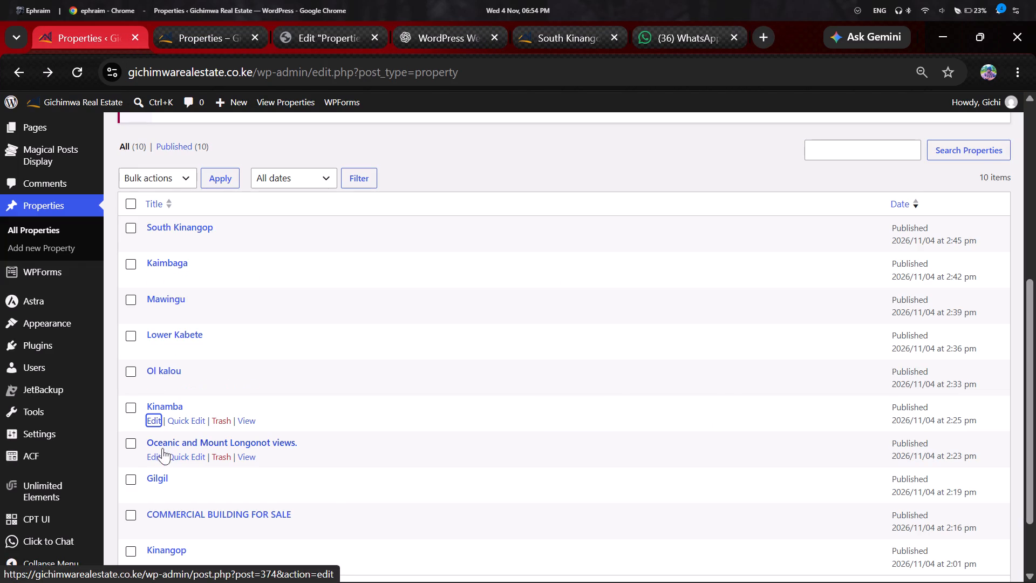
pyautogui.rightClick(157, 461)
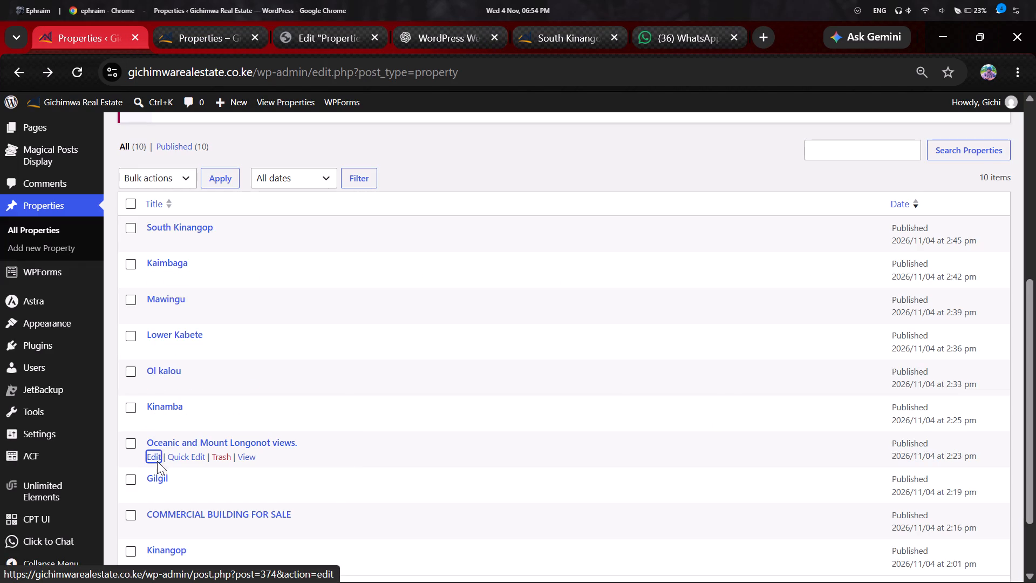
pyautogui.click(218, 252)
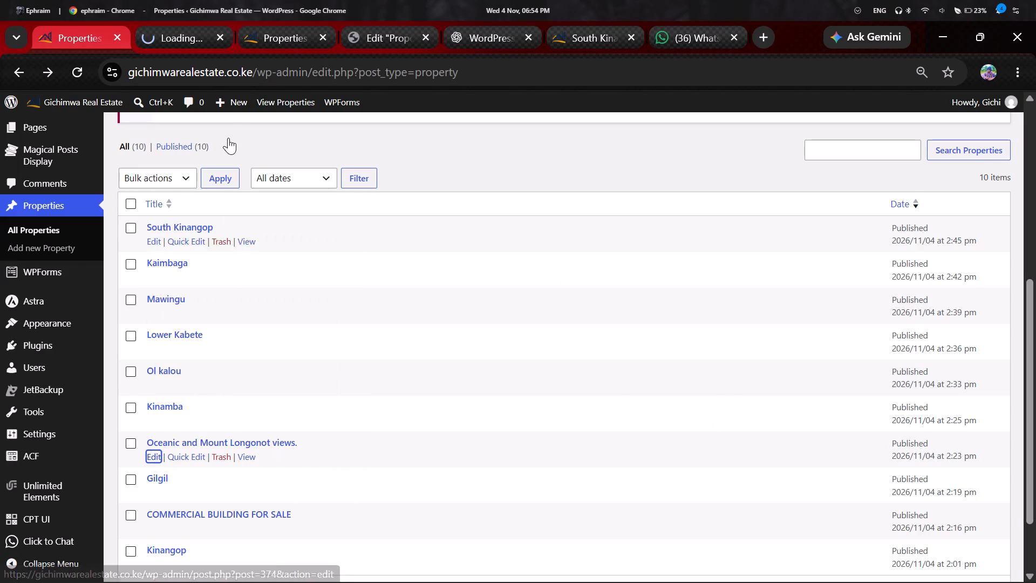
# Copy "Best for holiday homes and hotel." and "1 Acre @ 2.5M" from the Oceanic and Mount Longonot views listing into that property's content.
pyautogui.click(285, 35)
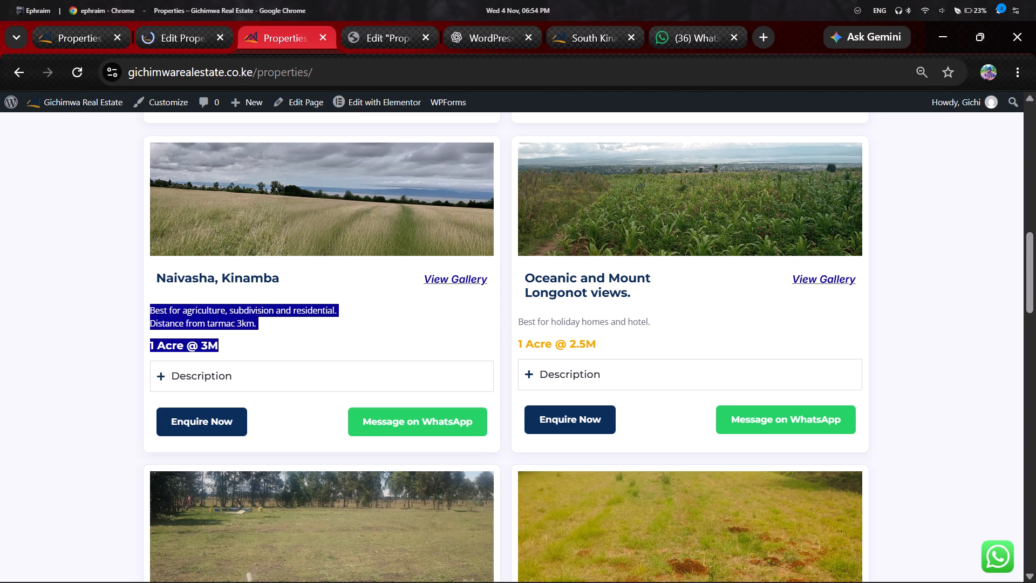
pyautogui.moveTo(518, 317); pyautogui.dragTo(601, 349)
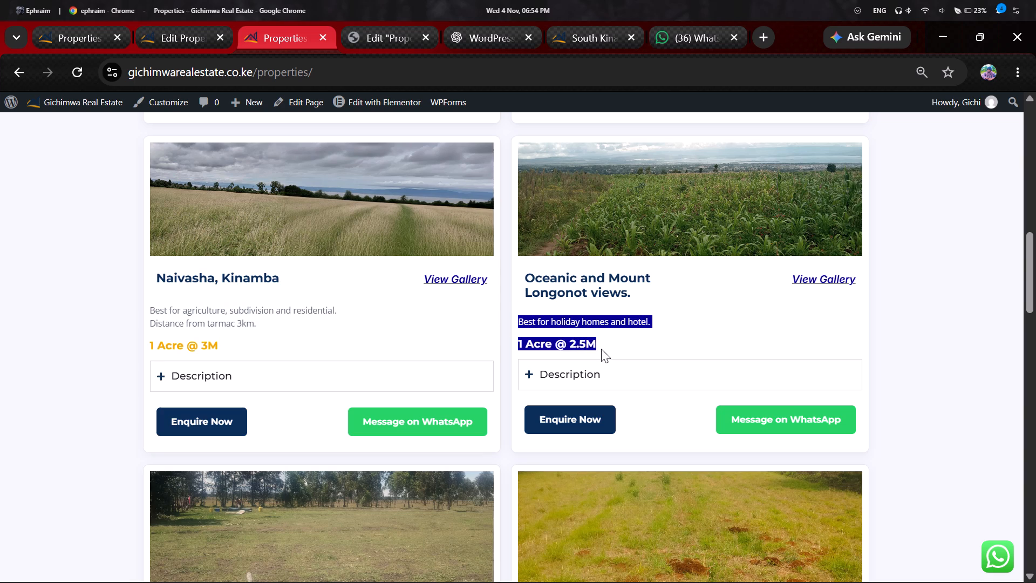
pyautogui.hotkey('ctrl', 'c')
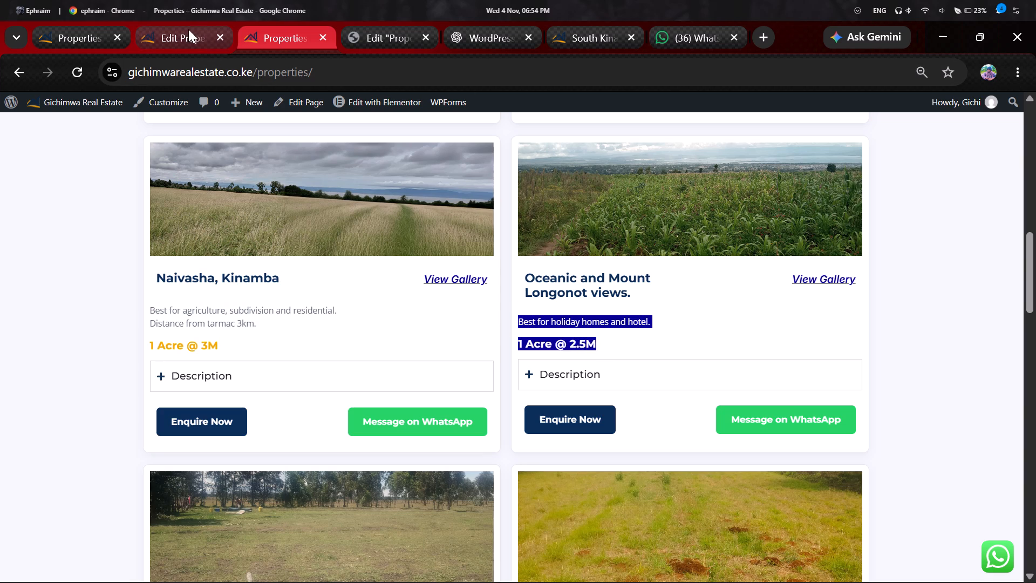
pyautogui.click(183, 36)
pyautogui.click(185, 273)
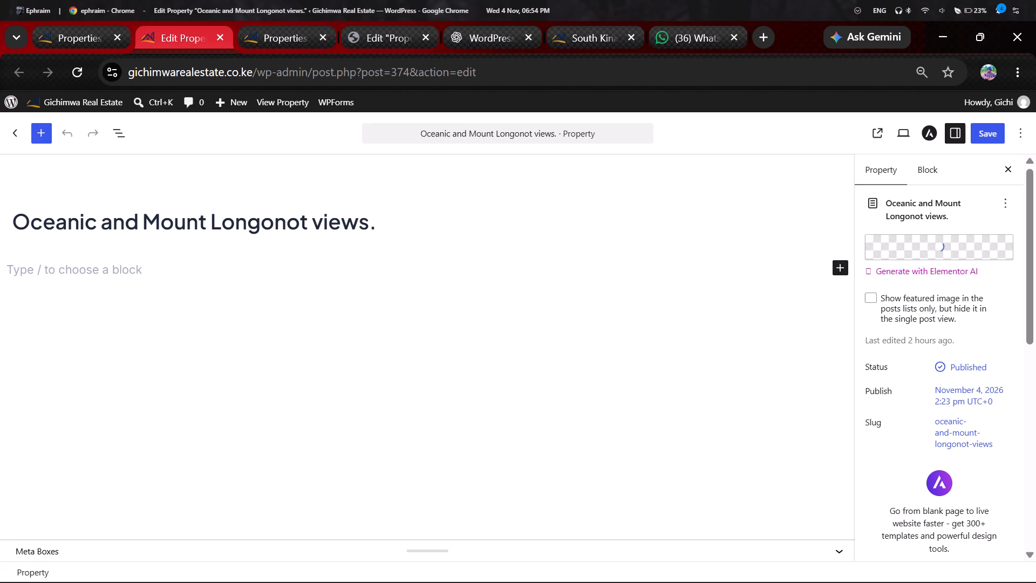
pyautogui.hotkey('ctrl', 'v')
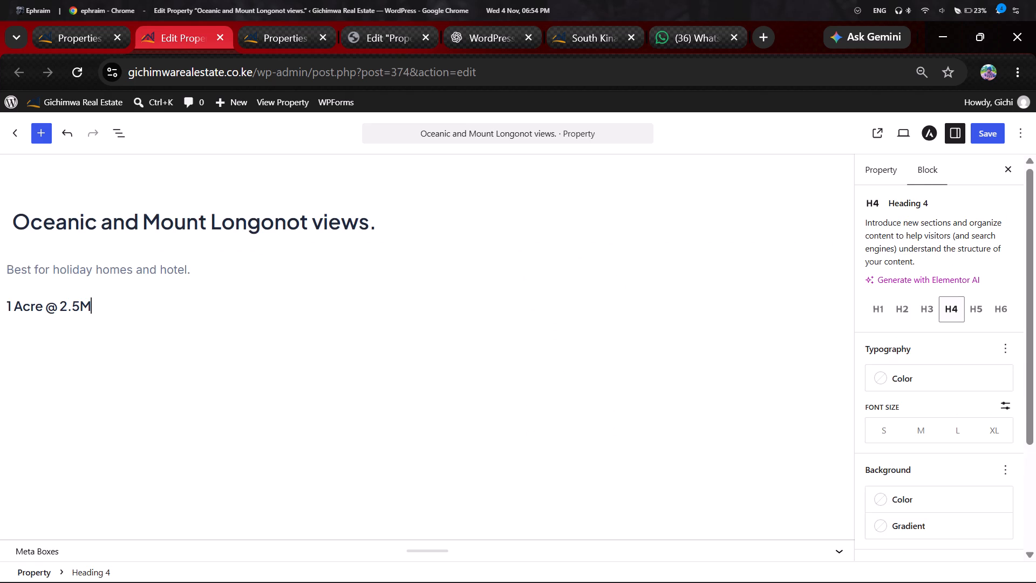
# Change the Oceanic and Mount Longonot views price line to "1 Acre @ Kshs 2.5M", save the property, and close its editor.
pyautogui.click(56, 304)
pyautogui.press('space')
pyautogui.write('shs')
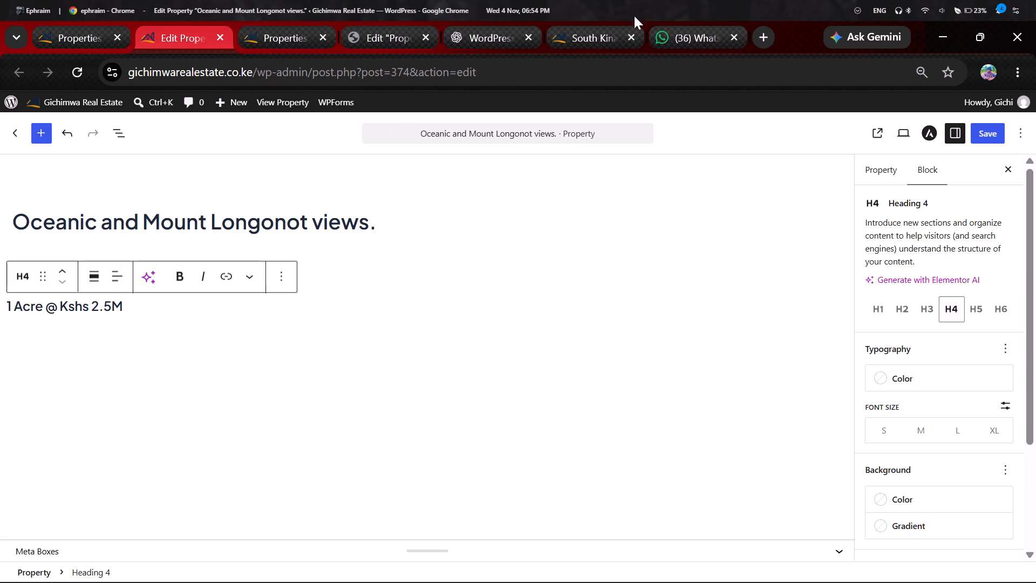
pyautogui.click(995, 128)
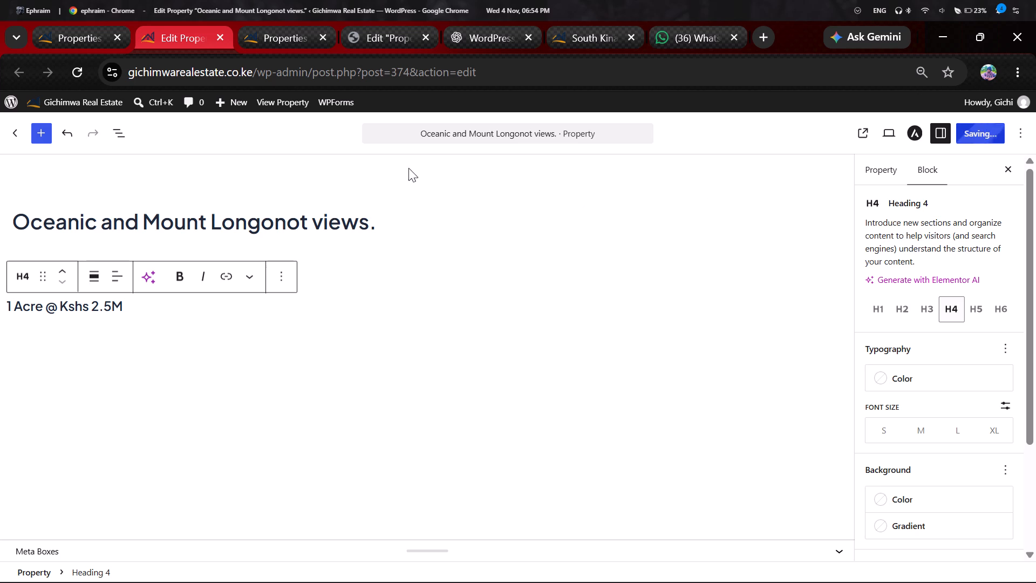
pyautogui.click(219, 38)
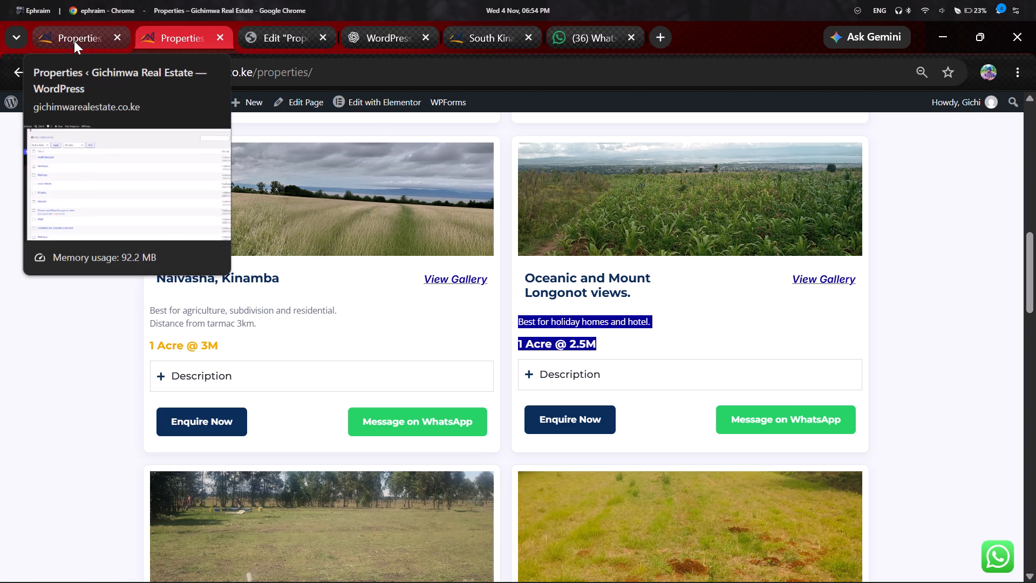
# Open the Gilgil property for editing in a new tab from the dashboard's Properties list.
pyautogui.click(74, 40)
pyautogui.scroll(-2, 172, 343)
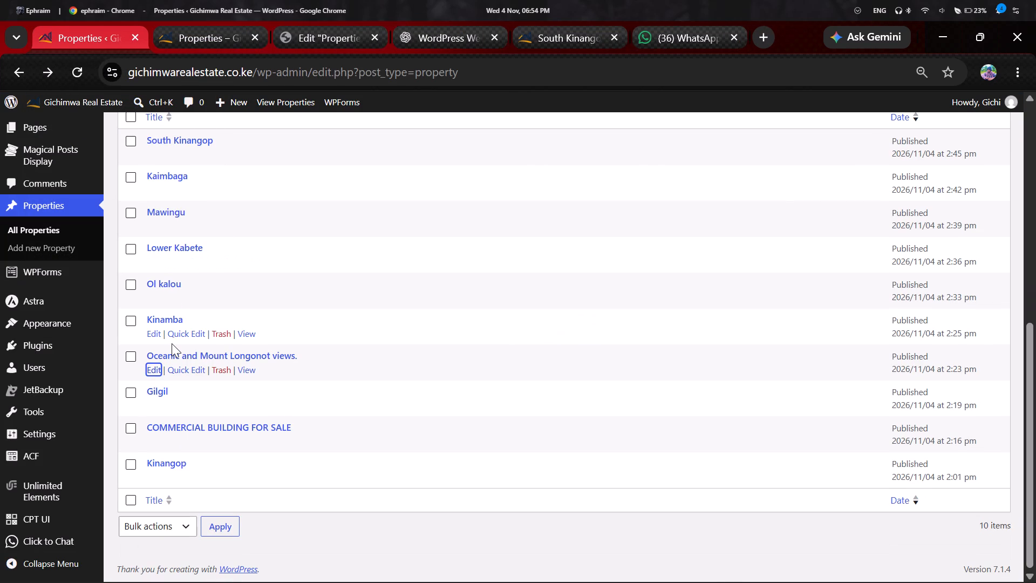
pyautogui.scroll(-1, 172, 343)
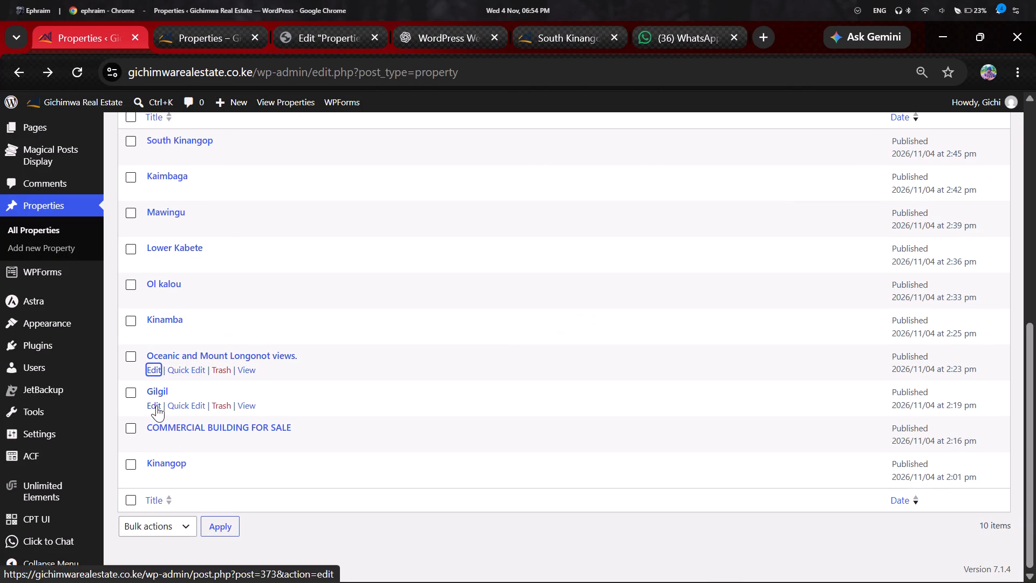
pyautogui.rightClick(156, 408)
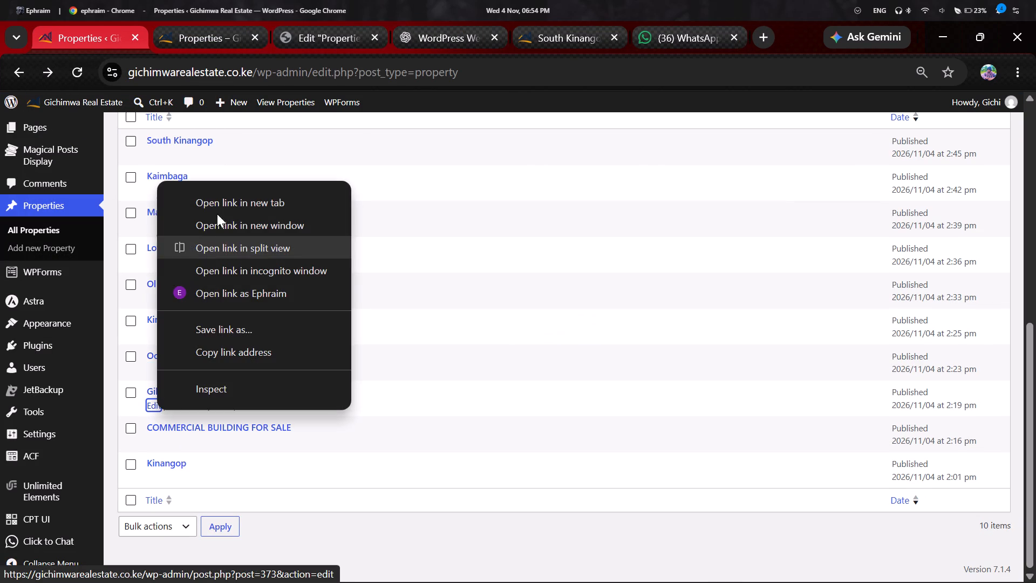
pyautogui.click(223, 211)
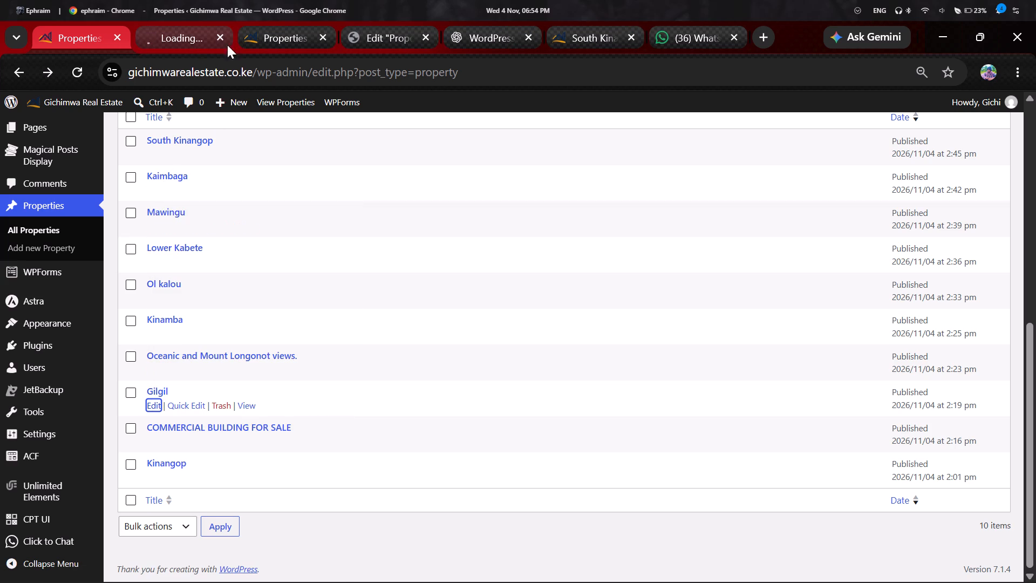
# Copy "Less than 1.5km from nakuru – nairobi highway, through gilgil toll station." and "1 Acre @ 1.7M" from the Gilgil listing into that property's content.
pyautogui.click(258, 40)
pyautogui.scroll(2, 280, 250)
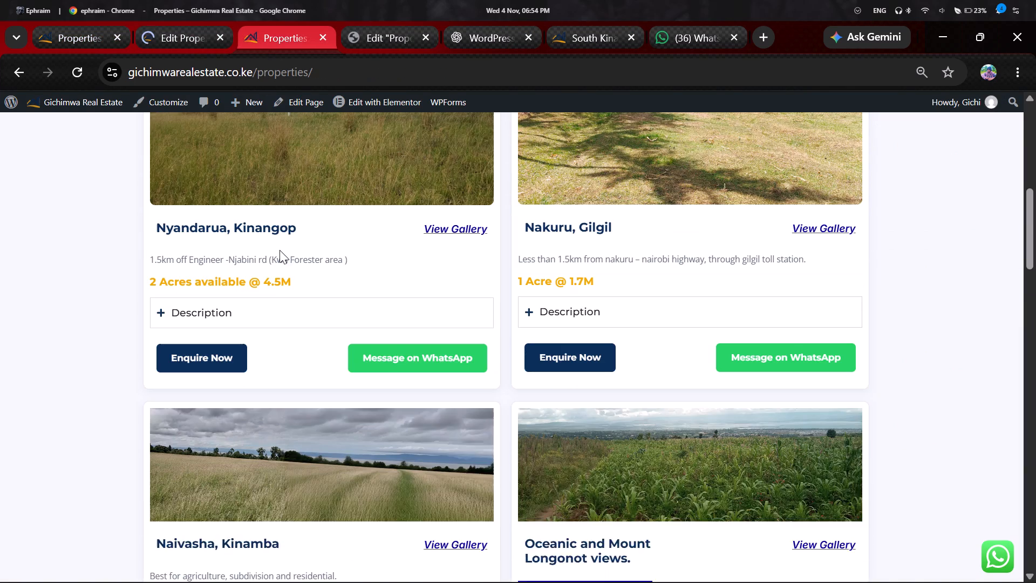
pyautogui.scroll(2, 280, 250)
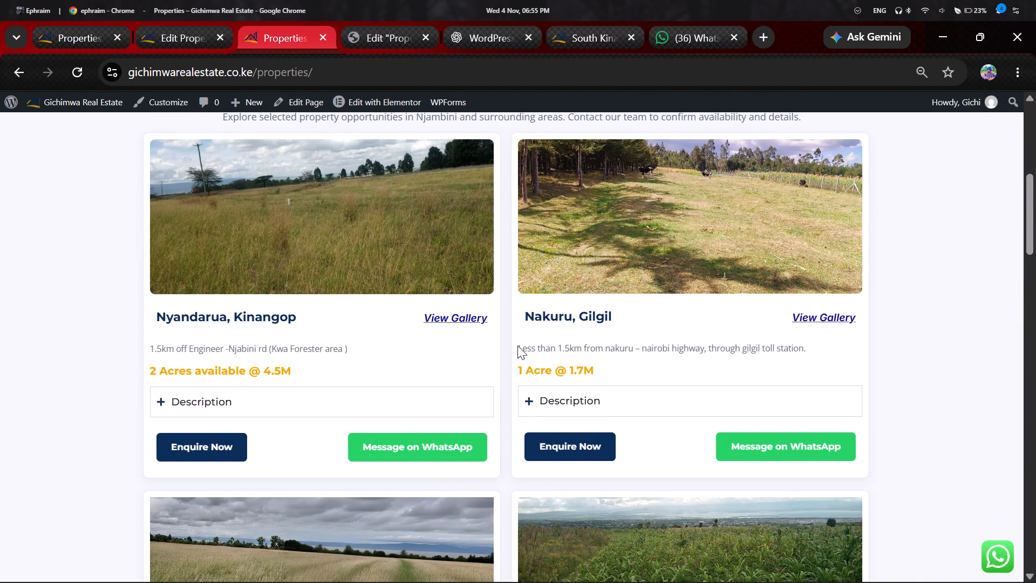
pyautogui.moveTo(519, 345); pyautogui.dragTo(614, 368)
pyautogui.hotkey('ctrl', 'c')
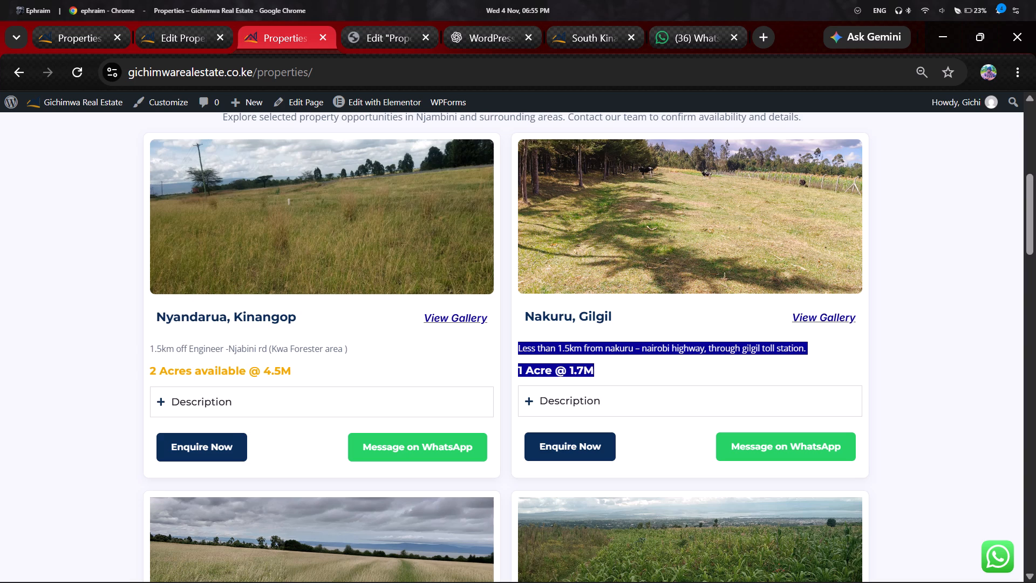
pyautogui.click(184, 38)
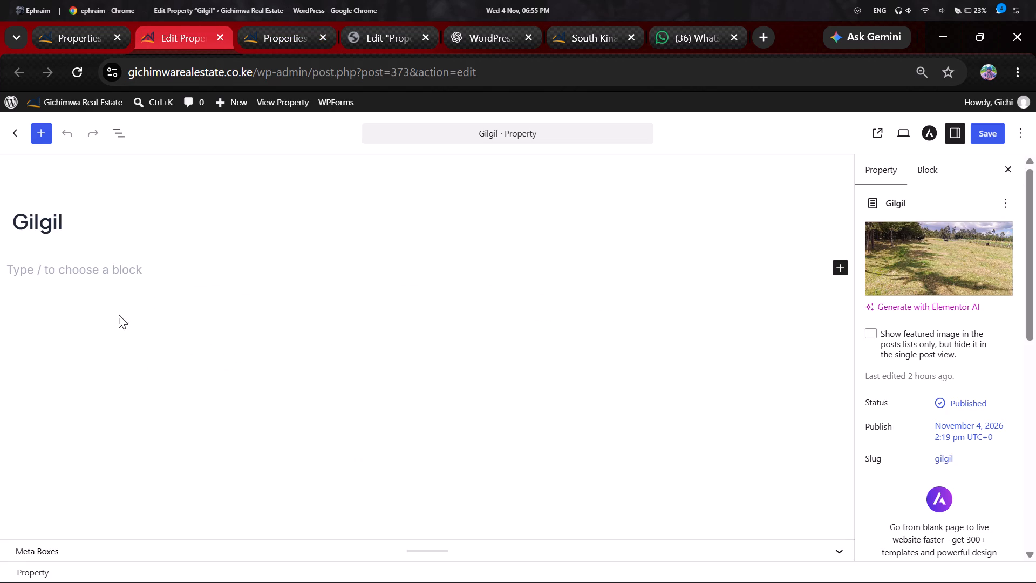
pyautogui.click(110, 275)
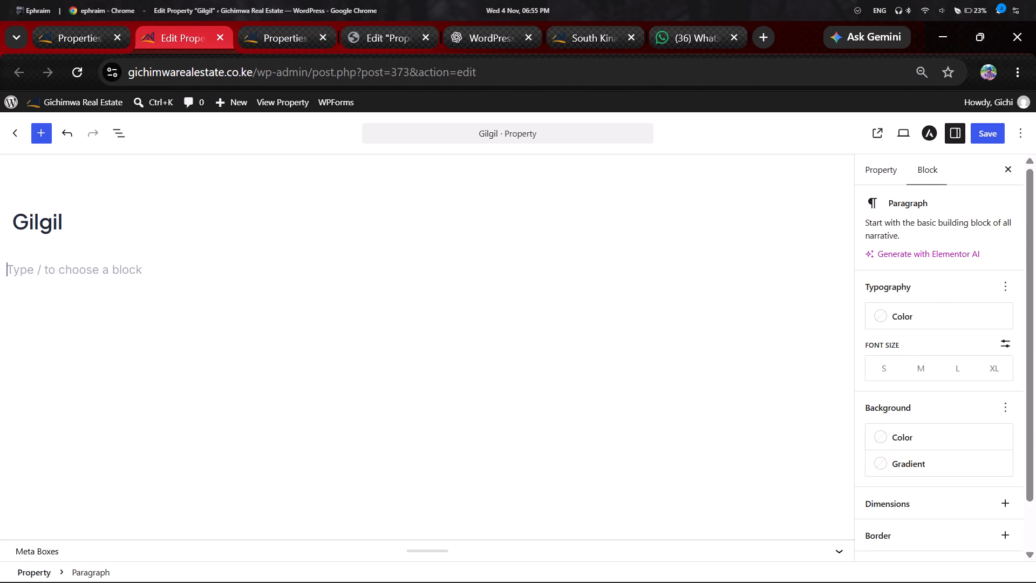
pyautogui.hotkey('ctrl', 'v')
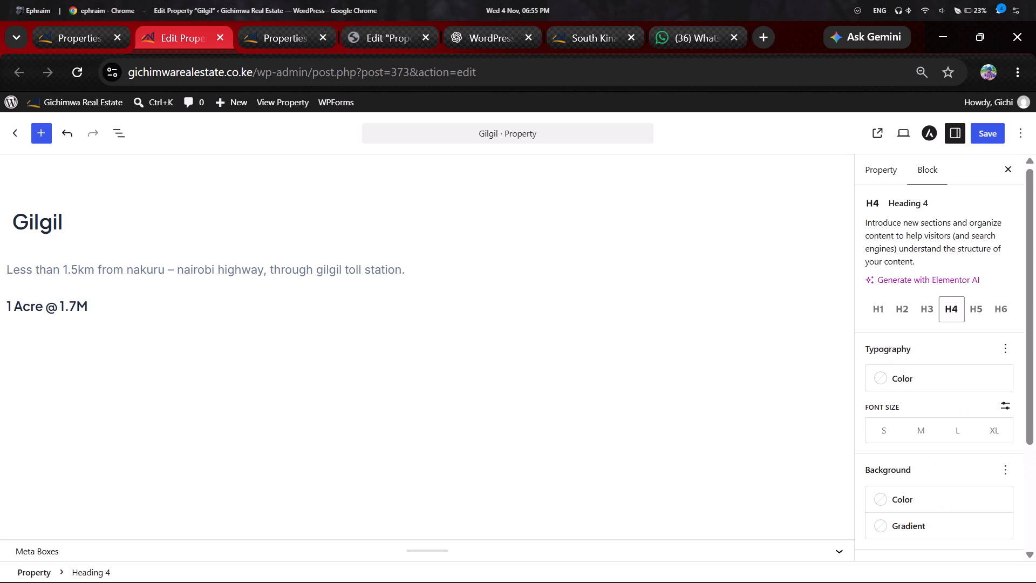
# Change the Gilgil price line to "1 Acre @ Kshs 1.7M", save the property, and close its editor.
pyautogui.click(59, 301)
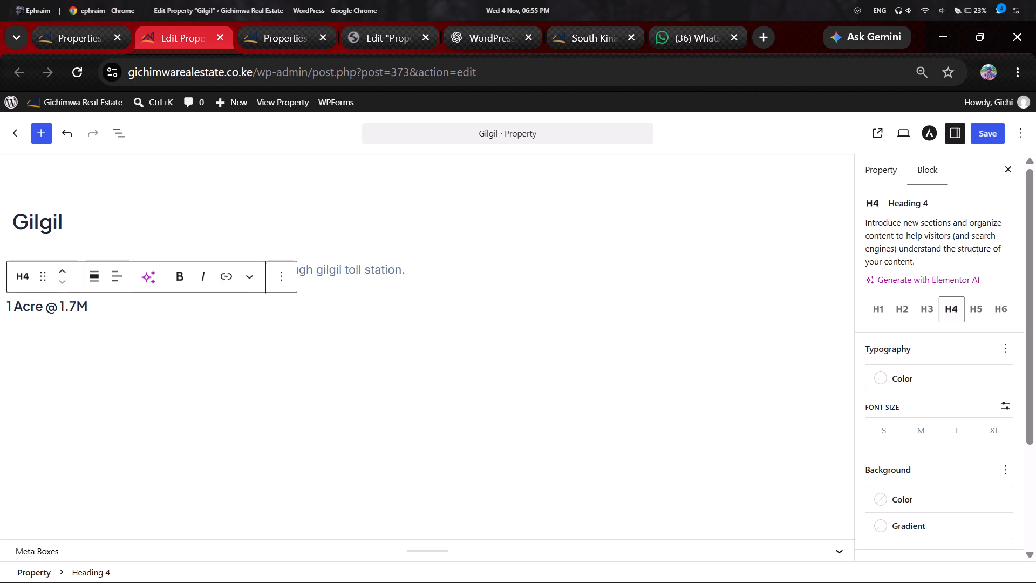
pyautogui.write('shs')
pyautogui.press('space')
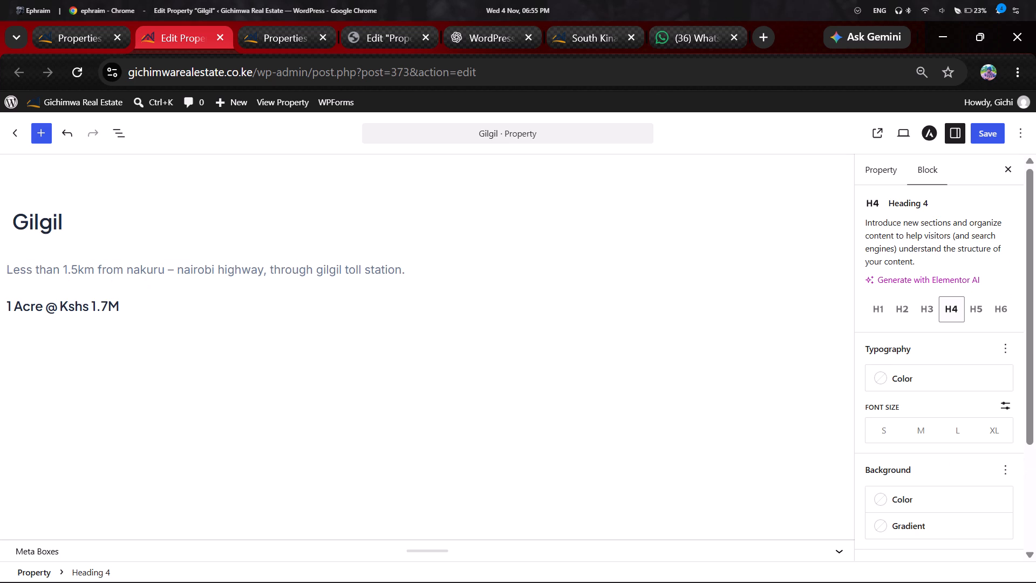
pyautogui.click(984, 130)
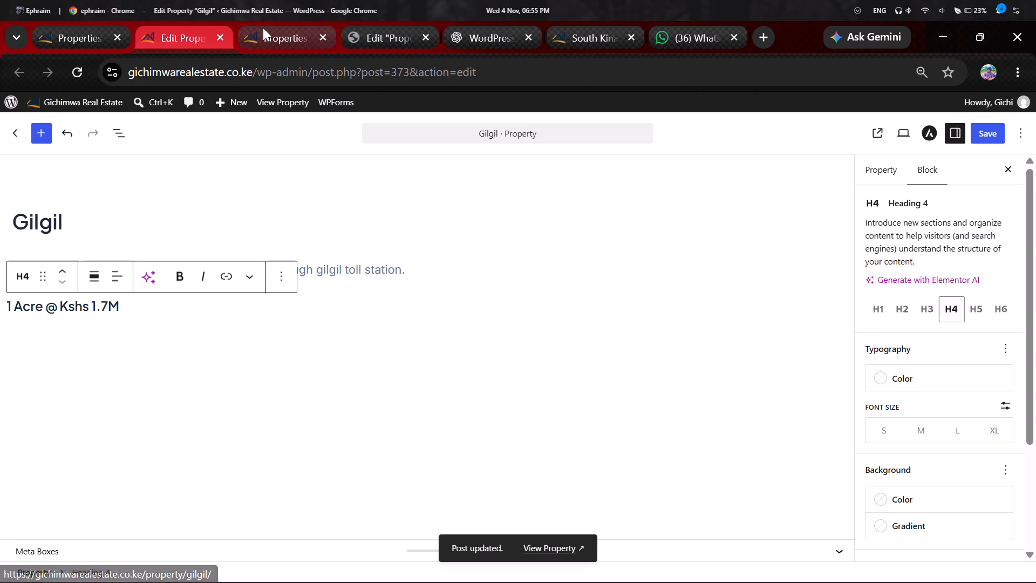
pyautogui.click(220, 40)
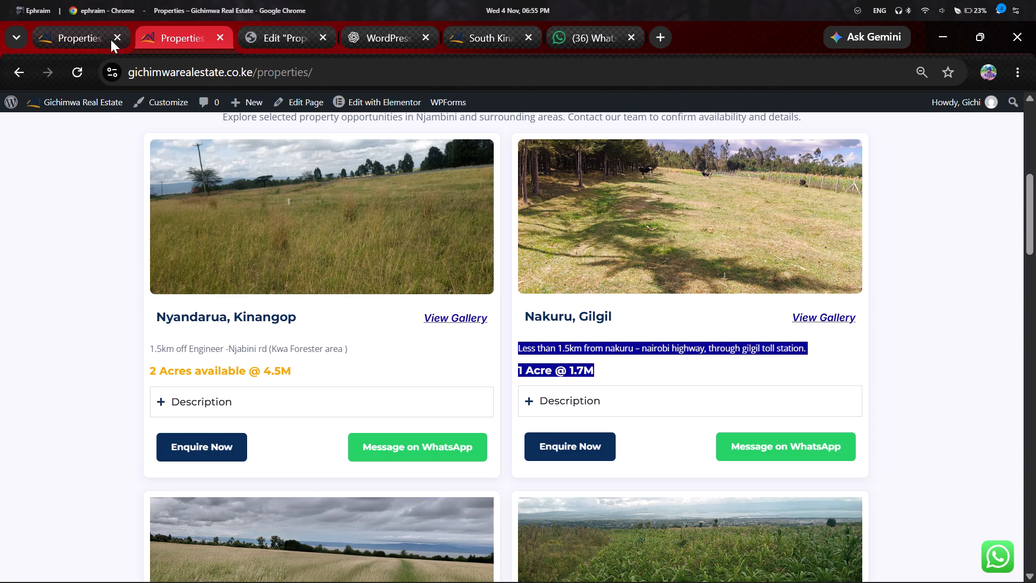
# Open the COMMERCIAL BUILDING FOR SALE property for editing in a new tab from the dashboard's Properties list.
pyautogui.click(86, 41)
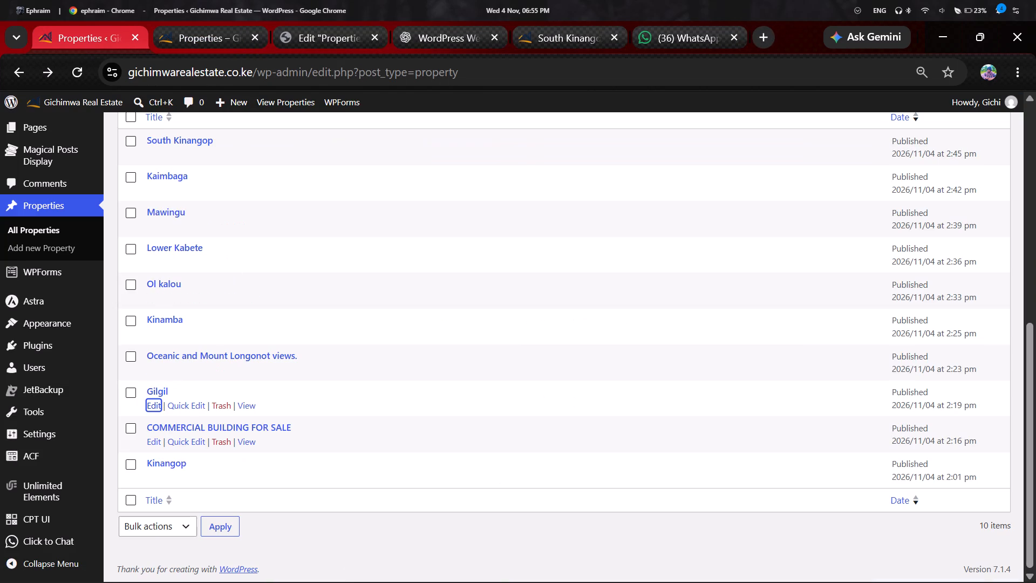
pyautogui.rightClick(158, 439)
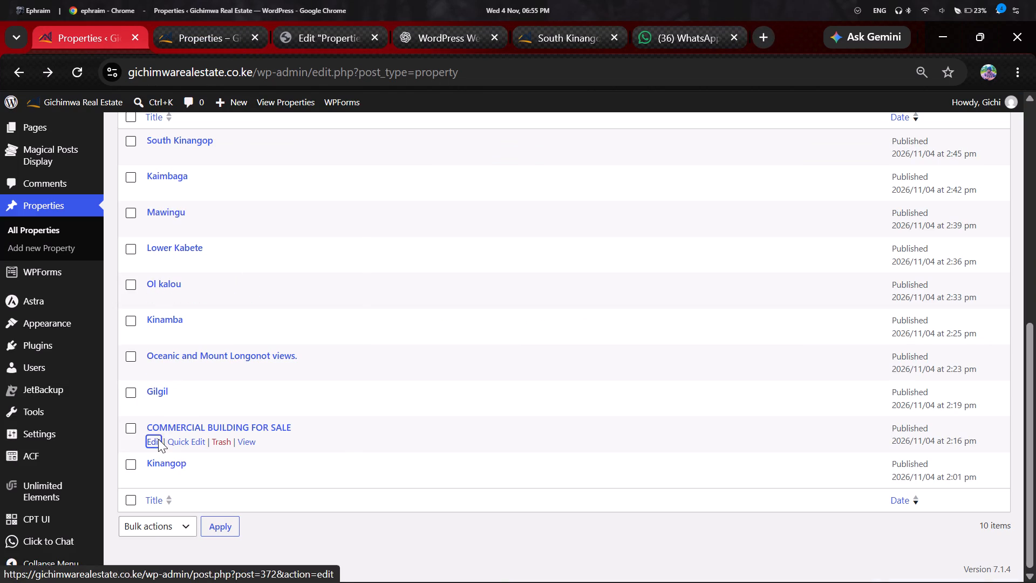
pyautogui.click(230, 233)
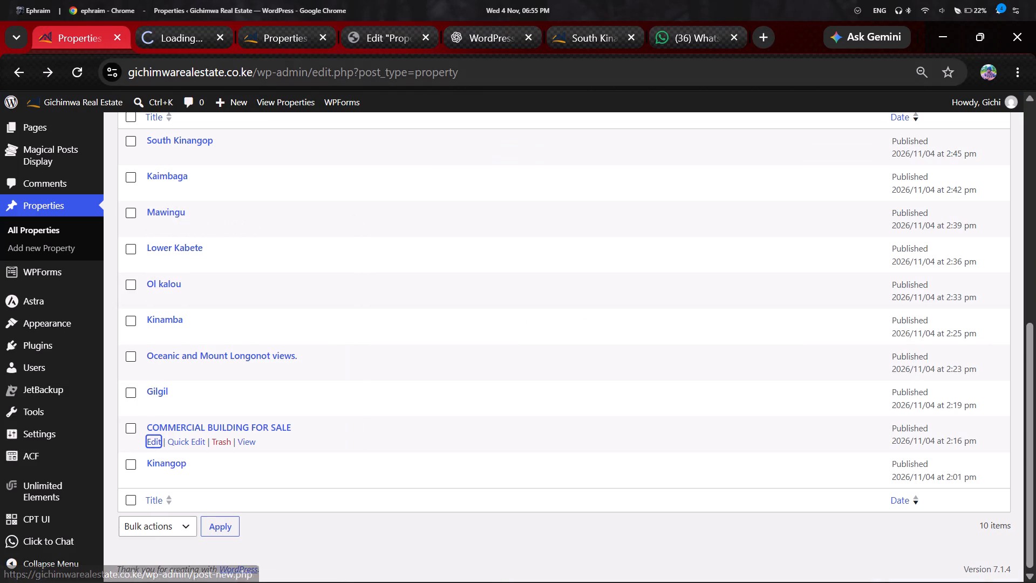
# Copy the Nairobi, Westlands listing's two description lines, on the expressway distance and Kshs 10M income, into the commercial building property's content.
pyautogui.click(285, 43)
pyautogui.scroll(-3, 202, 433)
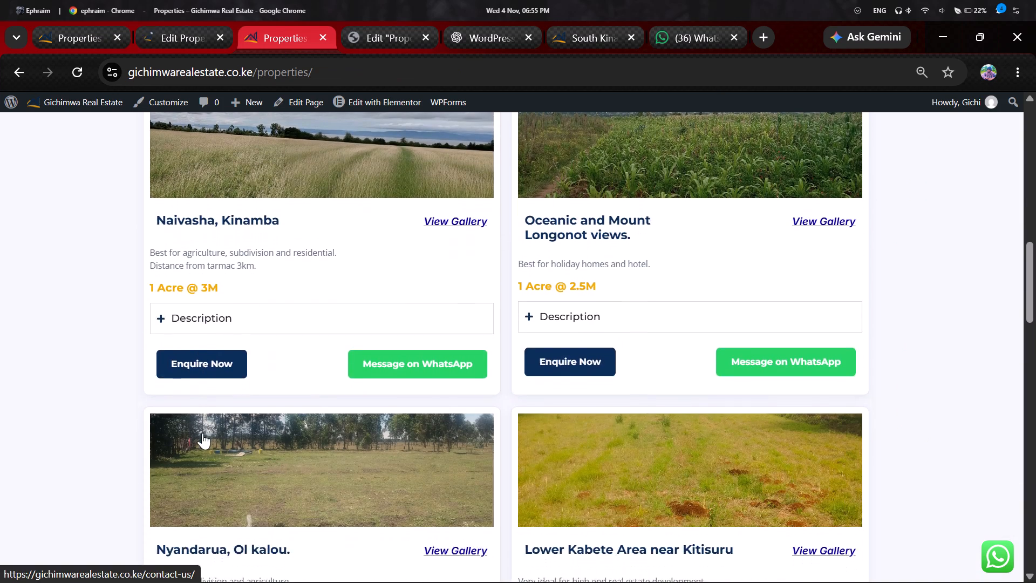
pyautogui.scroll(-4, 202, 433)
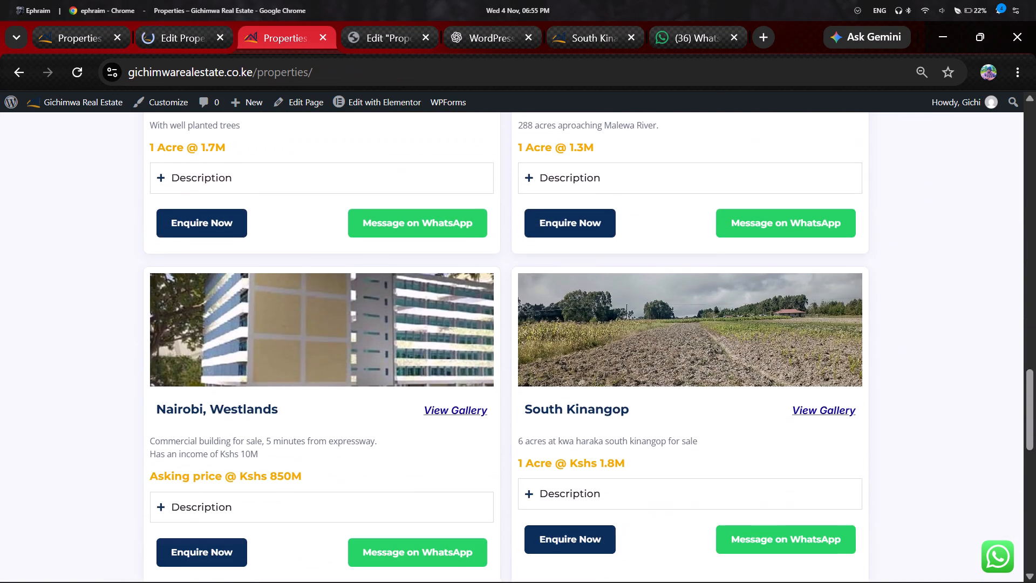
pyautogui.moveTo(202, 433); pyautogui.dragTo(156, 432)
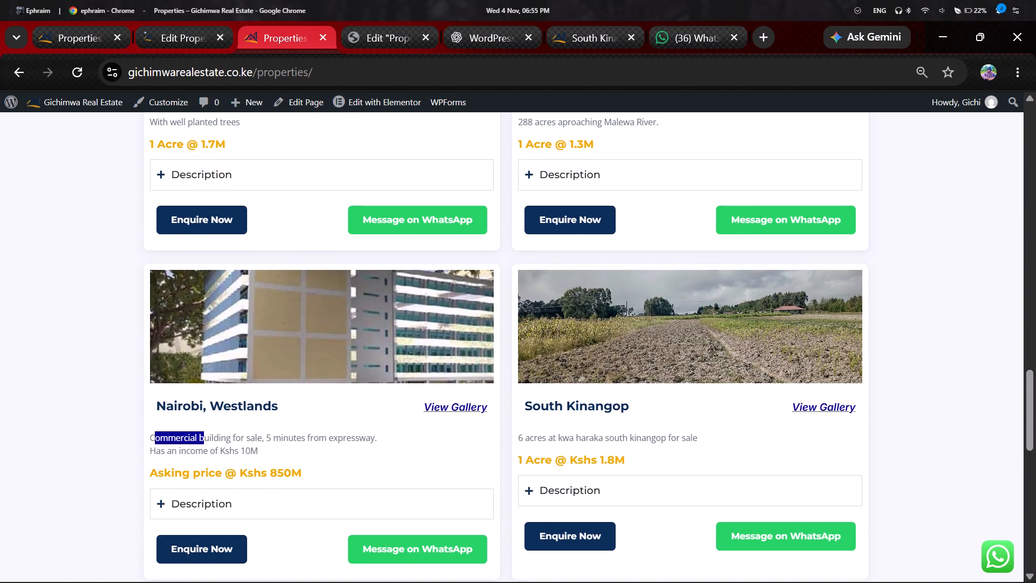
pyautogui.click(156, 432)
pyautogui.moveTo(150, 436); pyautogui.dragTo(254, 446)
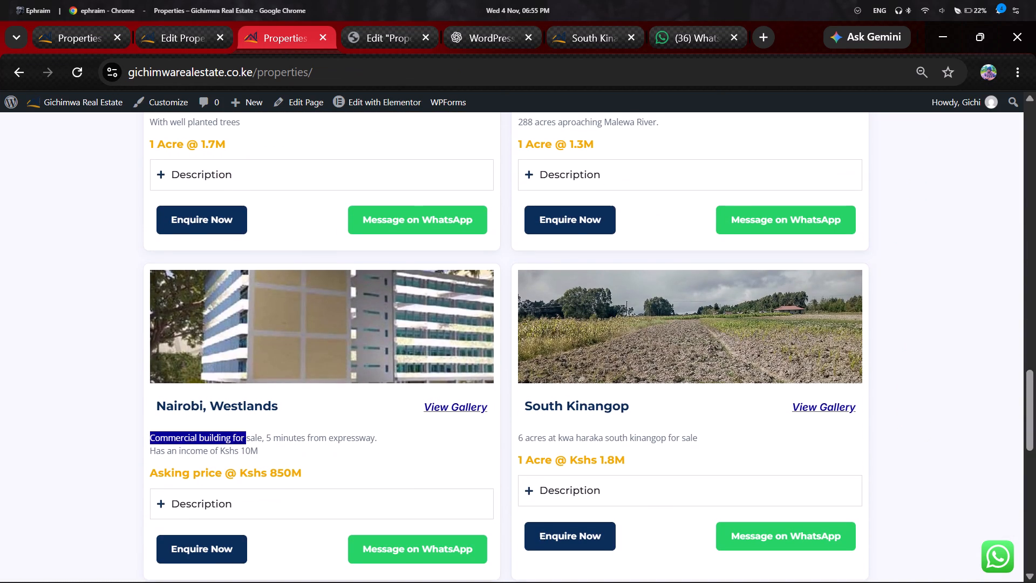
pyautogui.moveTo(254, 446); pyautogui.dragTo(266, 454)
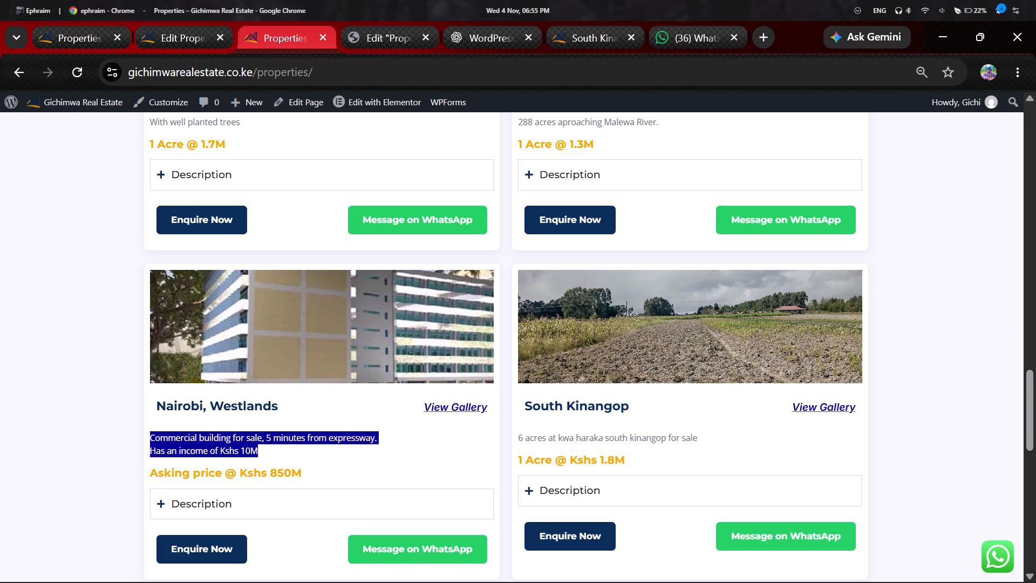
pyautogui.hotkey('ctrl', 'c')
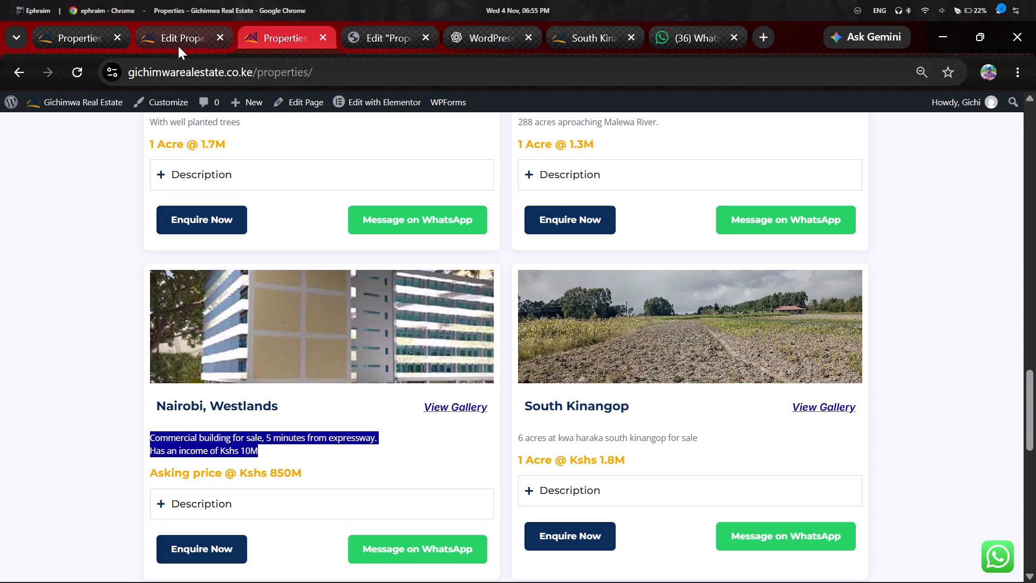
pyautogui.click(183, 41)
pyautogui.click(147, 262)
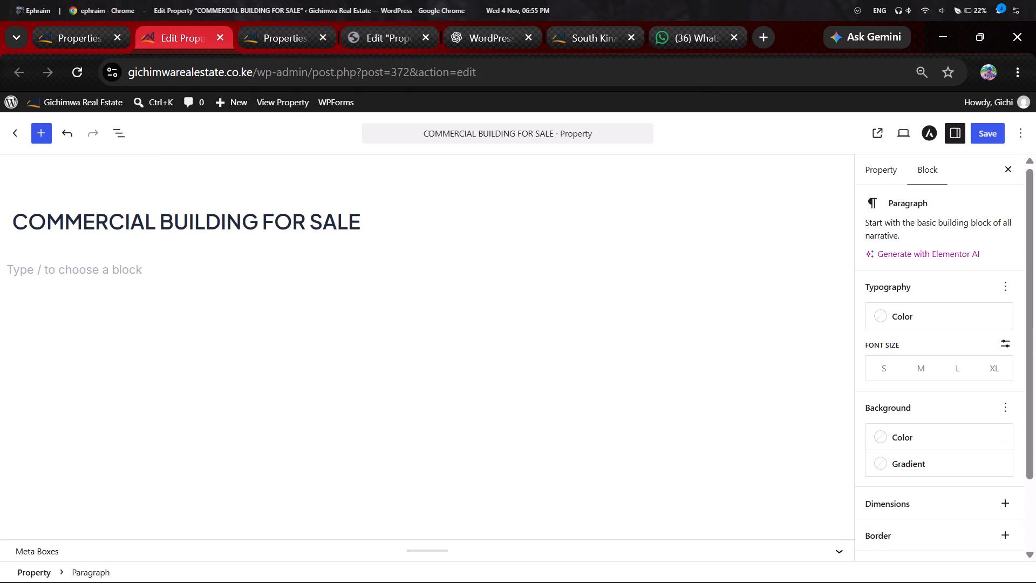
pyautogui.hotkey('ctrl', 'v')
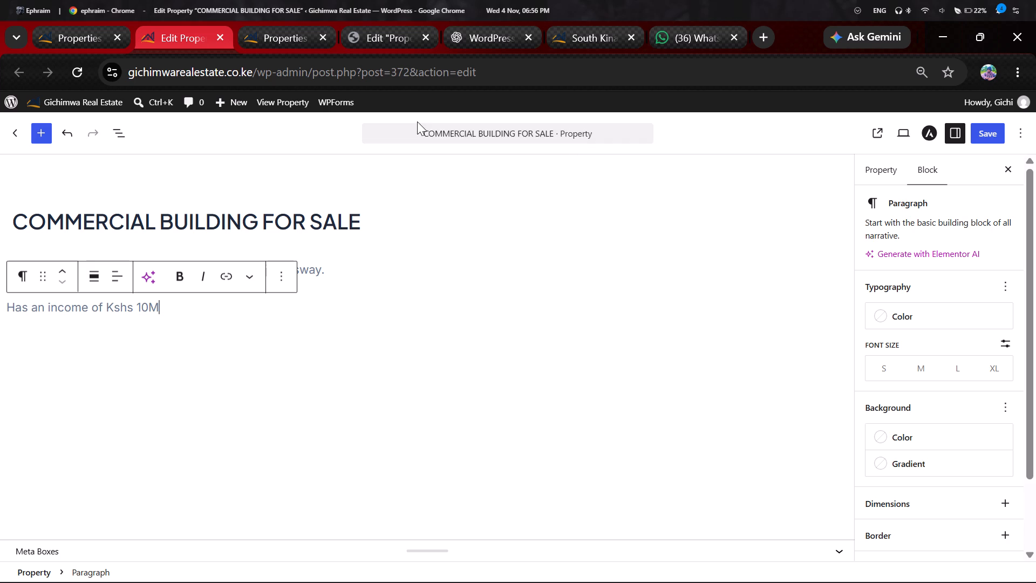
# Copy "Asking price @ Kshs 850M" from the Nairobi, Westlands listing into a new paragraph below the commercial building's description.
pyautogui.click(274, 38)
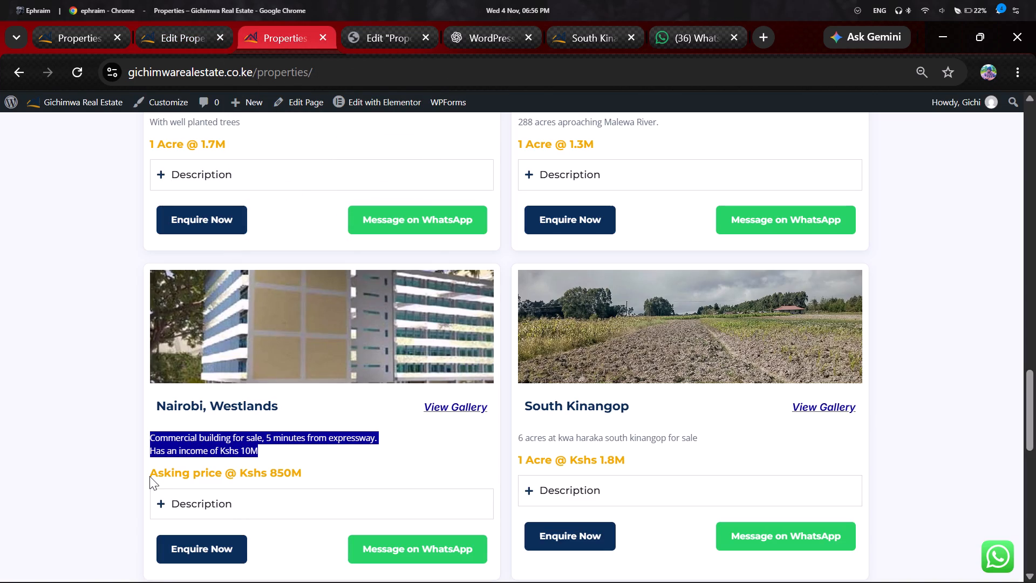
pyautogui.moveTo(153, 475); pyautogui.dragTo(337, 466)
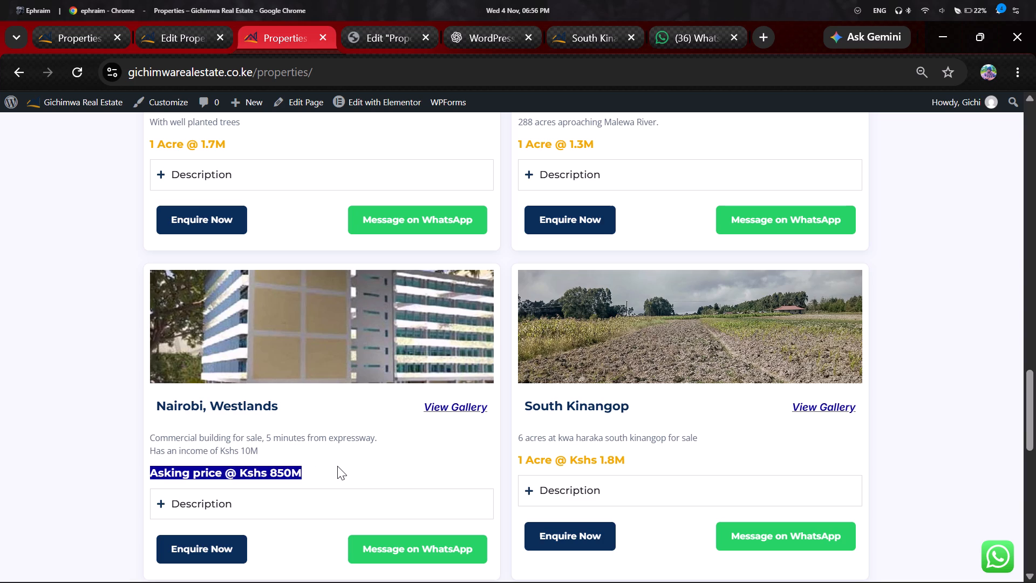
pyautogui.hotkey('ctrl', 'c')
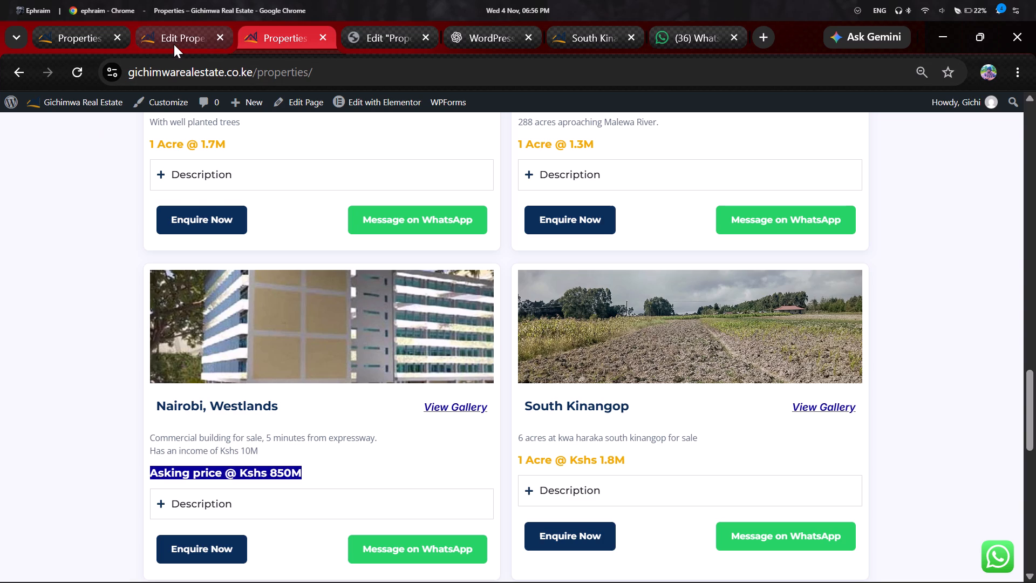
pyautogui.click(174, 44)
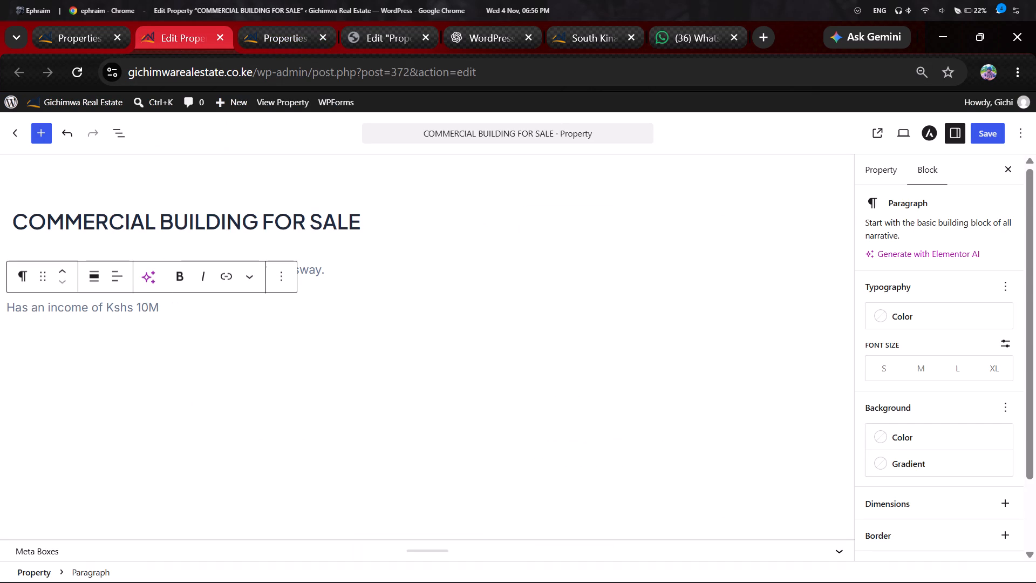
pyautogui.press('Return')
pyautogui.hotkey('ctrl', 'v')
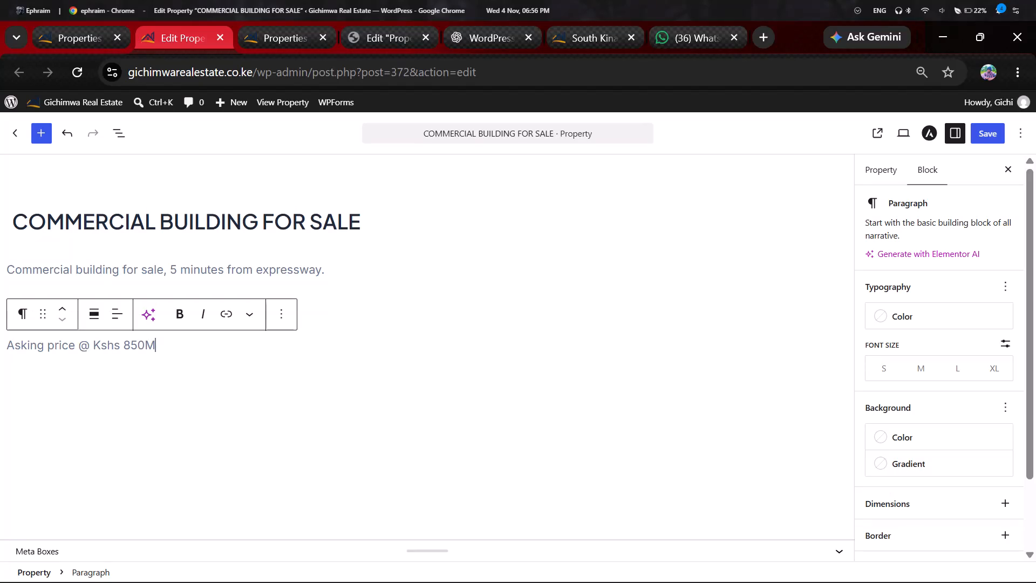
# Make the "Asking price @ Kshs 850M" line bold, save the commercial building property, and close its editor.
pyautogui.keyDown('ctrl'); pyautogui.moveTo(156, 343); pyautogui.dragTo(0, 343); pyautogui.keyUp('ctrl')
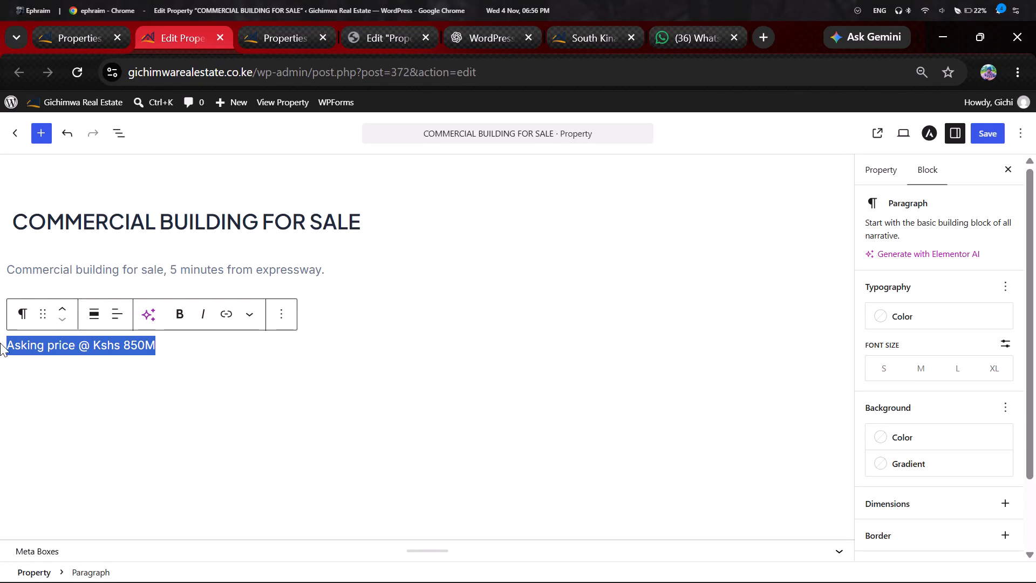
pyautogui.click(179, 321)
pyautogui.click(185, 371)
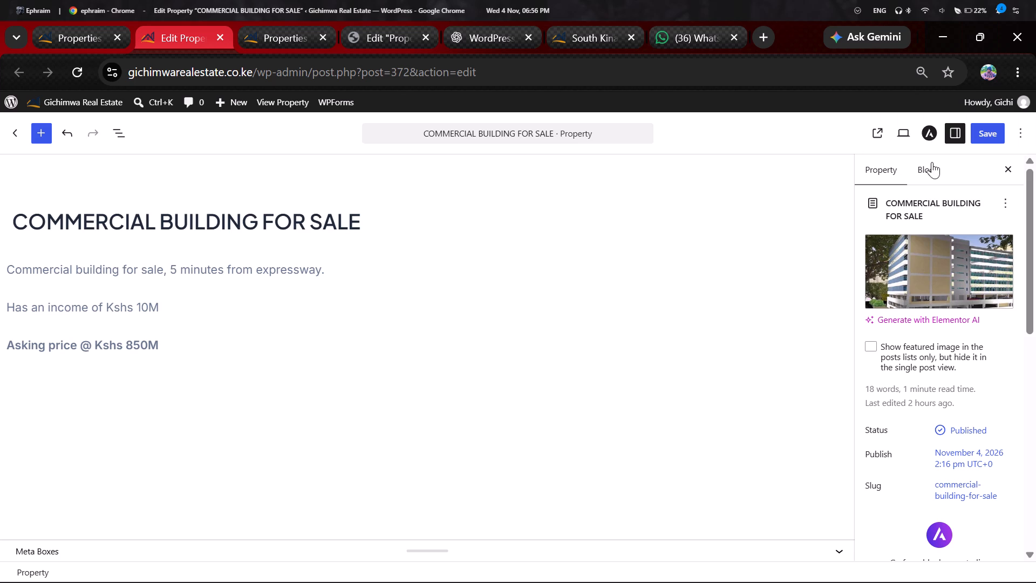
pyautogui.click(988, 133)
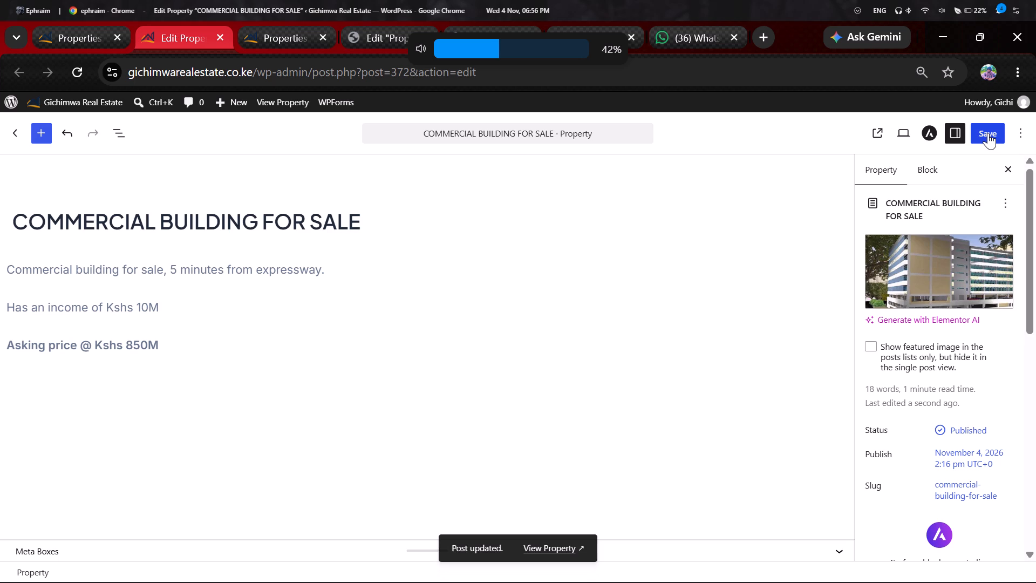
pyautogui.click(214, 38)
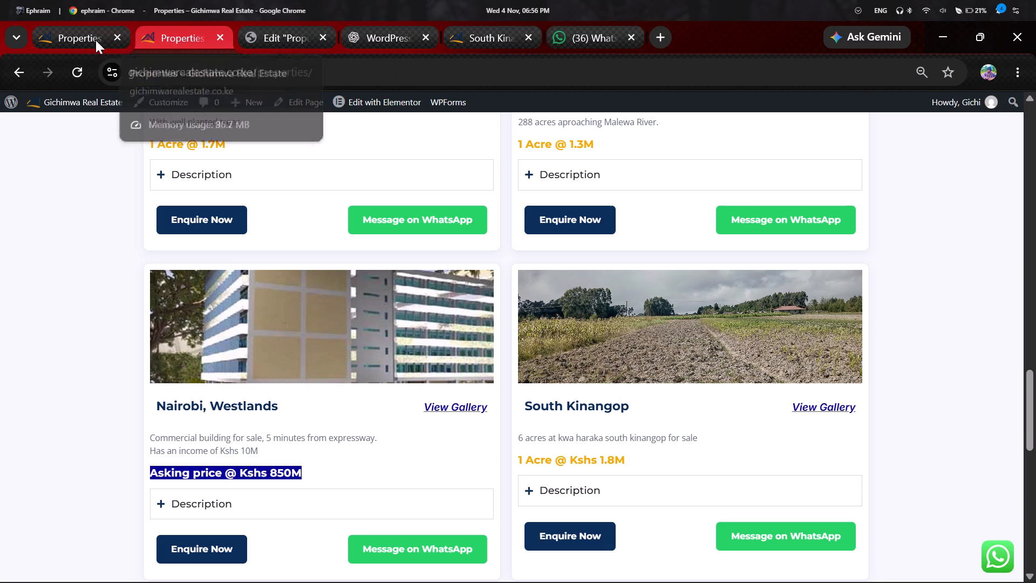
# Open the Kinangop property for editing in a new tab from the dashboard's Properties list.
pyautogui.click(79, 39)
pyautogui.scroll(-1, 206, 360)
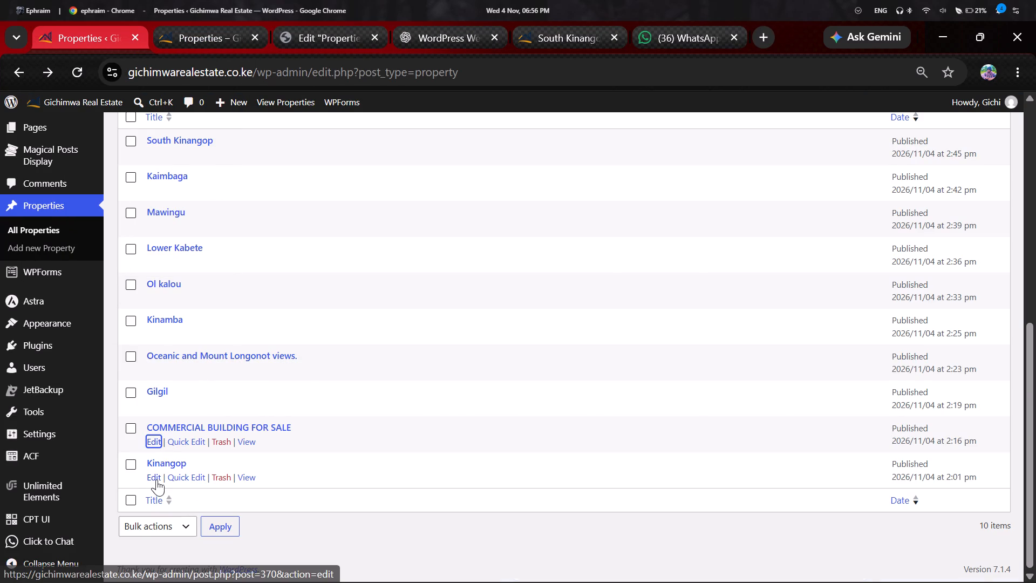
pyautogui.rightClick(156, 479)
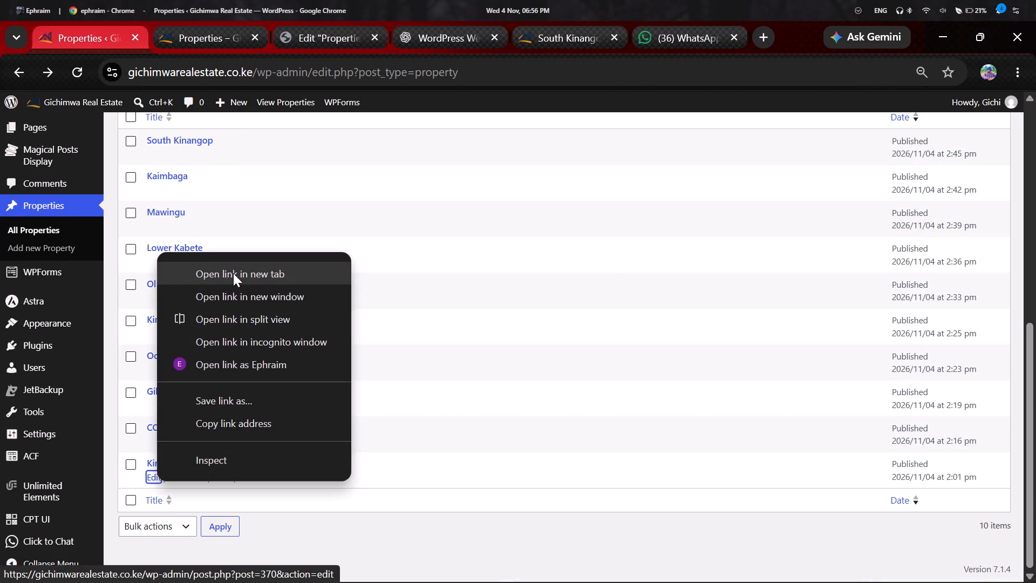
pyautogui.click(233, 273)
# Copy the Nyandarua, Kinangop listing's description and "2 Acres available @ 4.5M" price line into the Kinangop property's content.
pyautogui.click(278, 38)
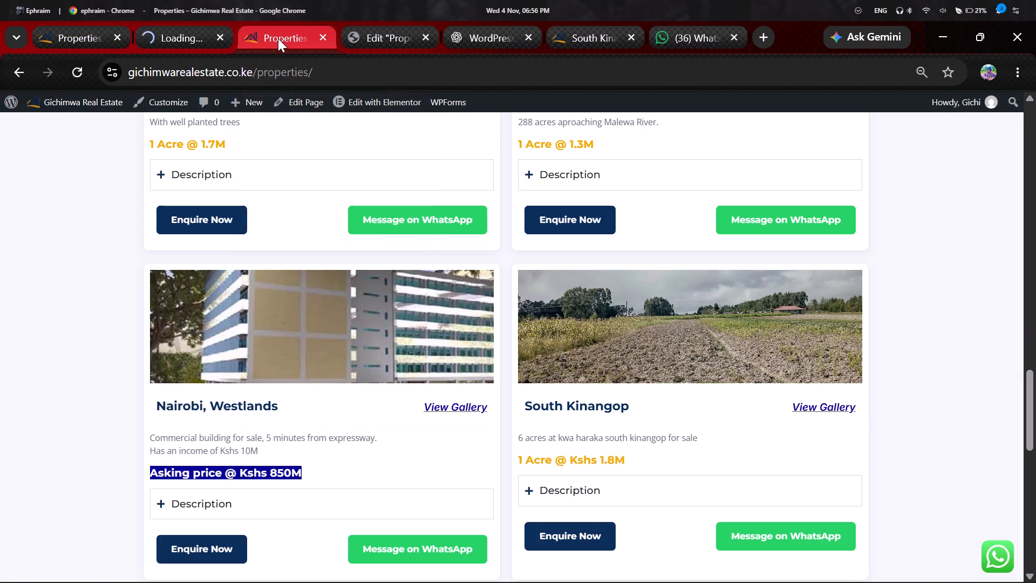
pyautogui.scroll(3, 258, 226)
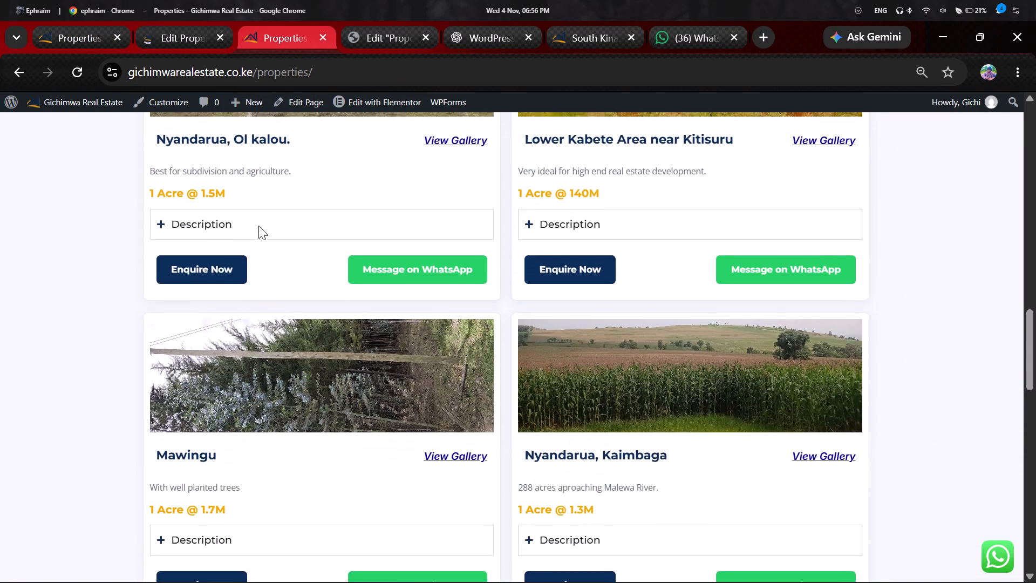
pyautogui.scroll(2, 258, 226)
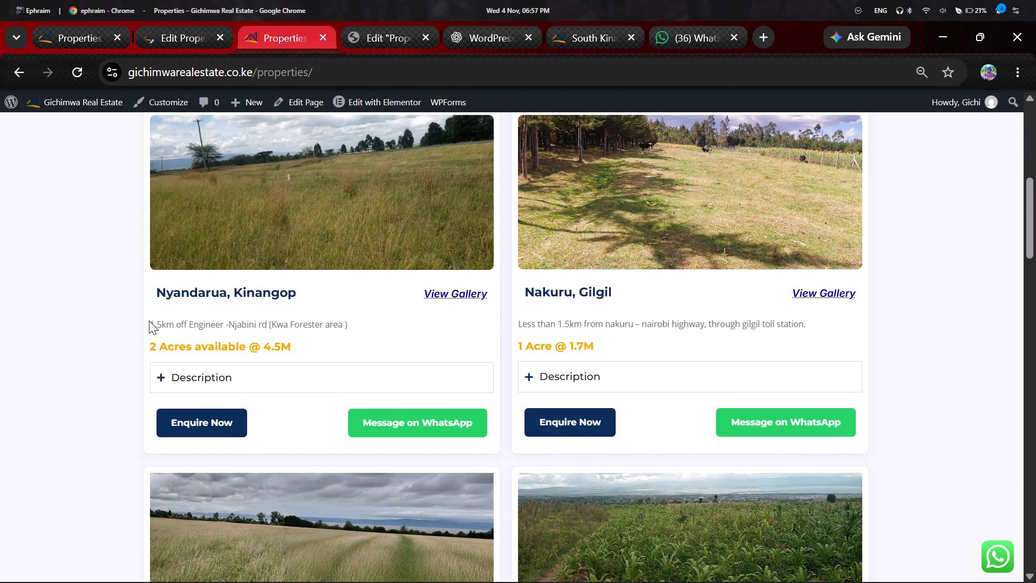
pyautogui.moveTo(152, 322); pyautogui.dragTo(276, 336)
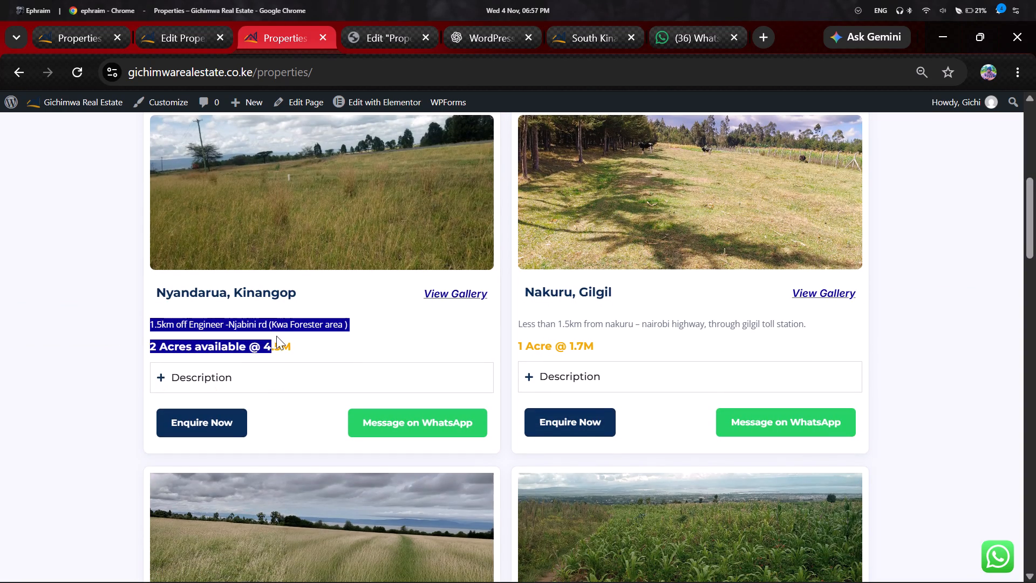
pyautogui.moveTo(276, 336); pyautogui.dragTo(299, 348)
pyautogui.hotkey('ctrl', 'c')
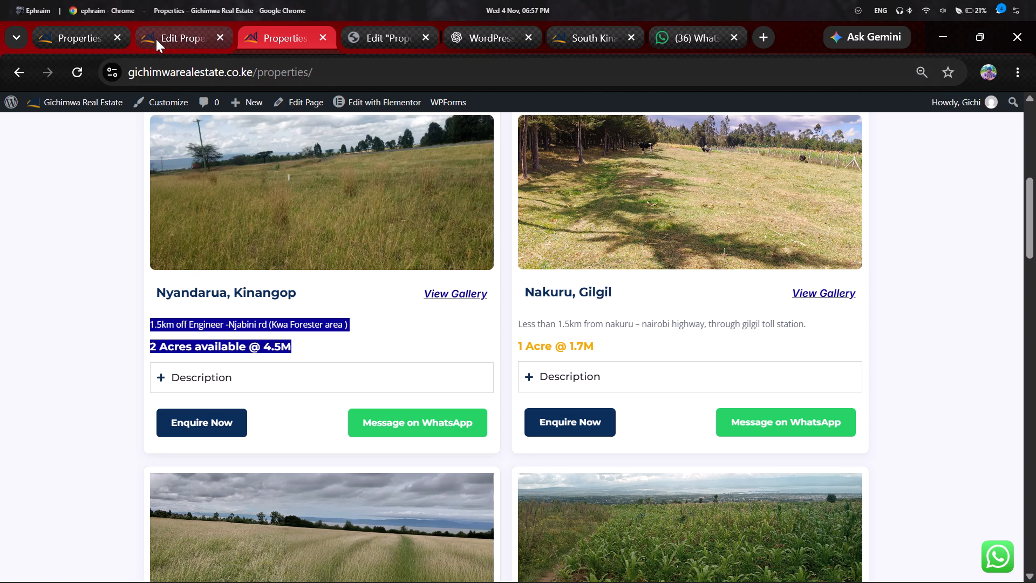
pyautogui.click(156, 39)
pyautogui.click(151, 263)
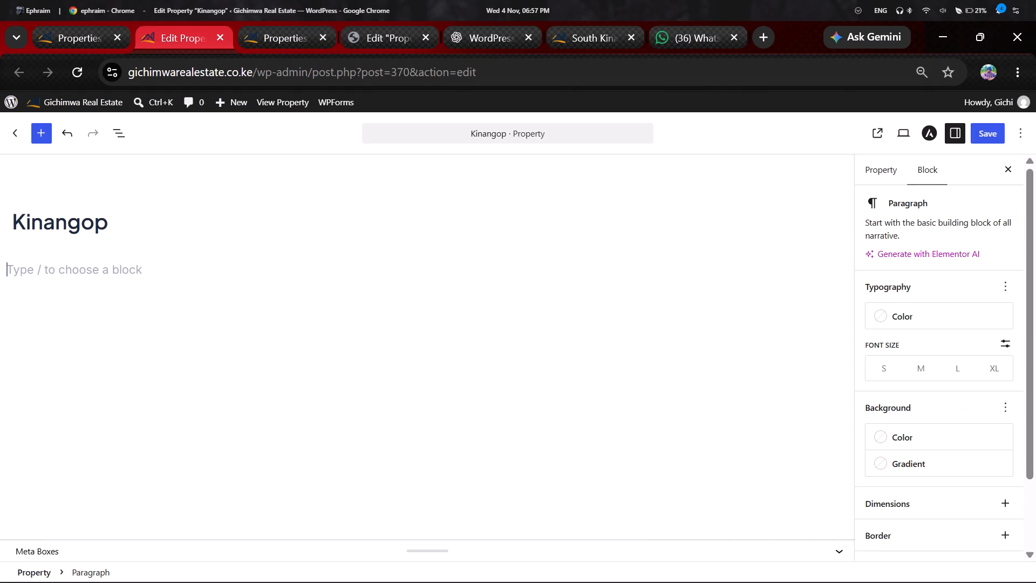
pyautogui.hotkey('ctrl', 'v')
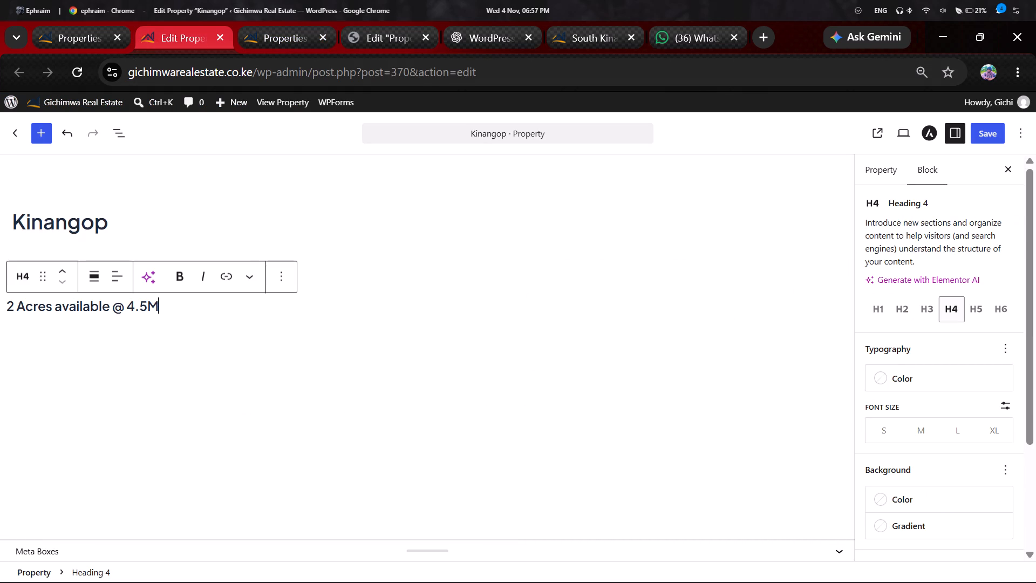
# Insert "kshs" before 4.5M in the Kinangop price heading, save the property, and close its editor.
pyautogui.click(128, 301)
pyautogui.press('space')
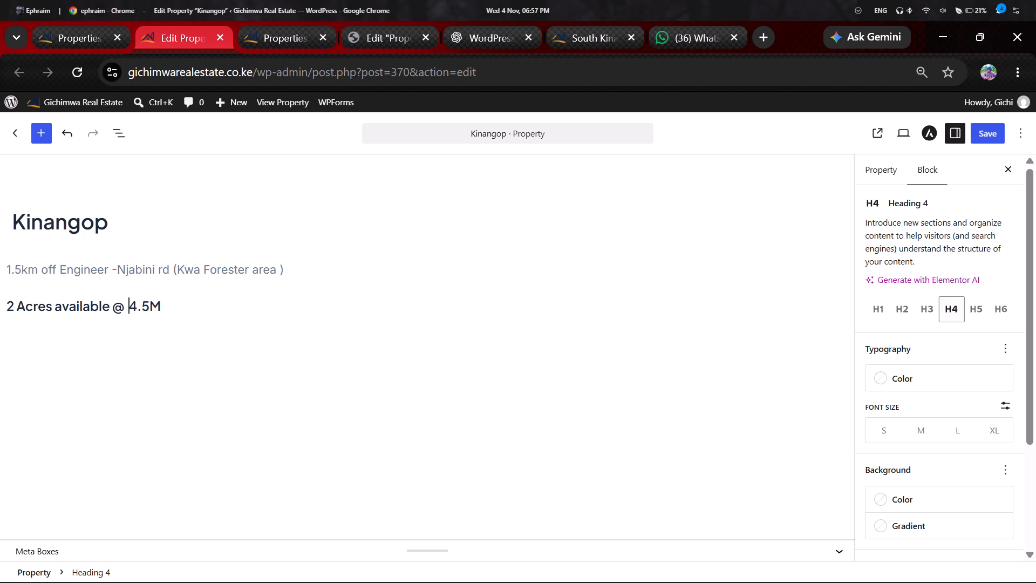
pyautogui.write('kshs')
pyautogui.press('space')
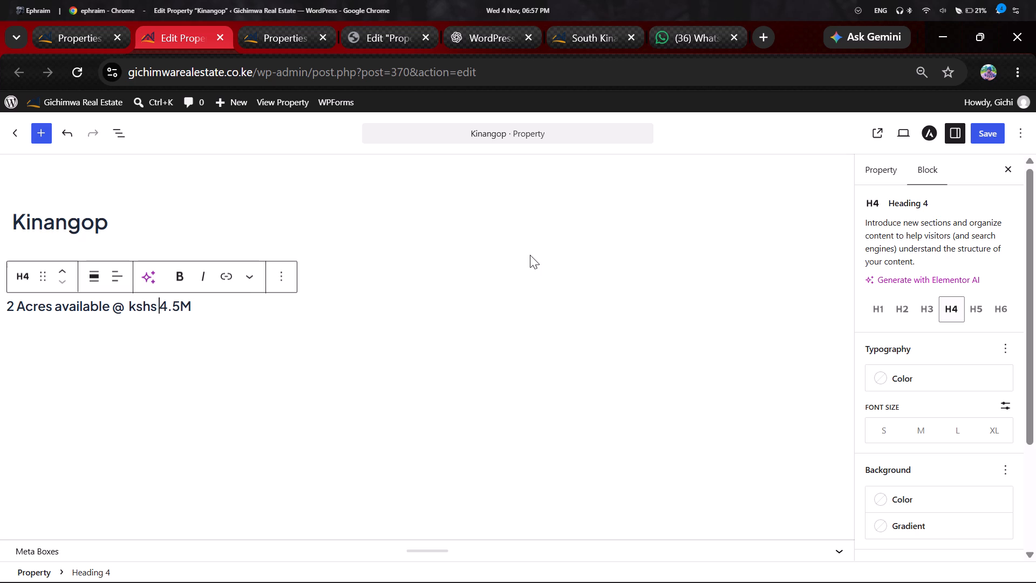
pyautogui.click(994, 129)
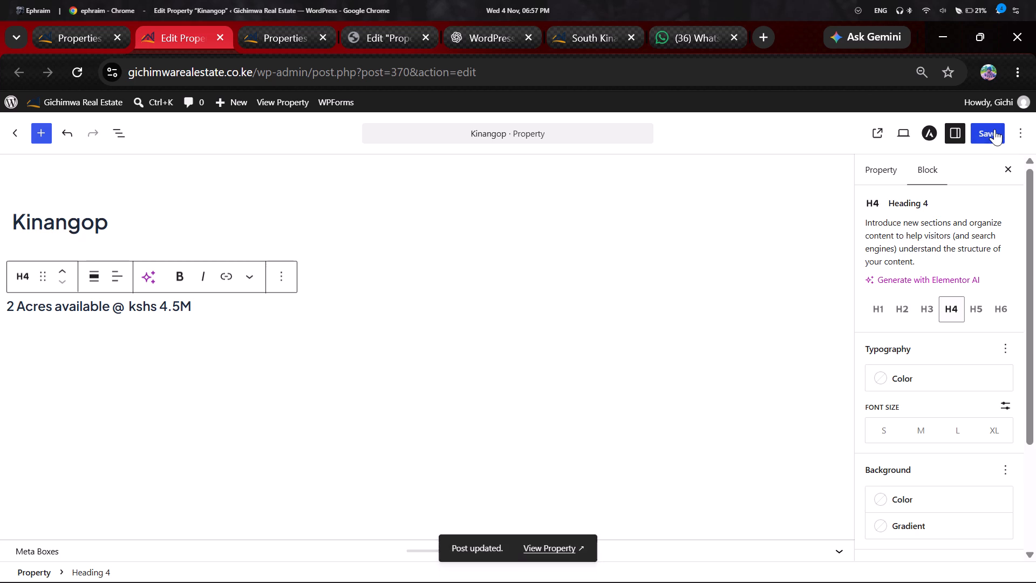
pyautogui.click(220, 40)
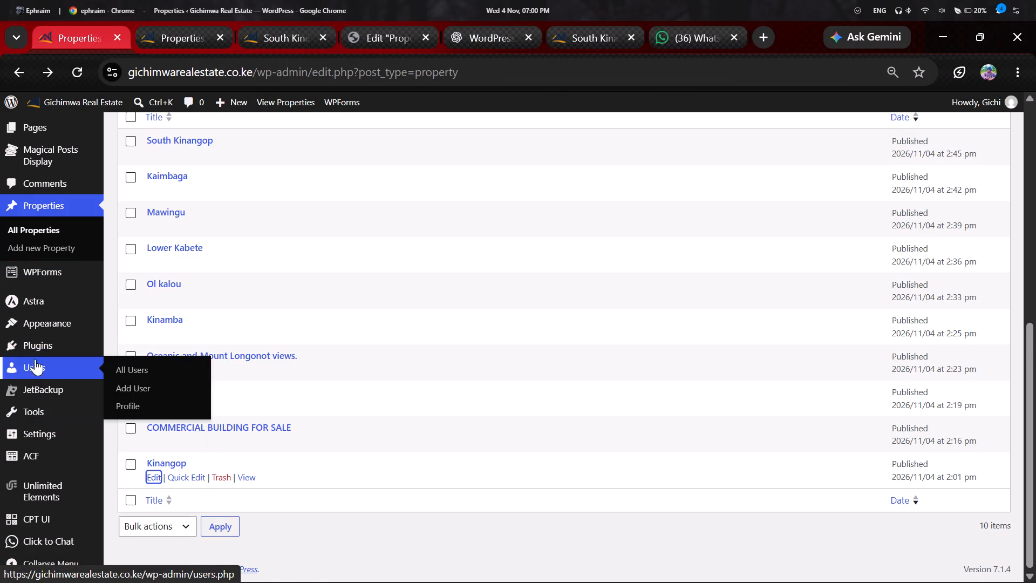
pyautogui.click(41, 344)
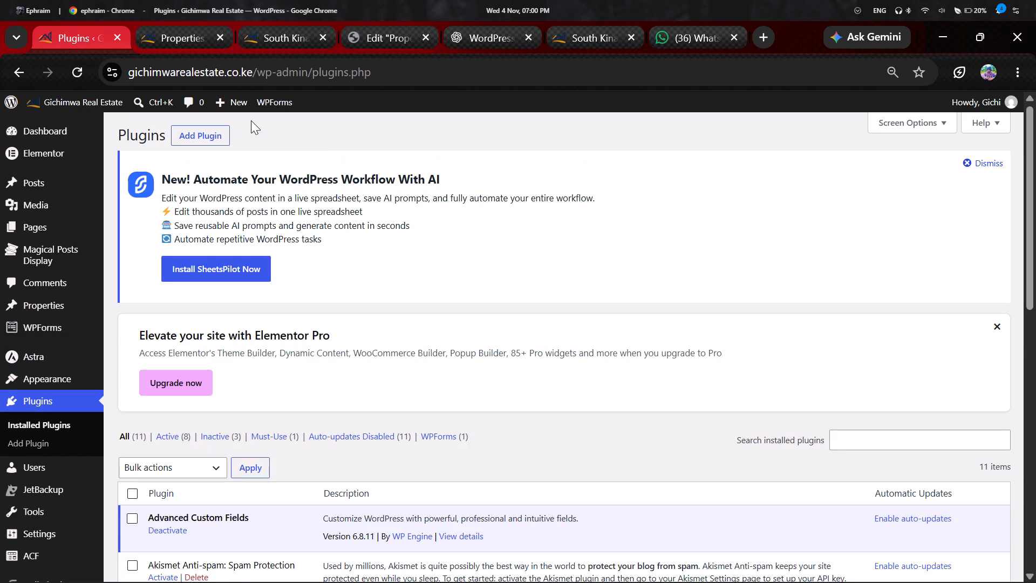
pyautogui.click(214, 131)
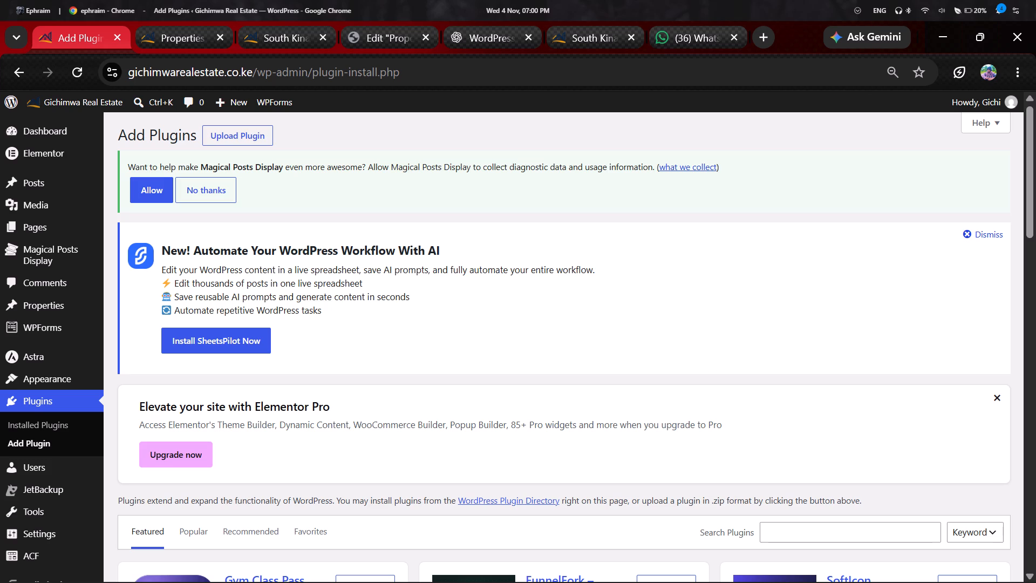
pyautogui.click(779, 532)
pyautogui.write('spec')
pyautogui.press('r')
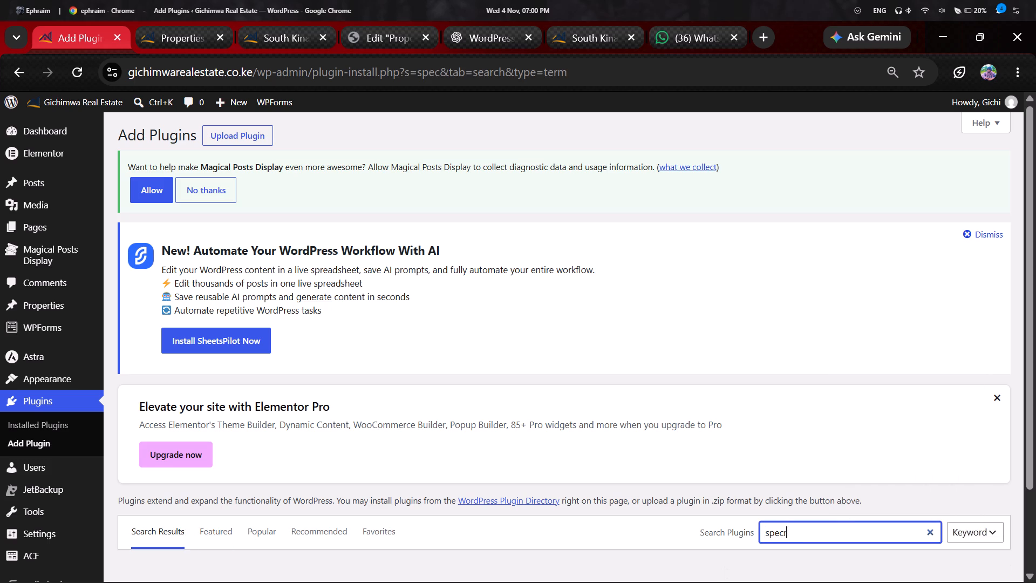
pyautogui.press('BackSpace')
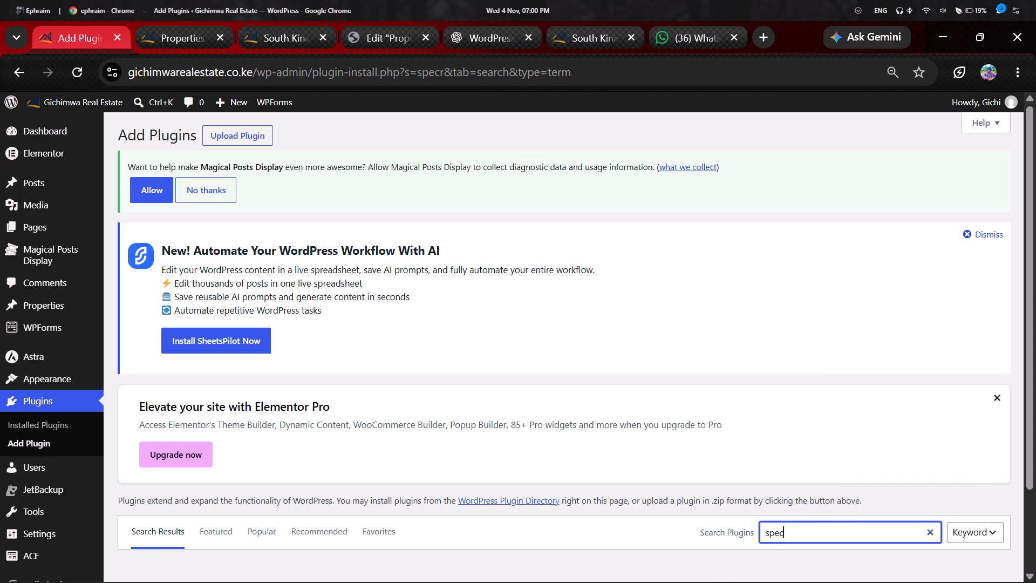
pyautogui.write('tra')
pyautogui.press('Return')
# Install and activate the Spectra Legacy – Gutenberg Blocks plugin from the search results.
pyautogui.scroll(-3, 813, 433)
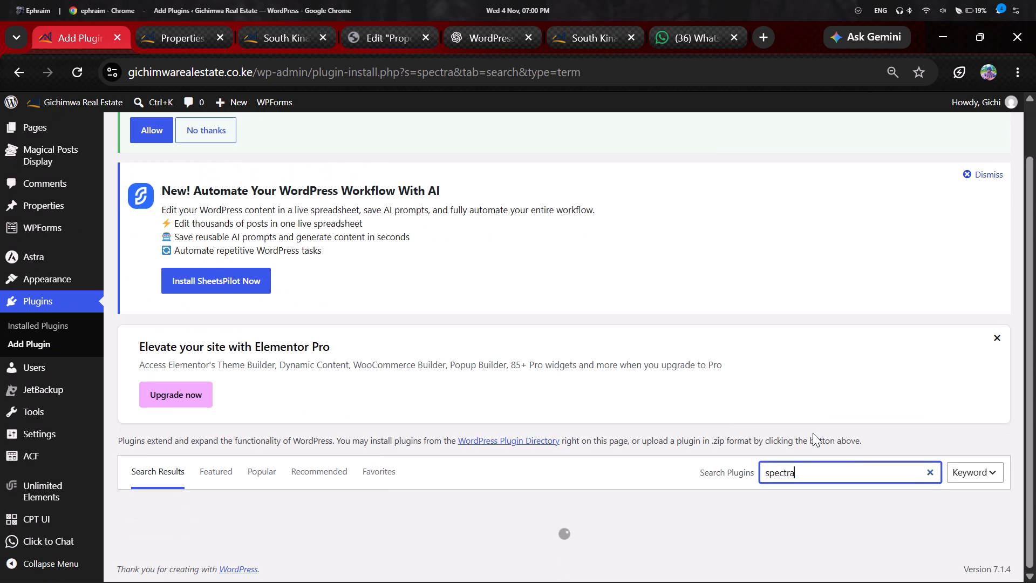
pyautogui.scroll(-1, 813, 433)
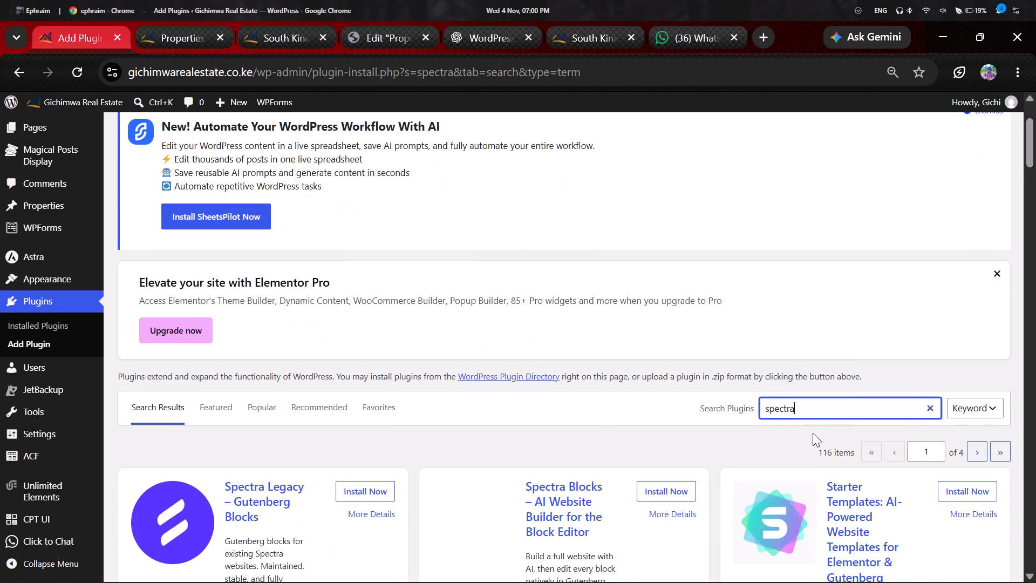
pyautogui.scroll(-2, 813, 433)
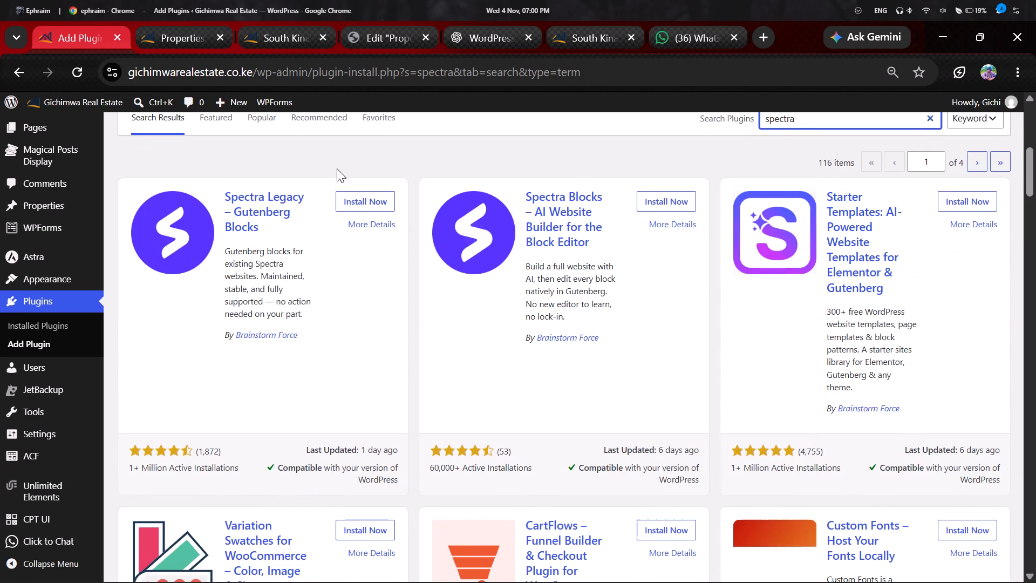
pyautogui.click(350, 196)
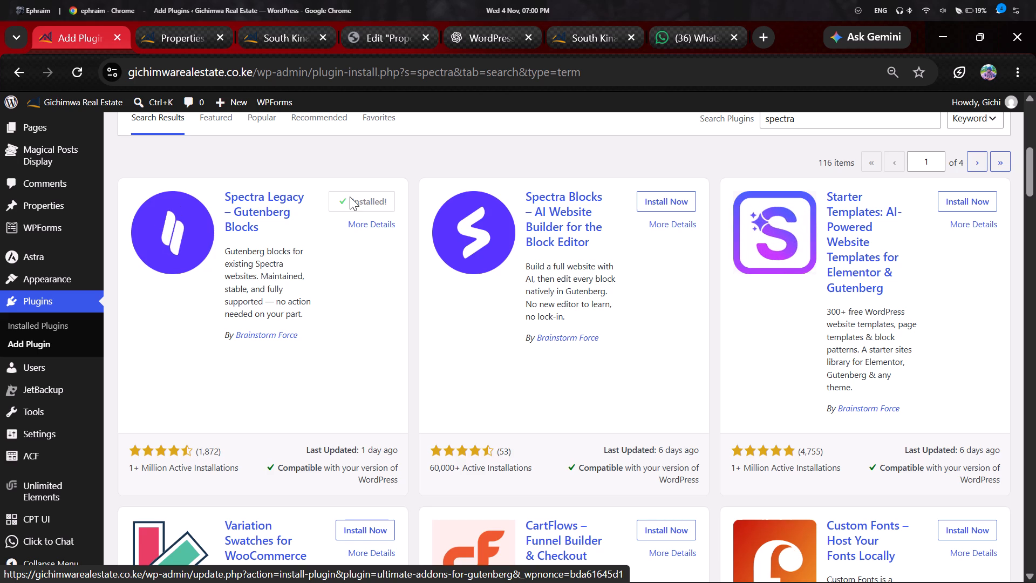
pyautogui.click(350, 196)
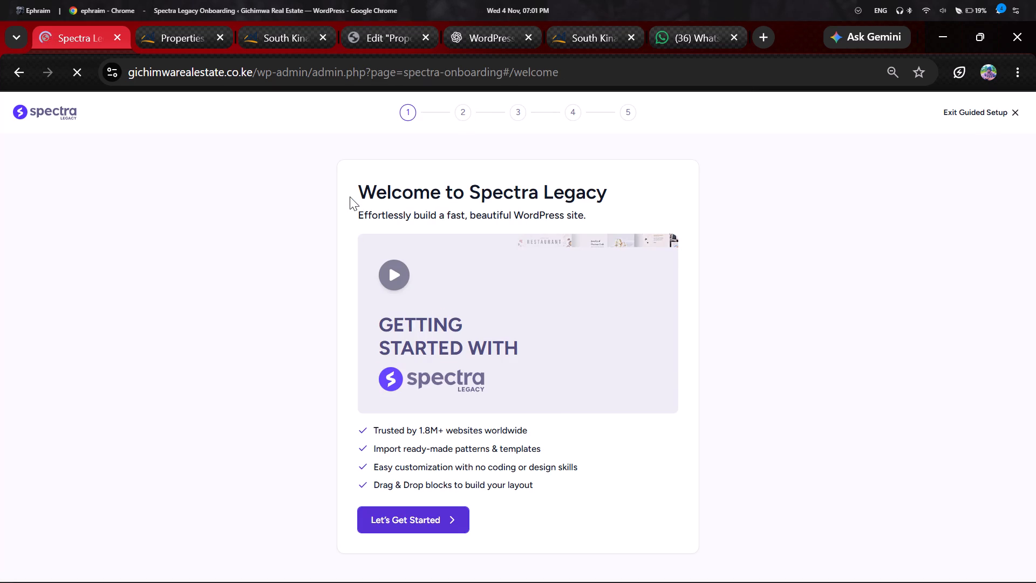
# Go through the Spectra Legacy guided setup, skipping the user info, features, starter templates and recommended plugins, and open the Spectra dashboard.
pyautogui.click(430, 517)
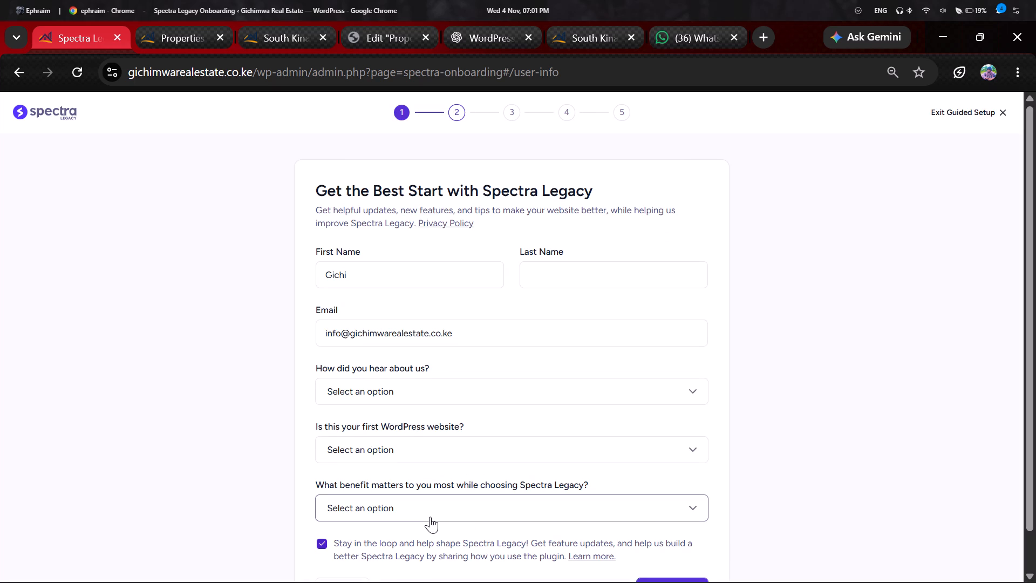
pyautogui.scroll(-2, 430, 517)
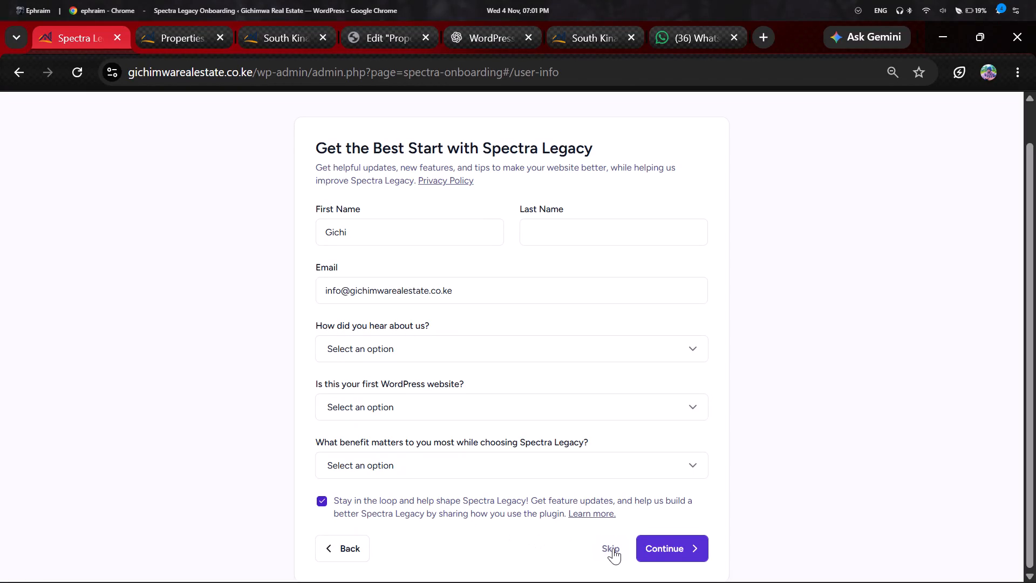
pyautogui.click(611, 555)
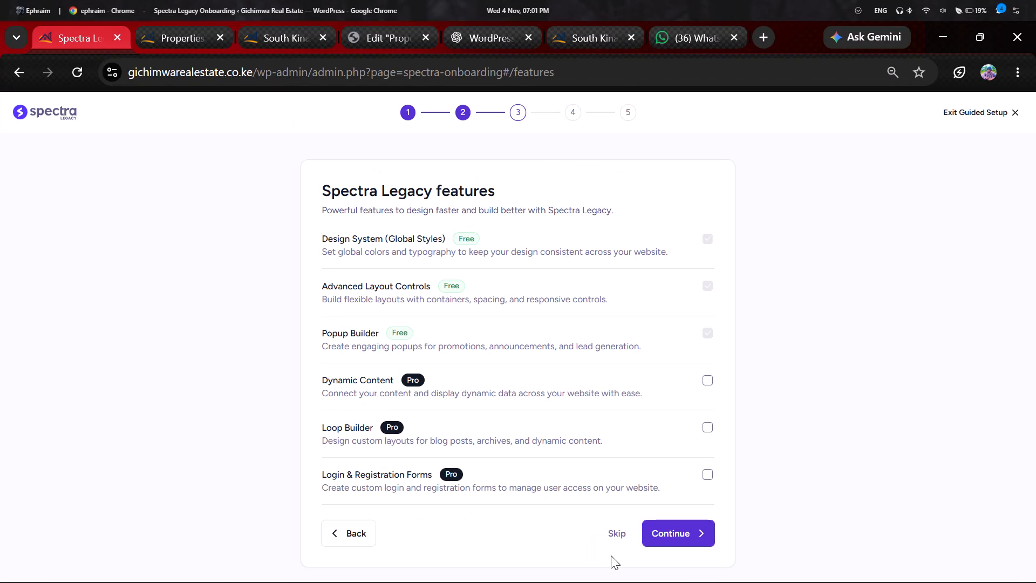
pyautogui.click(613, 534)
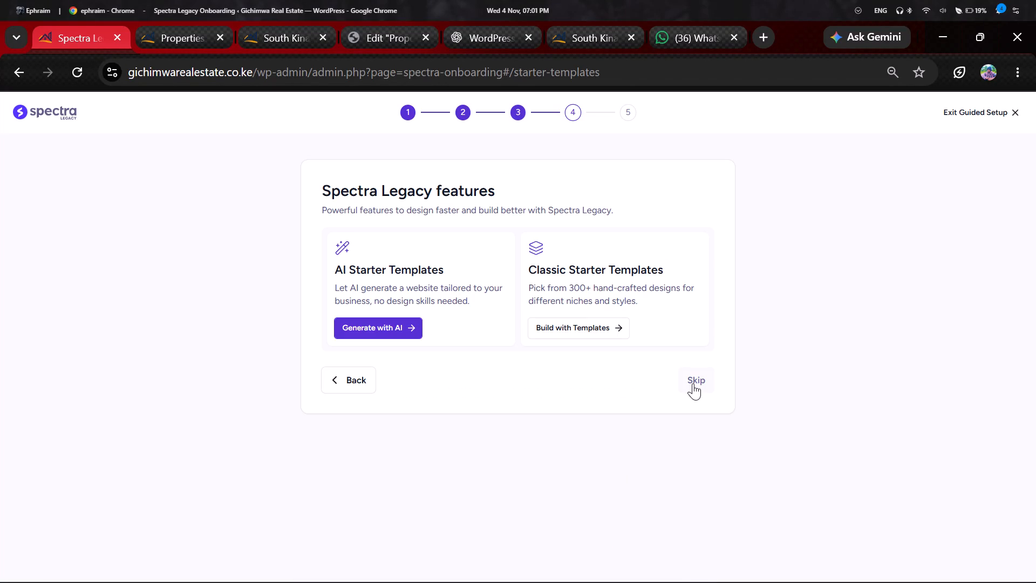
pyautogui.click(635, 292)
pyautogui.click(696, 379)
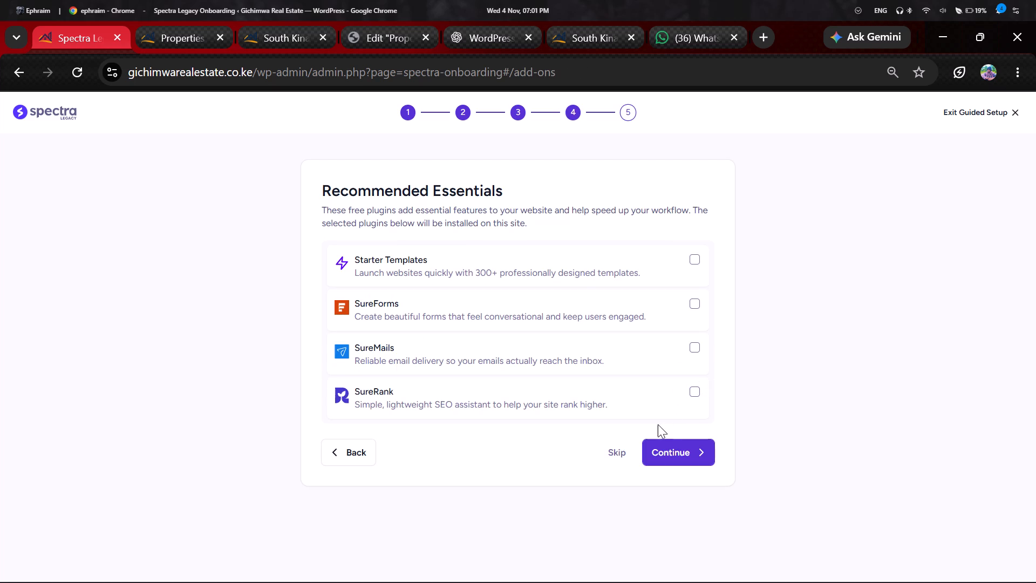
pyautogui.click(625, 457)
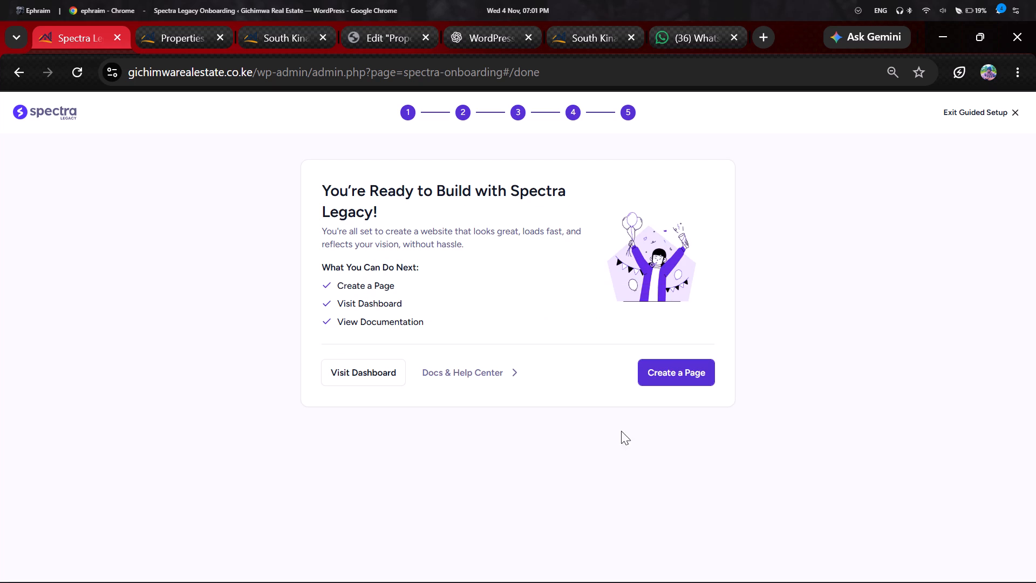
pyautogui.click(365, 379)
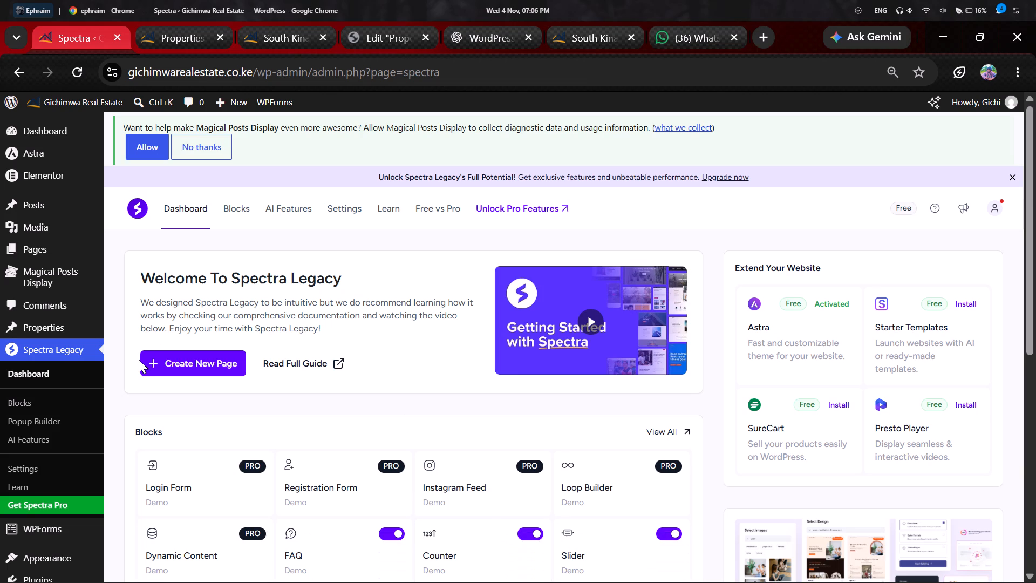
# Open the Gichimwa Real Estate site's list of installed plugins and look through its entries.
pyautogui.scroll(-2, 256, 324)
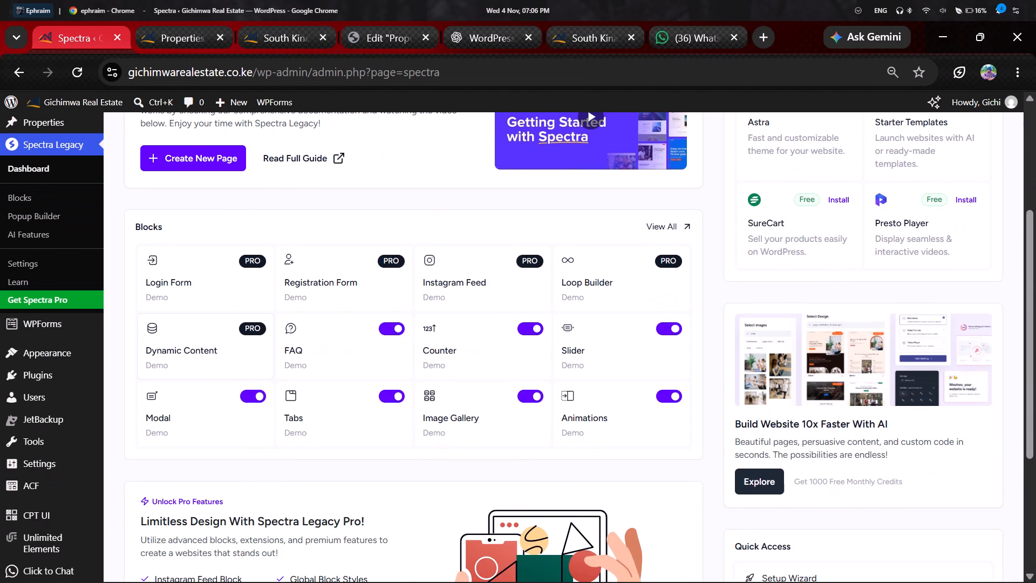
pyautogui.scroll(-1, 0, 387)
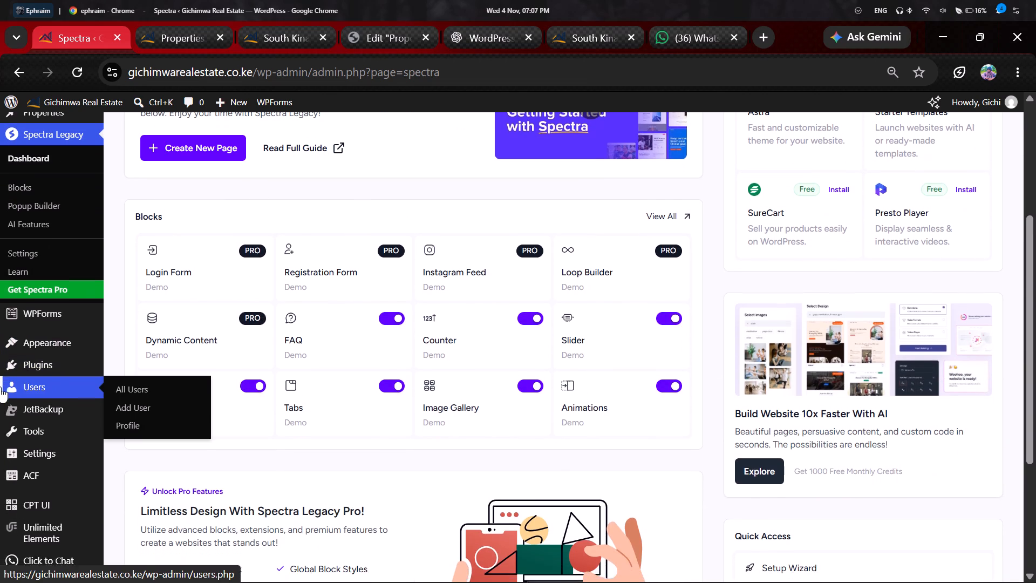
pyautogui.scroll(-1, 0, 387)
pyautogui.click(29, 355)
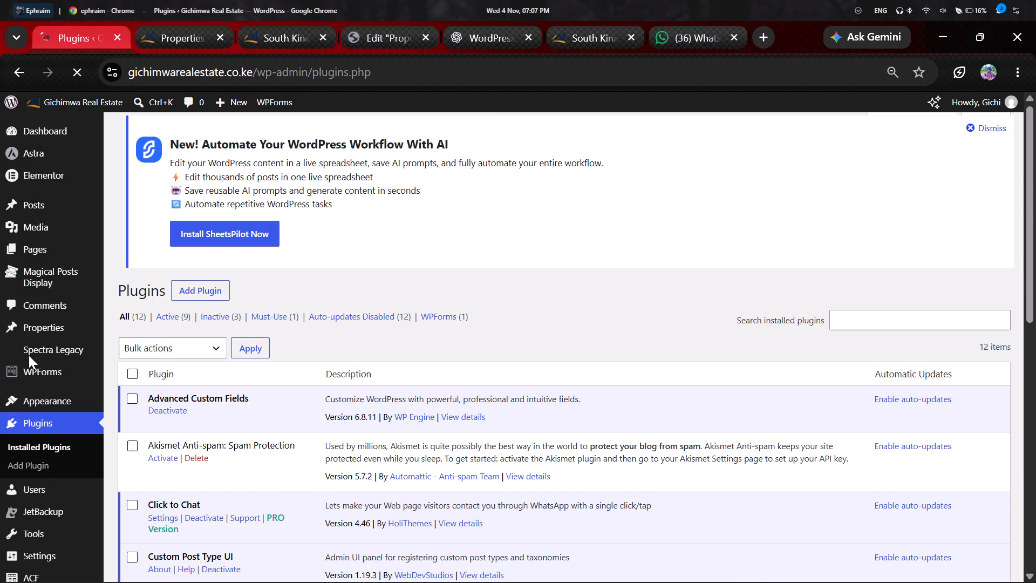
pyautogui.scroll(-4, 178, 428)
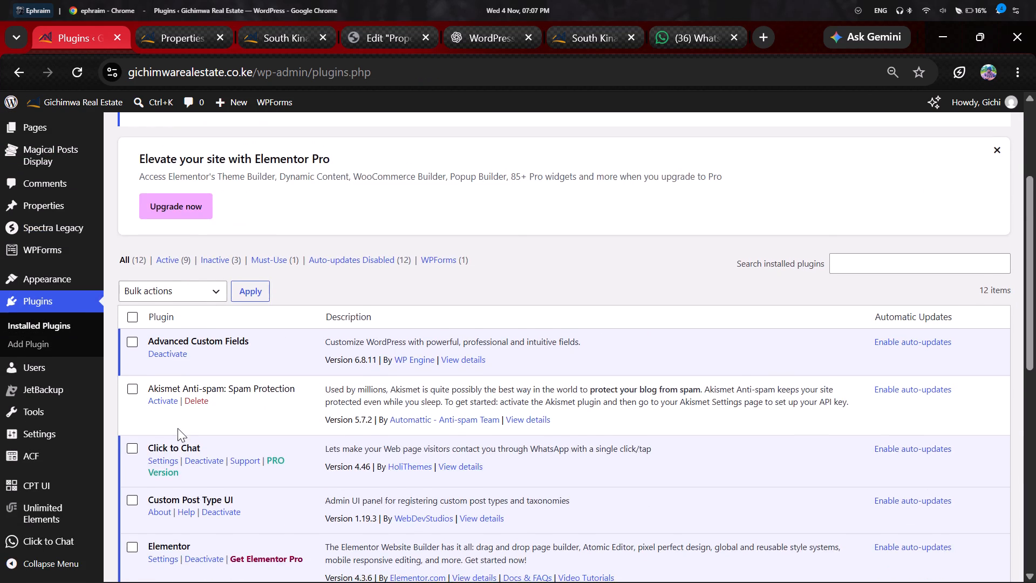
# In Chrome, deactivate the Spectra Legacy plugin on the WordPress site, skipping the feedback submission.
pyautogui.scroll(-2, 178, 428)
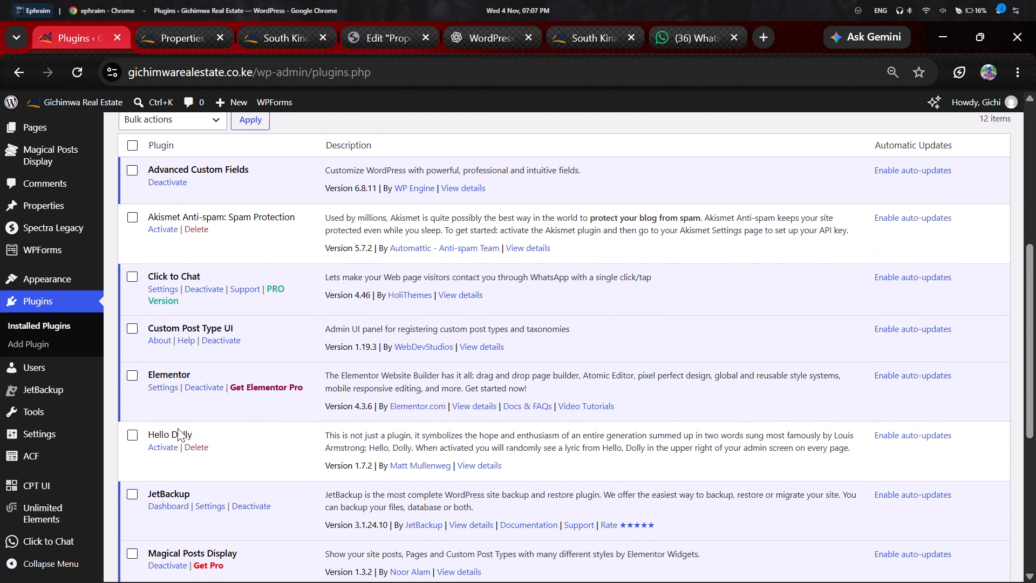
pyautogui.scroll(-1, 178, 428)
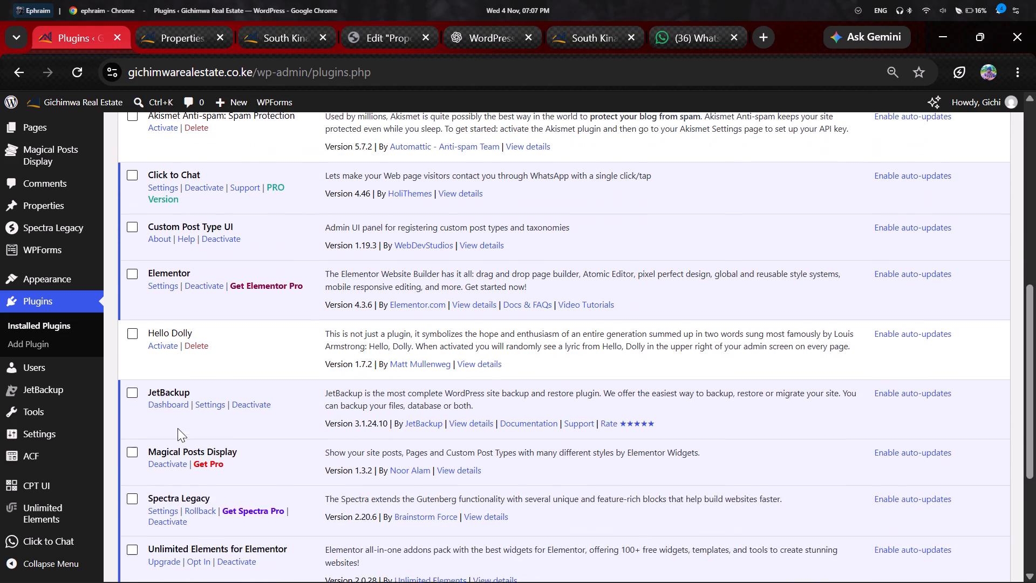
pyautogui.scroll(-4, 178, 428)
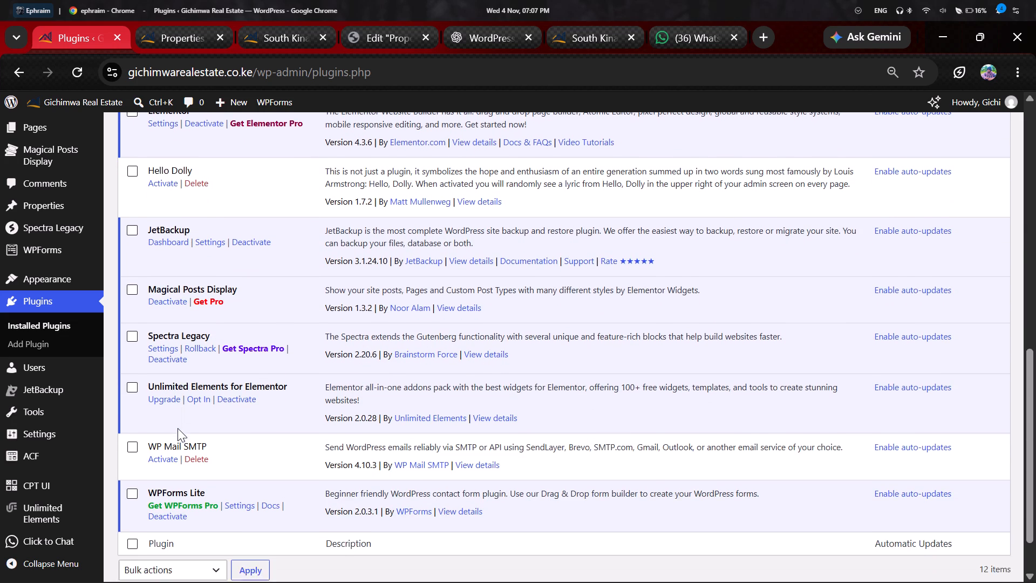
pyautogui.scroll(-1, 178, 428)
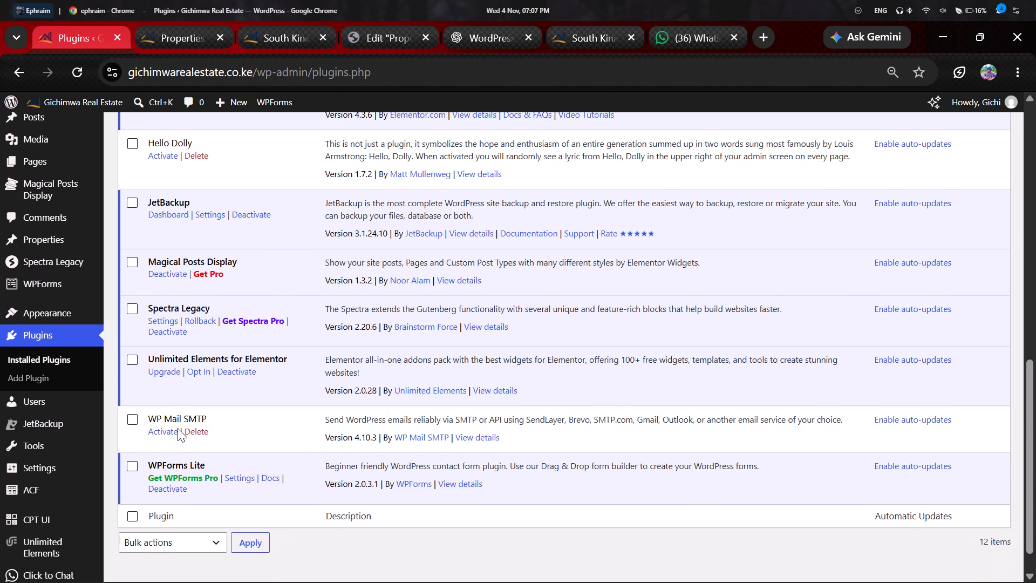
pyautogui.scroll(-2, 178, 428)
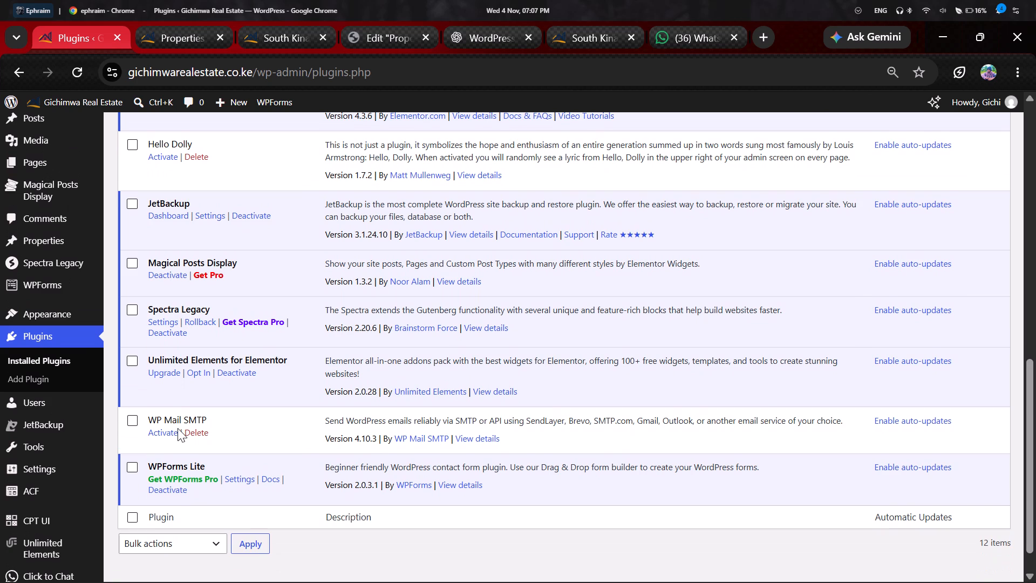
pyautogui.scroll(-1, 178, 428)
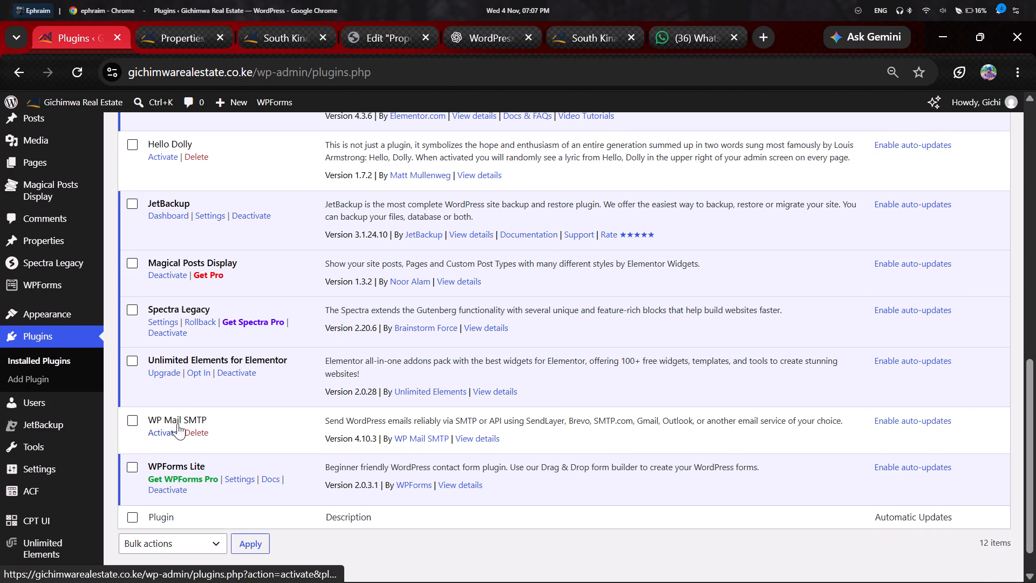
pyautogui.click(174, 334)
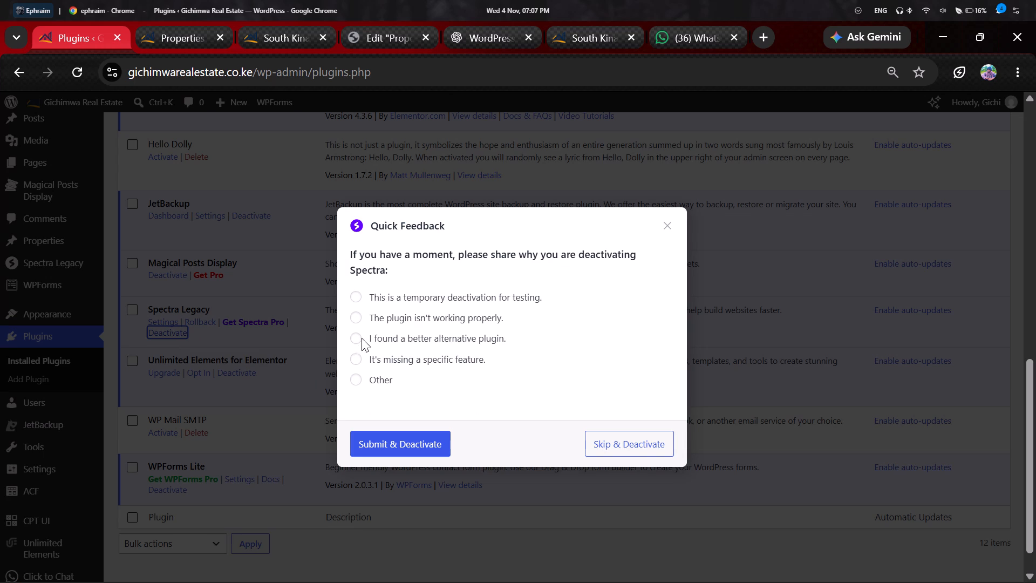
pyautogui.click(353, 297)
pyautogui.click(599, 448)
pyautogui.click(599, 448)
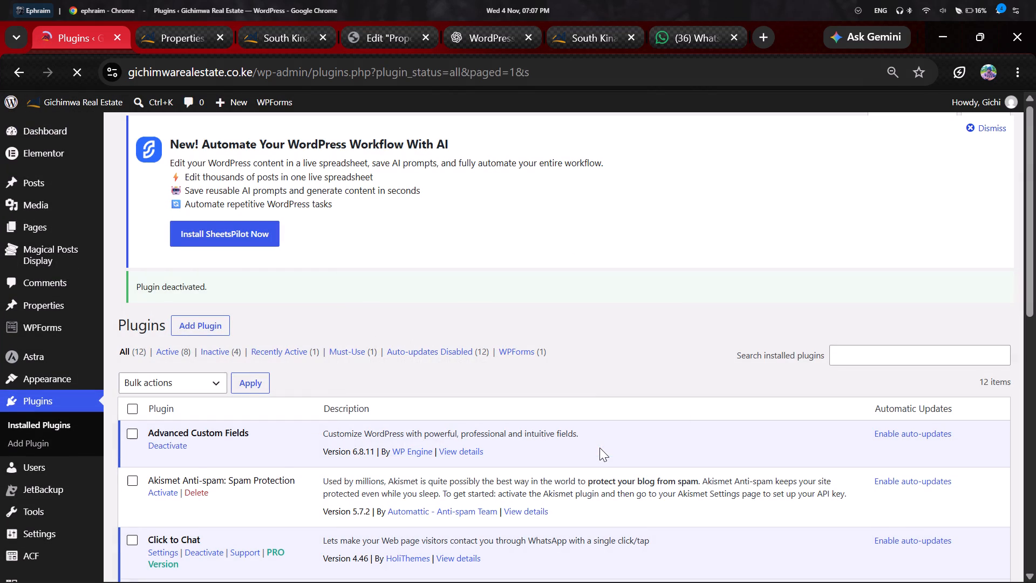
# Delete the deactivated Spectra Legacy plugin from the installed plugins and confirm the deletion.
pyautogui.scroll(-2, 599, 448)
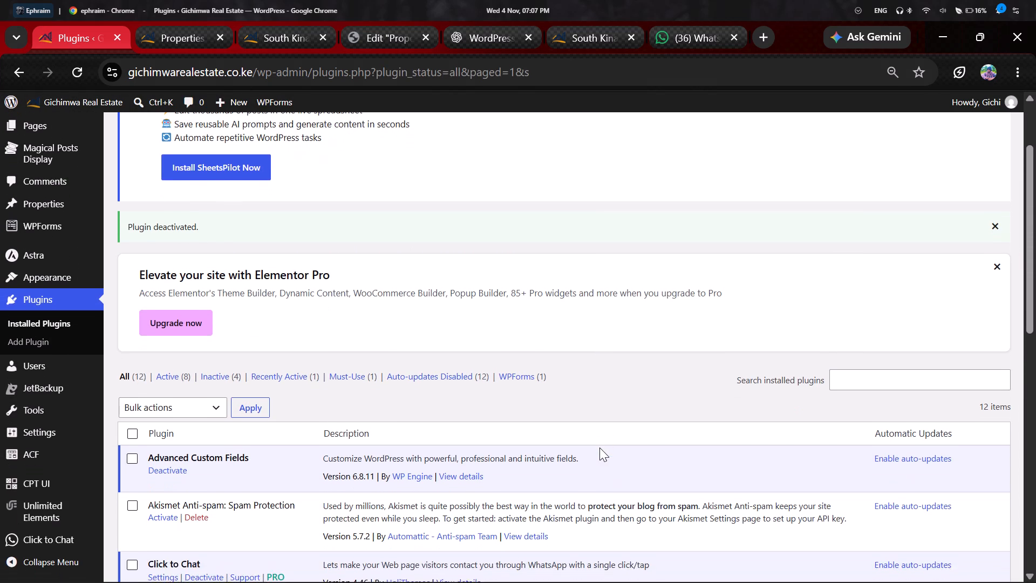
pyautogui.scroll(-4, 599, 448)
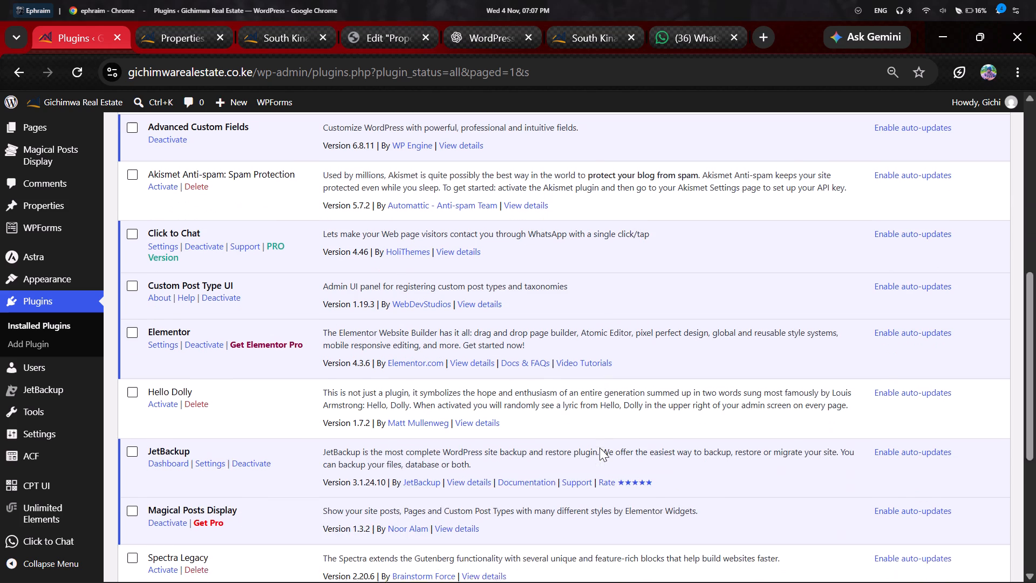
pyautogui.scroll(-1, 599, 448)
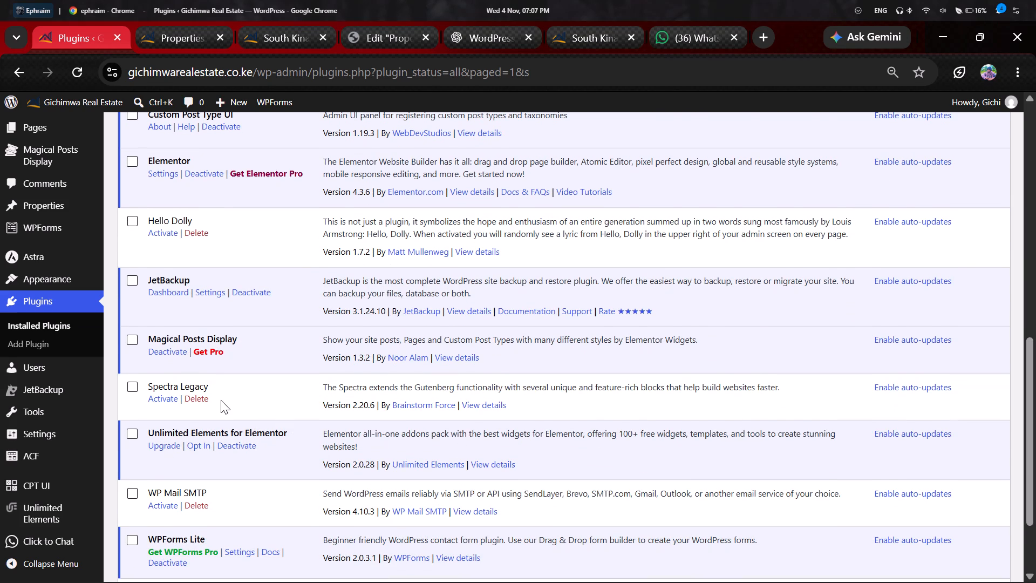
pyautogui.click(201, 401)
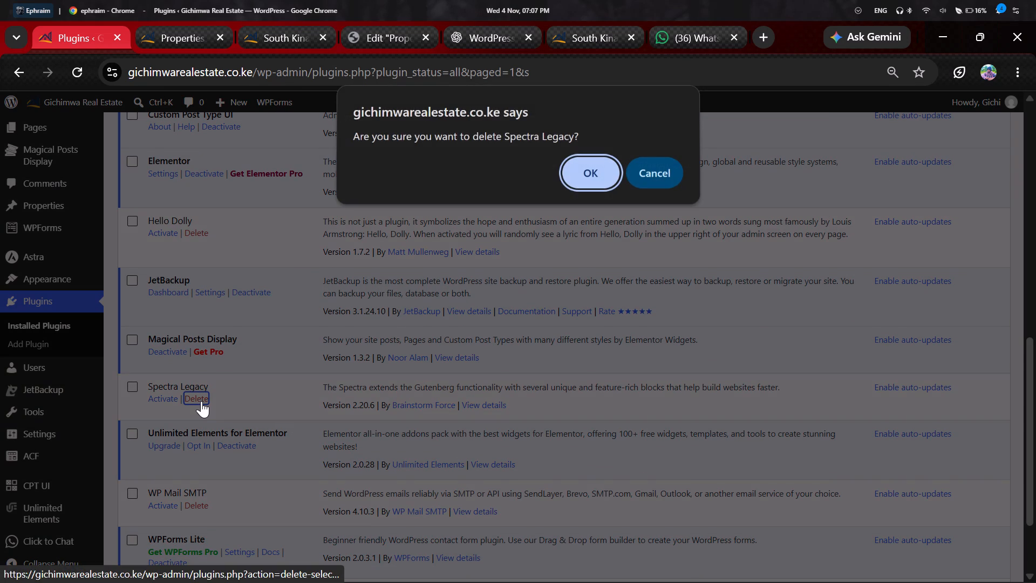
pyautogui.click(600, 179)
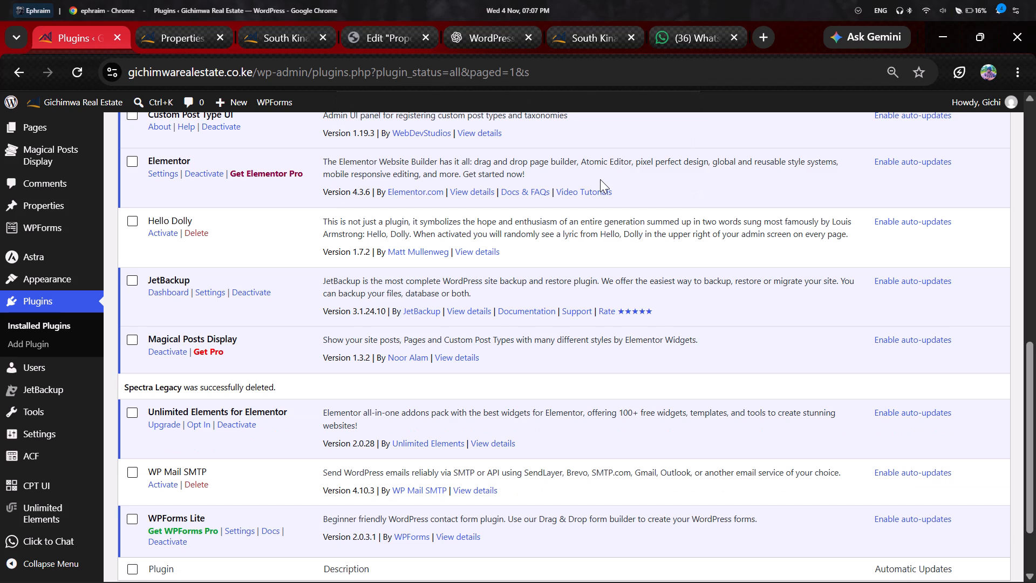
# Look through the remaining installed plugins on the WordPress site.
pyautogui.scroll(-2, 600, 179)
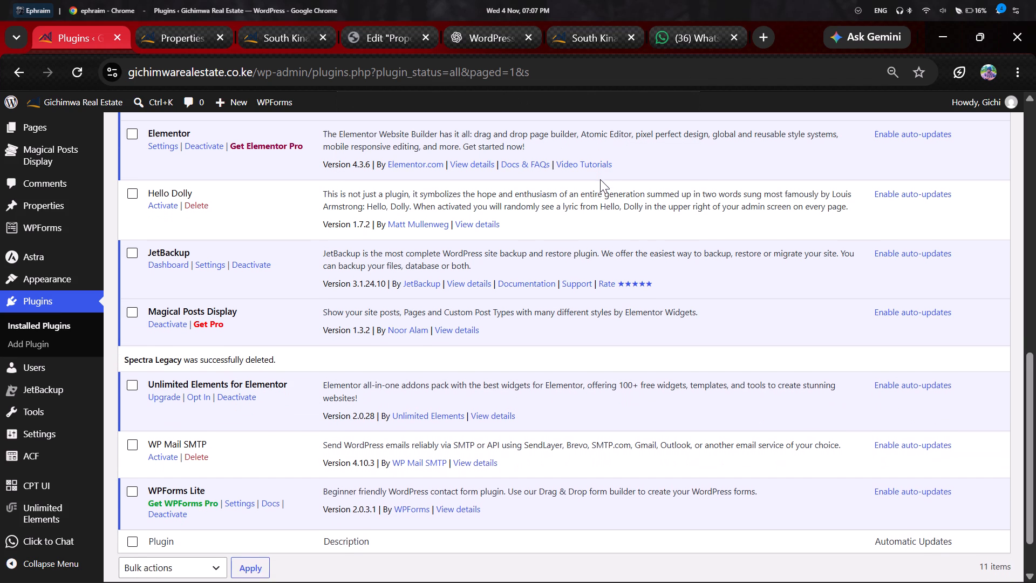
pyautogui.scroll(-2, 600, 179)
pyautogui.scroll(2, 600, 179)
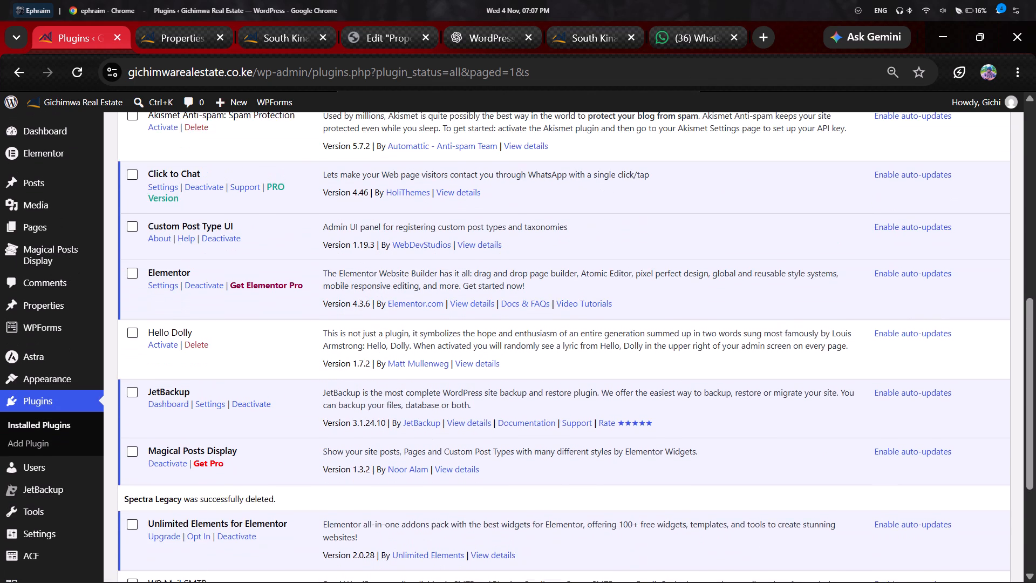
pyautogui.scroll(3, 600, 179)
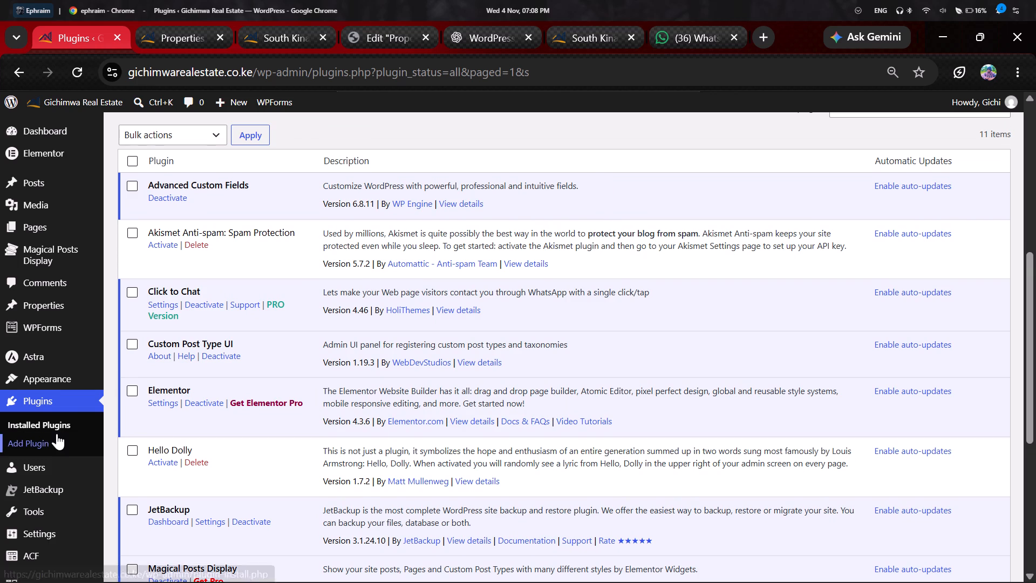
# Open the Post Types page of ACF in the WordPress admin.
pyautogui.scroll(-1, 57, 433)
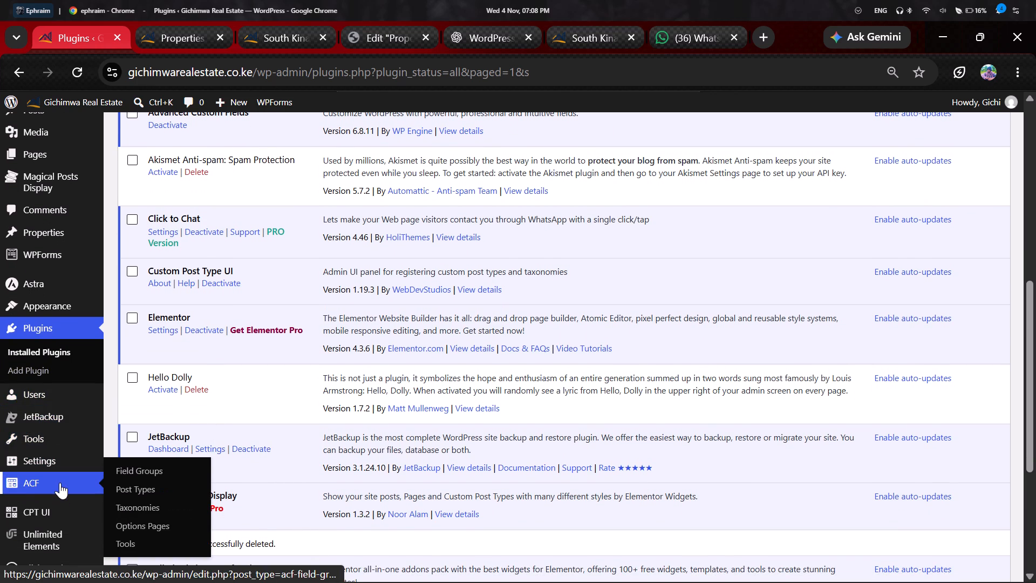
pyautogui.click(124, 489)
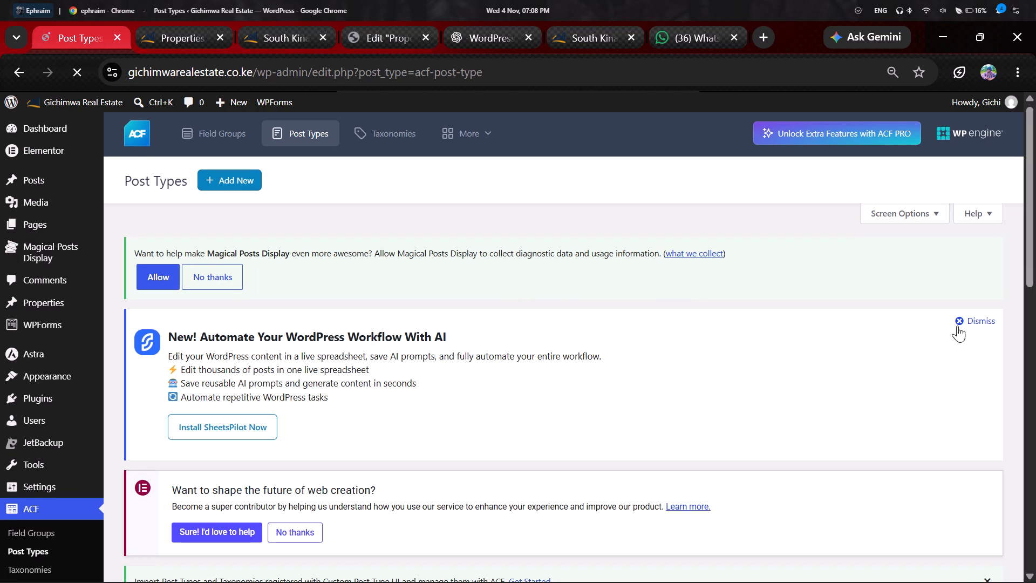
# Dismiss the SheetsPilot and Custom Post Type UI import notices, and decline the Elementor and Magical Posts Display data-sharing requests.
pyautogui.click(972, 324)
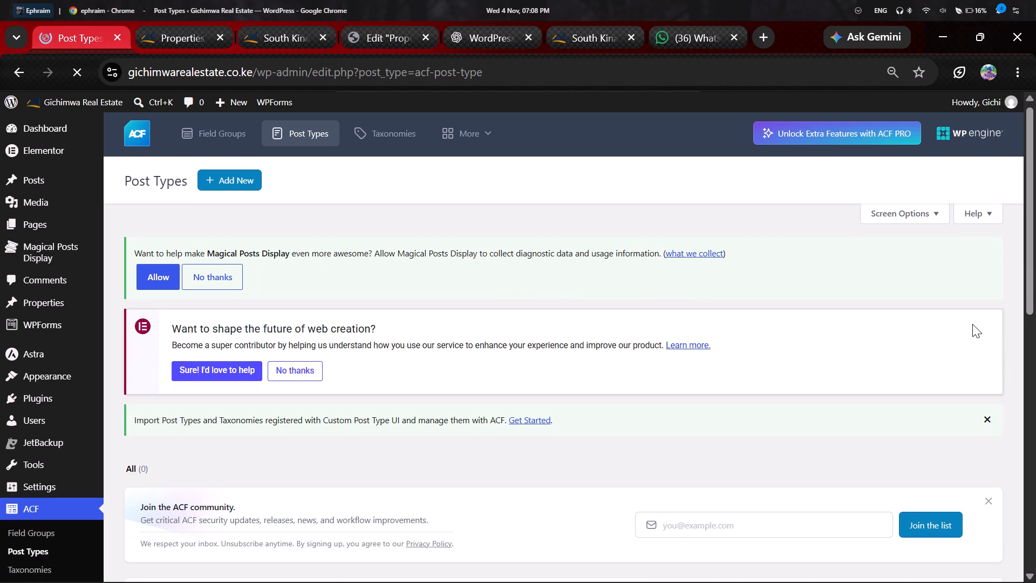
pyautogui.click(983, 421)
pyautogui.click(993, 465)
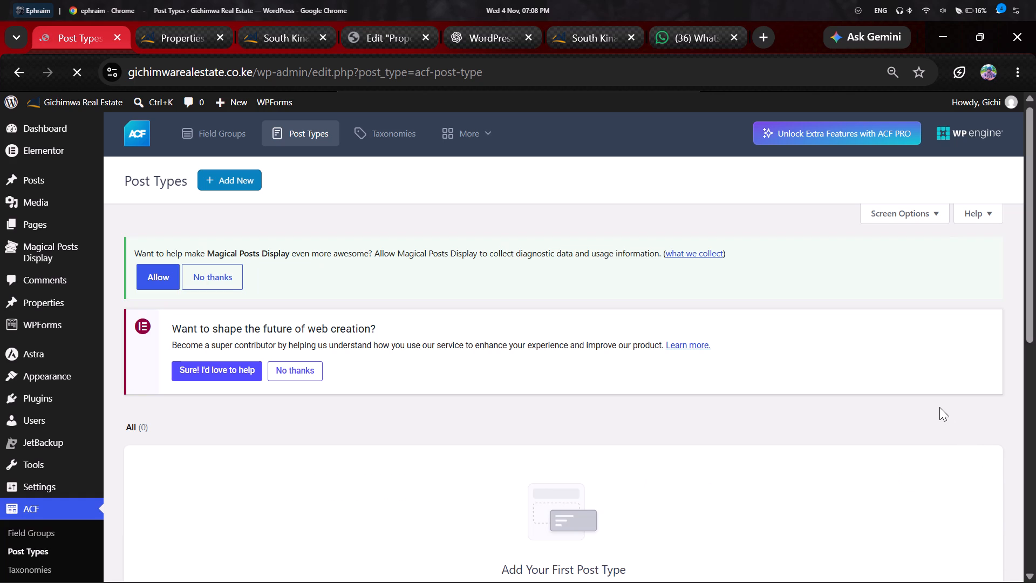
pyautogui.click(315, 368)
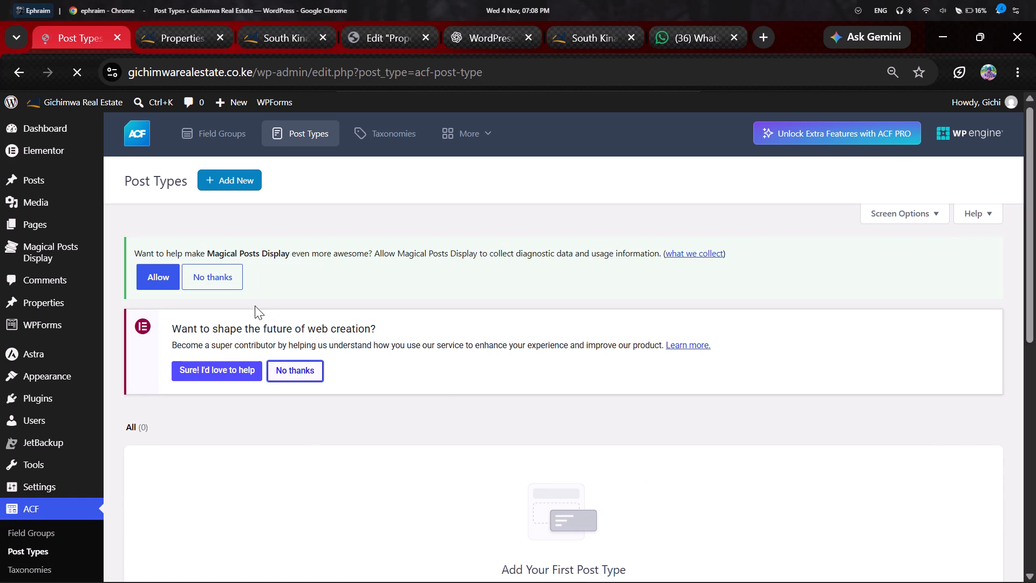
pyautogui.click(230, 273)
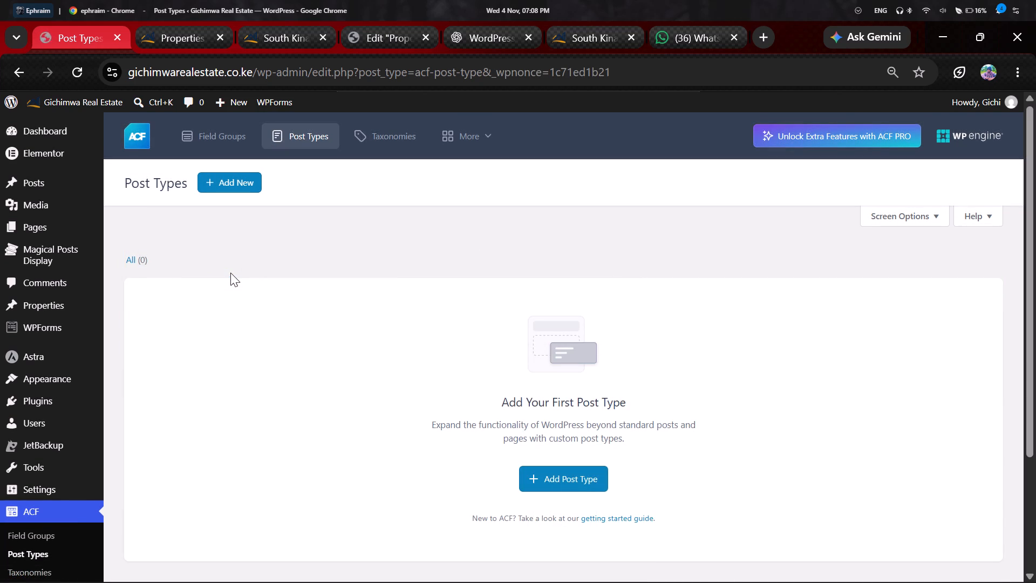
# Open the form for adding a new ACF post type and examine its labels, key, taxonomies and configuration options.
pyautogui.scroll(-1, 230, 273)
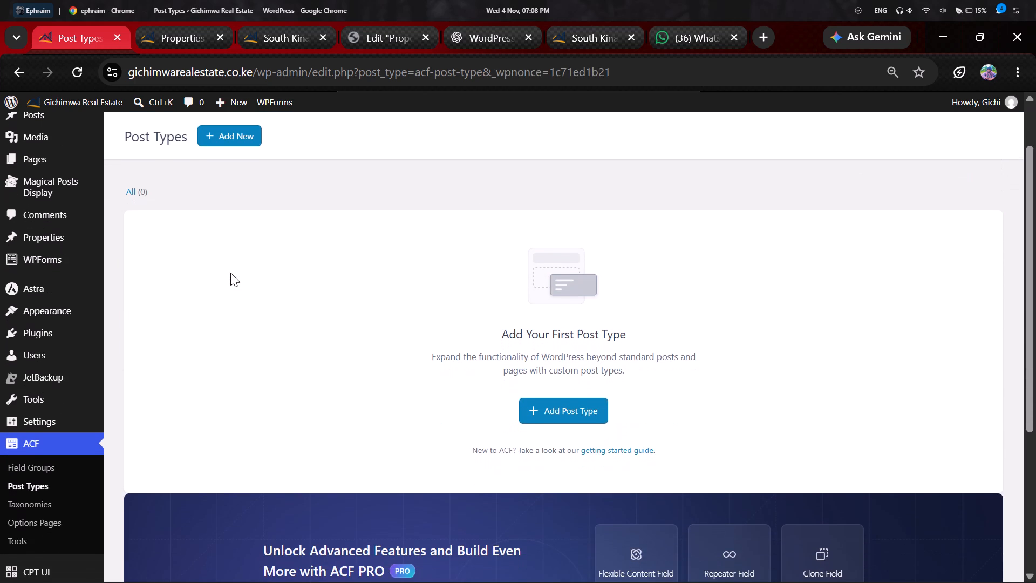
pyautogui.scroll(-1, 230, 273)
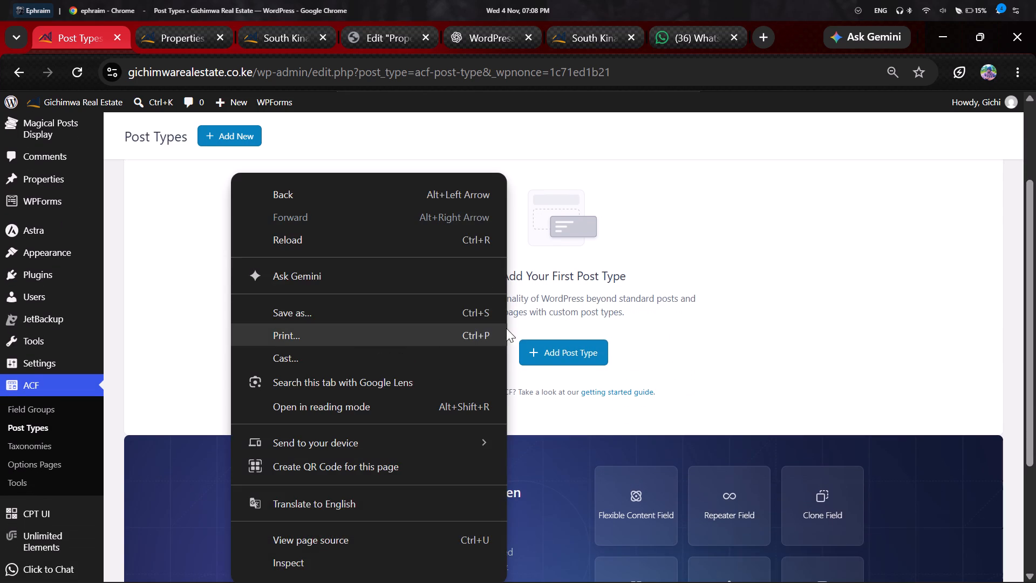
pyautogui.click(580, 349)
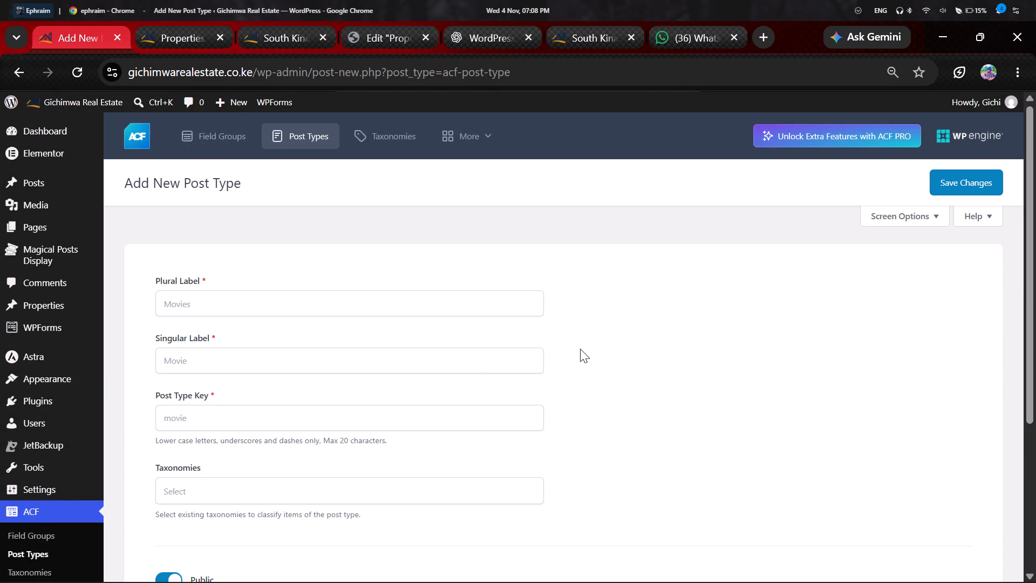
pyautogui.scroll(-2, 580, 349)
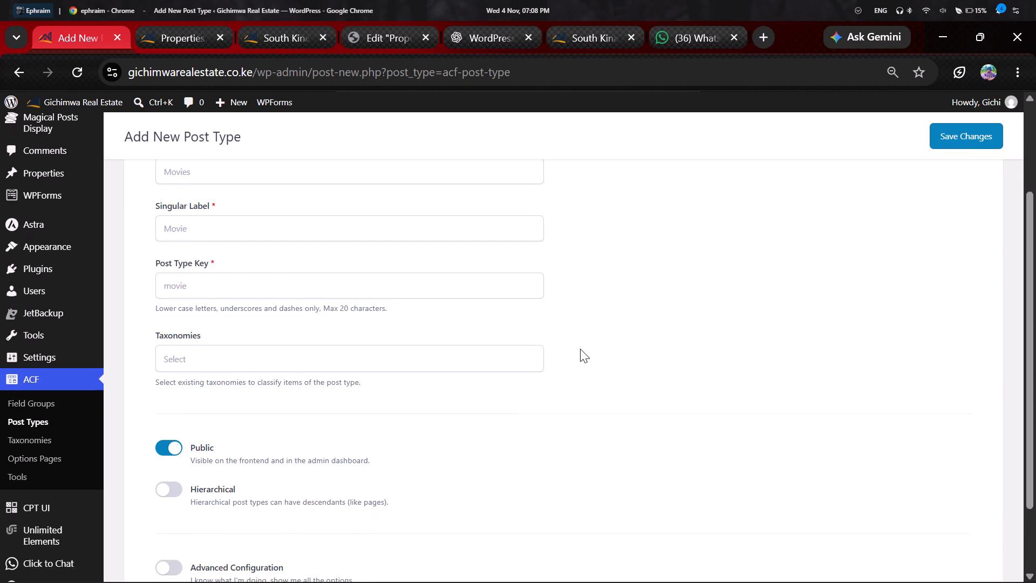
pyautogui.scroll(-4, 580, 349)
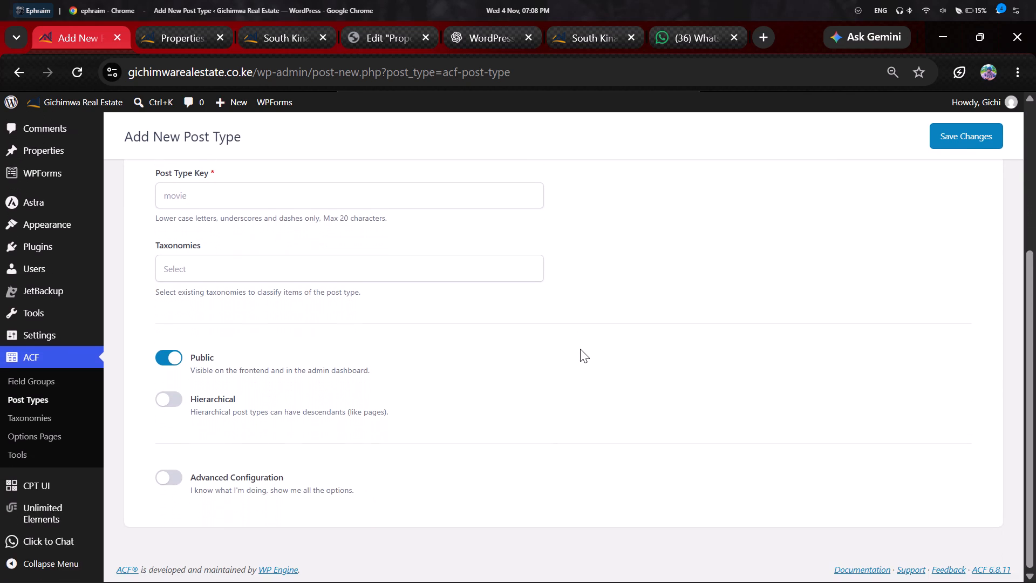
pyautogui.scroll(3, 580, 349)
pyautogui.click(412, 295)
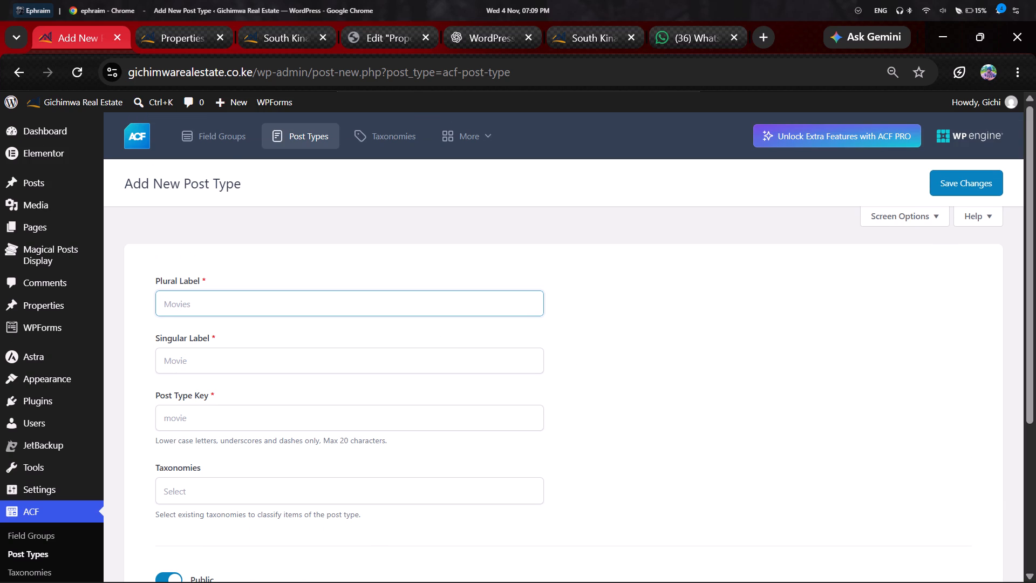
# Open the Properties Details field group in ACF for editing and examine its fields and location rules.
pyautogui.click(222, 139)
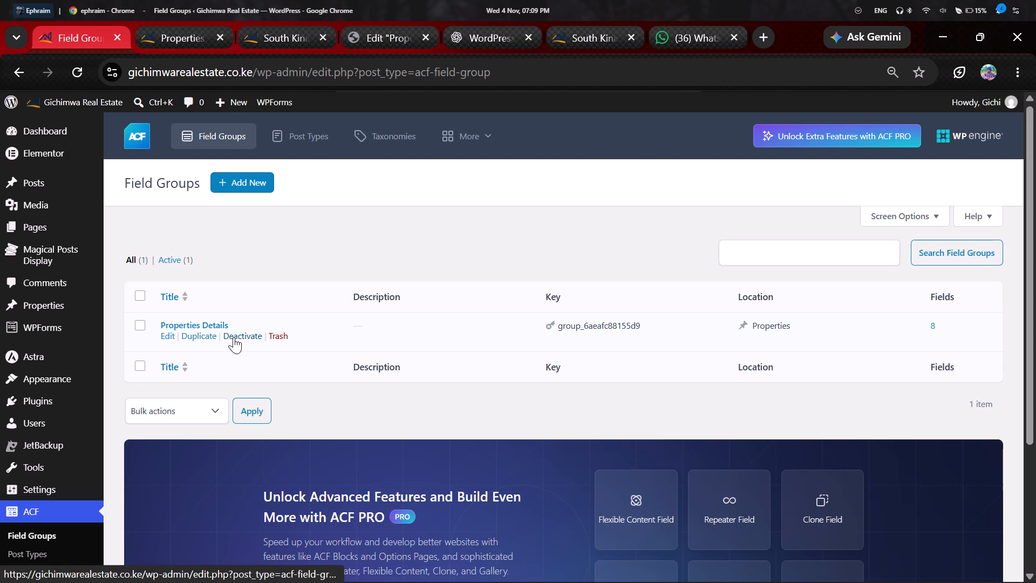
pyautogui.click(165, 333)
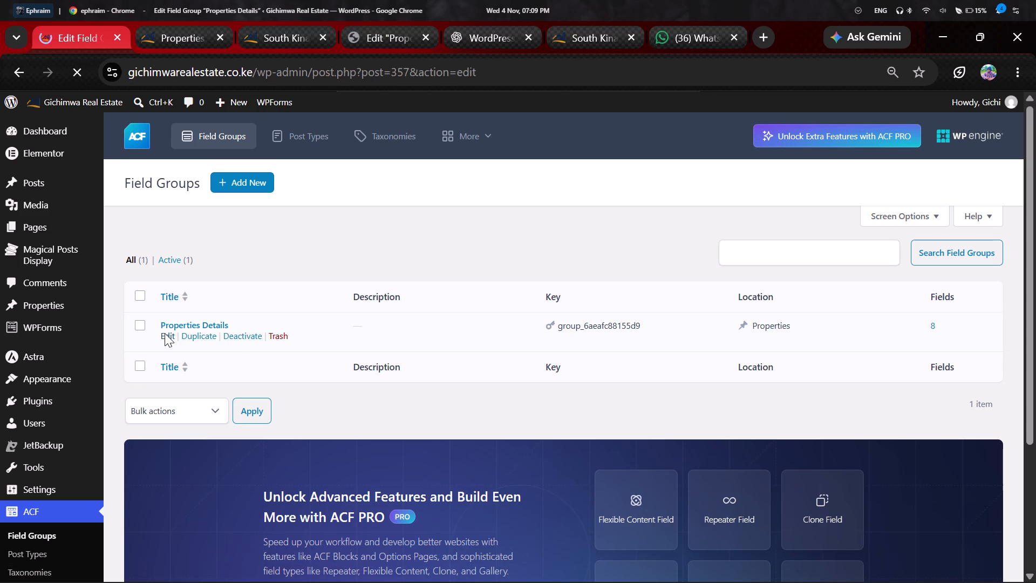
pyautogui.scroll(-2, 165, 333)
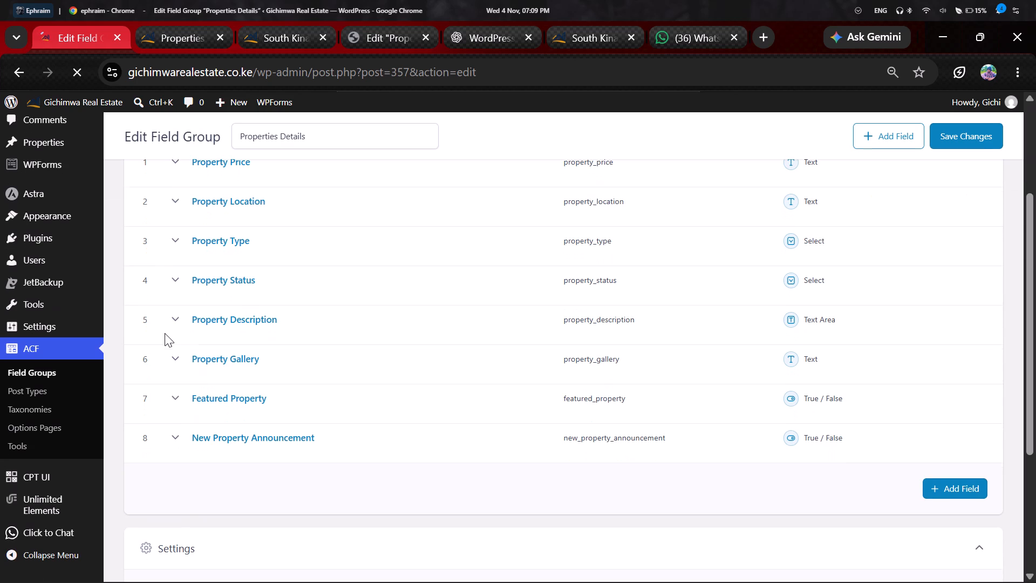
pyautogui.scroll(-3, 165, 333)
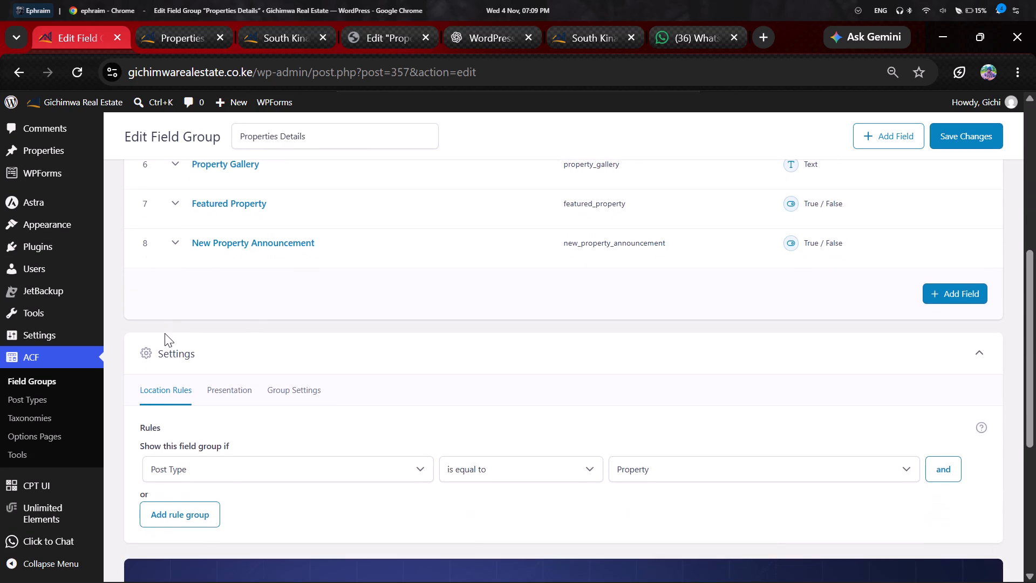
pyautogui.scroll(-1, 165, 333)
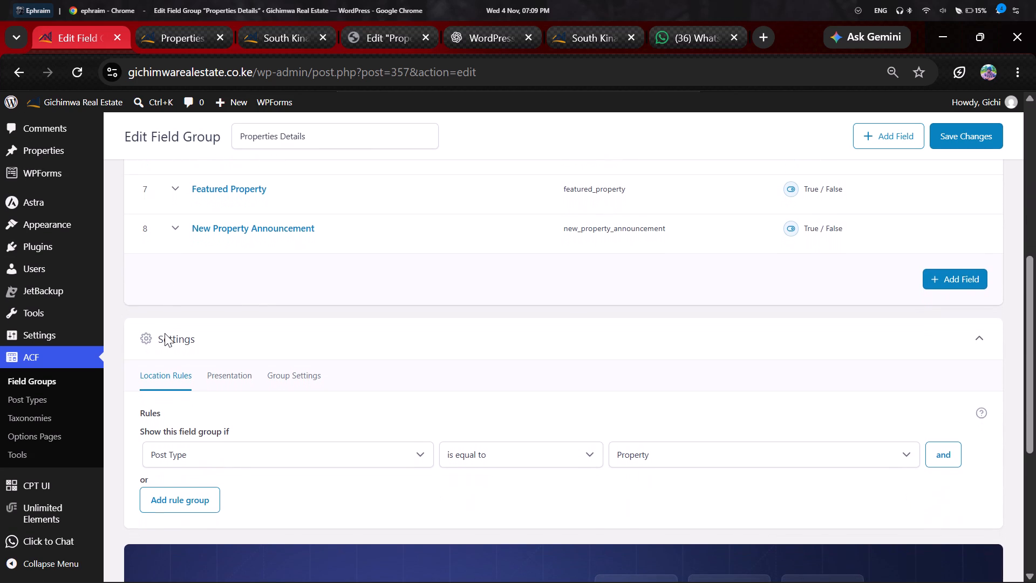
pyautogui.scroll(-4, 165, 333)
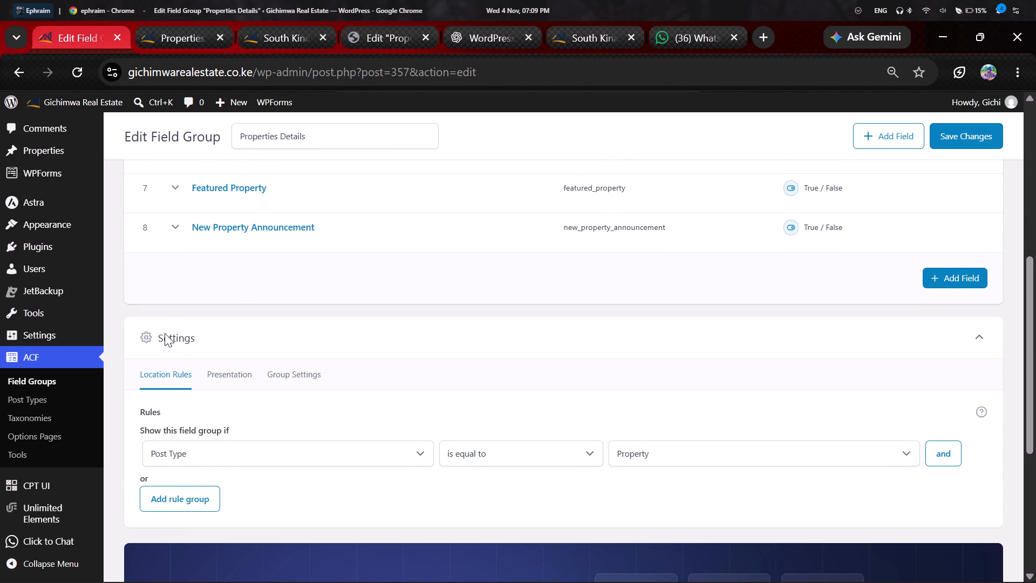
pyautogui.scroll(-2, 165, 333)
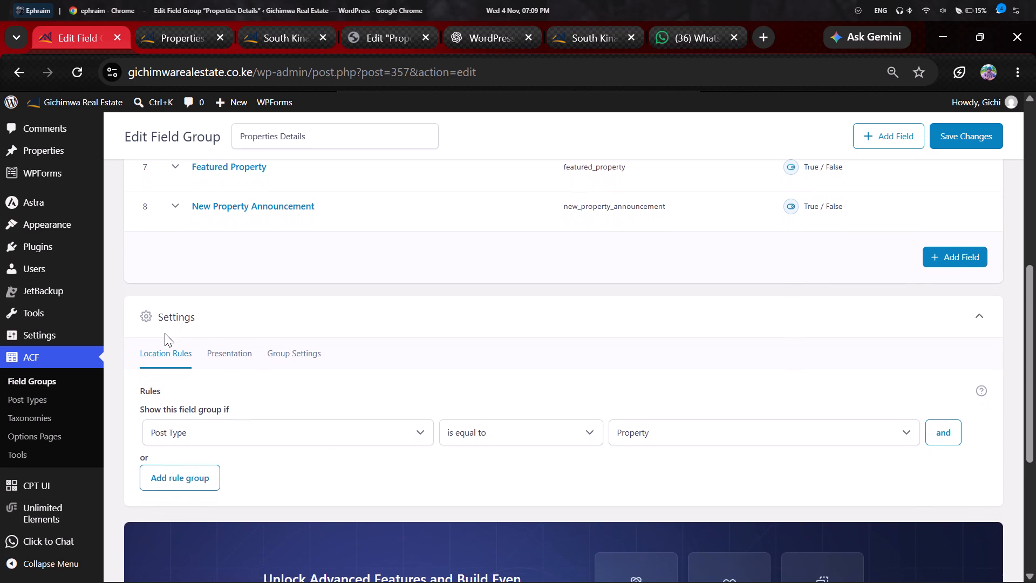
pyautogui.scroll(-1, 165, 333)
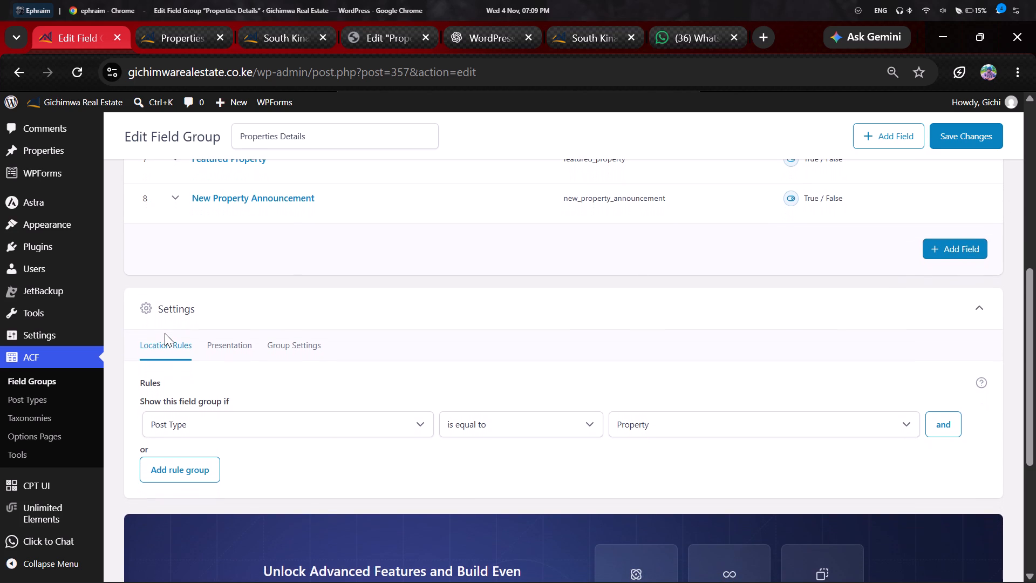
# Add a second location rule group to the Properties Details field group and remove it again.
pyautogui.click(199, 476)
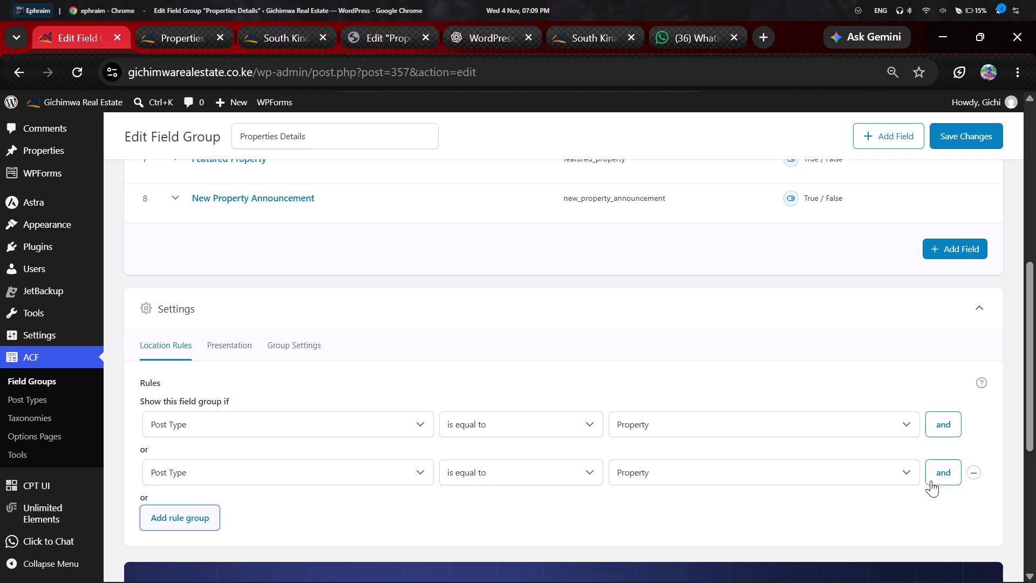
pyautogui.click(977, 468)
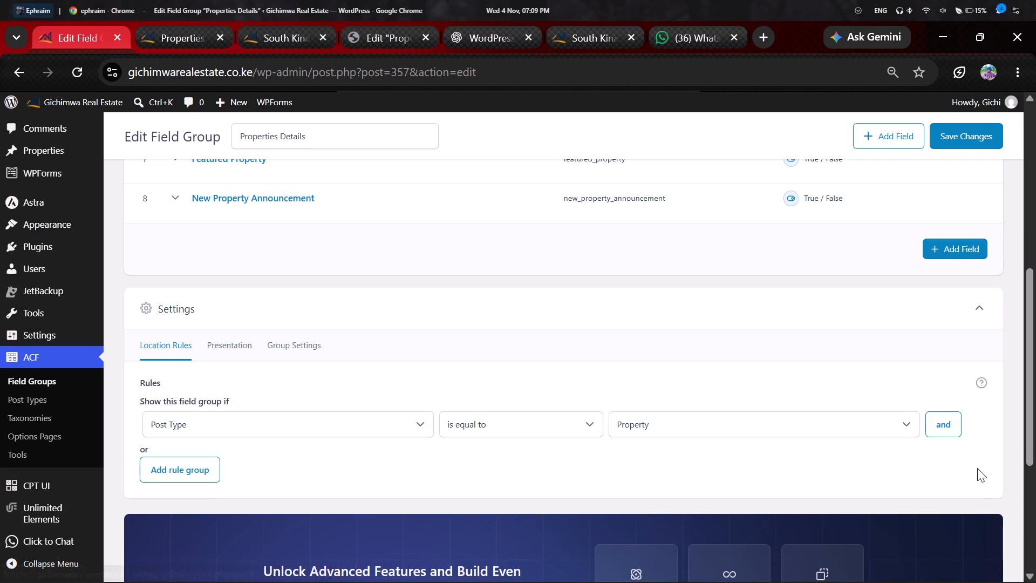
# Examine the presentation settings of the Properties Details field group, including style, position, label placement and hide-on-screen options.
pyautogui.click(237, 351)
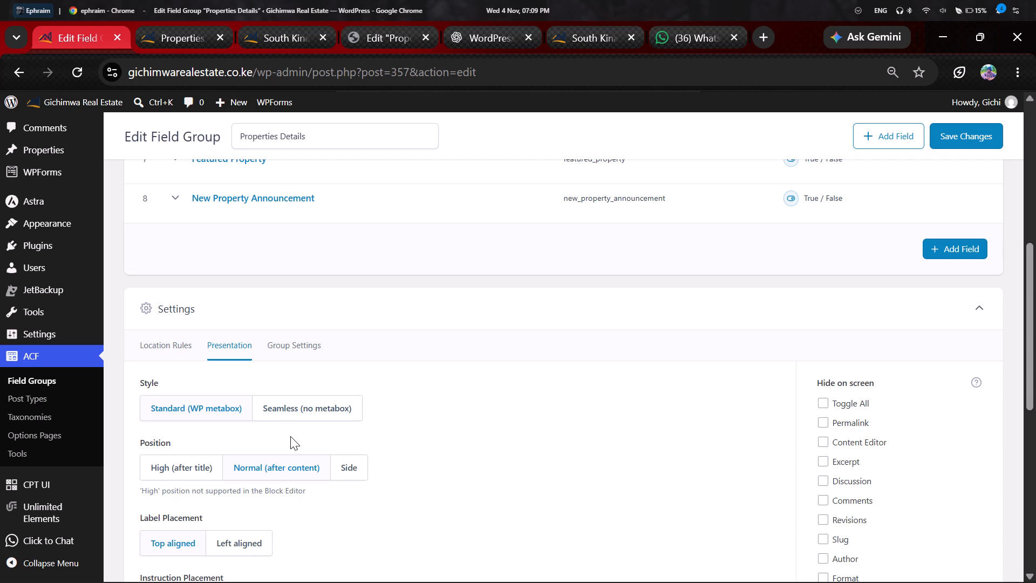
pyautogui.scroll(-1, 290, 436)
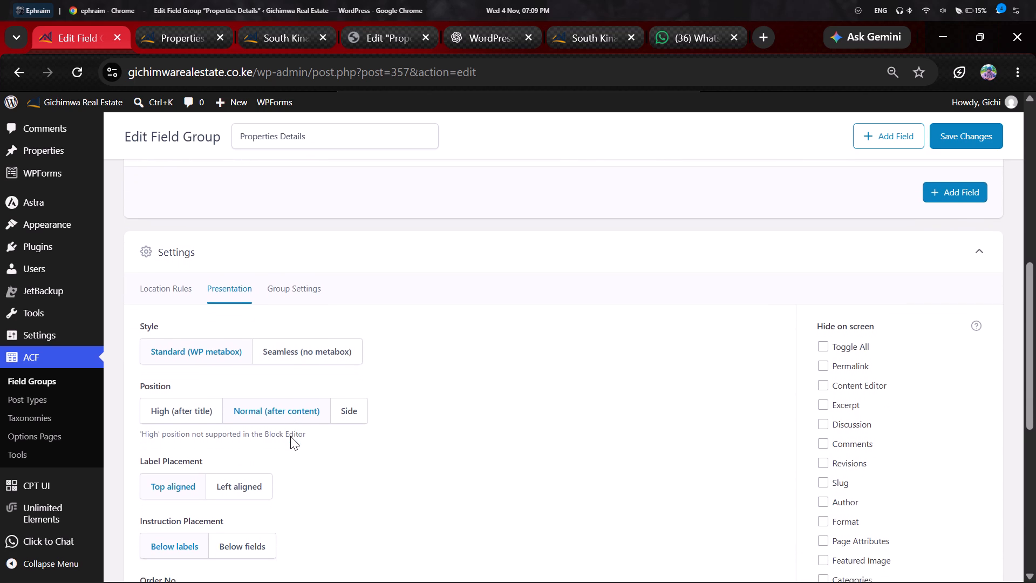
pyautogui.scroll(-2, 290, 436)
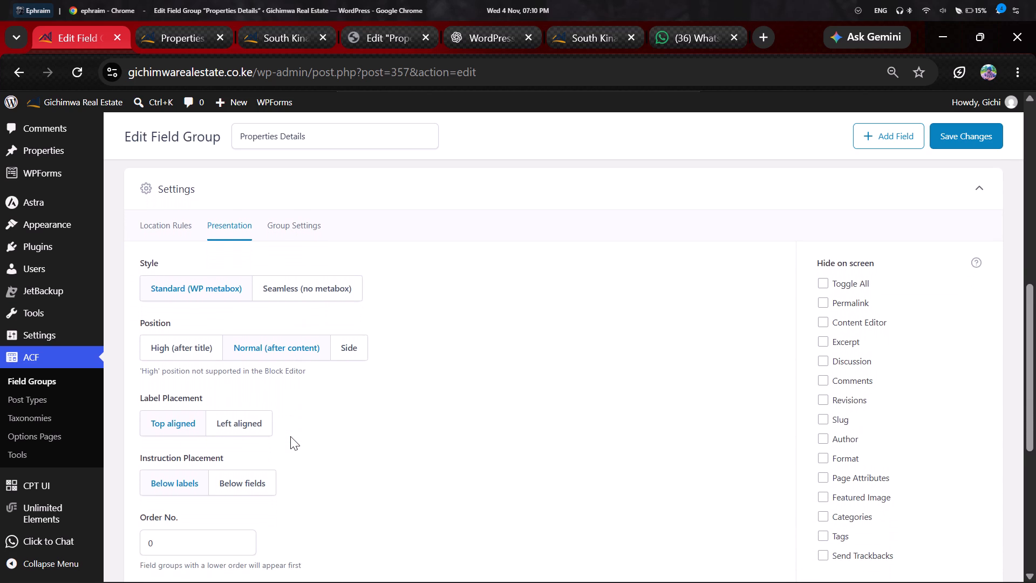
pyautogui.scroll(-2, 290, 436)
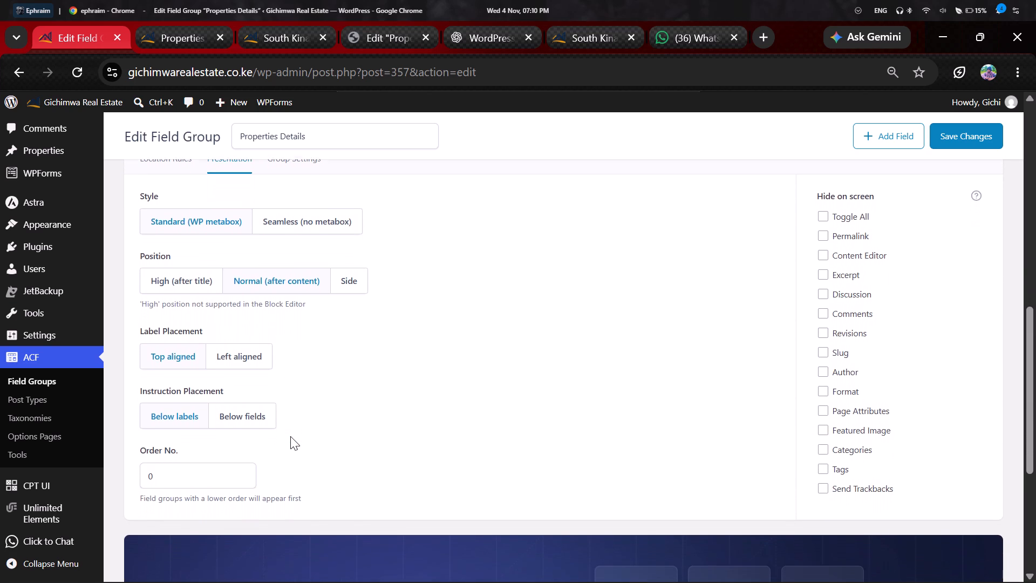
pyautogui.scroll(-1, 290, 436)
pyautogui.scroll(1, 290, 436)
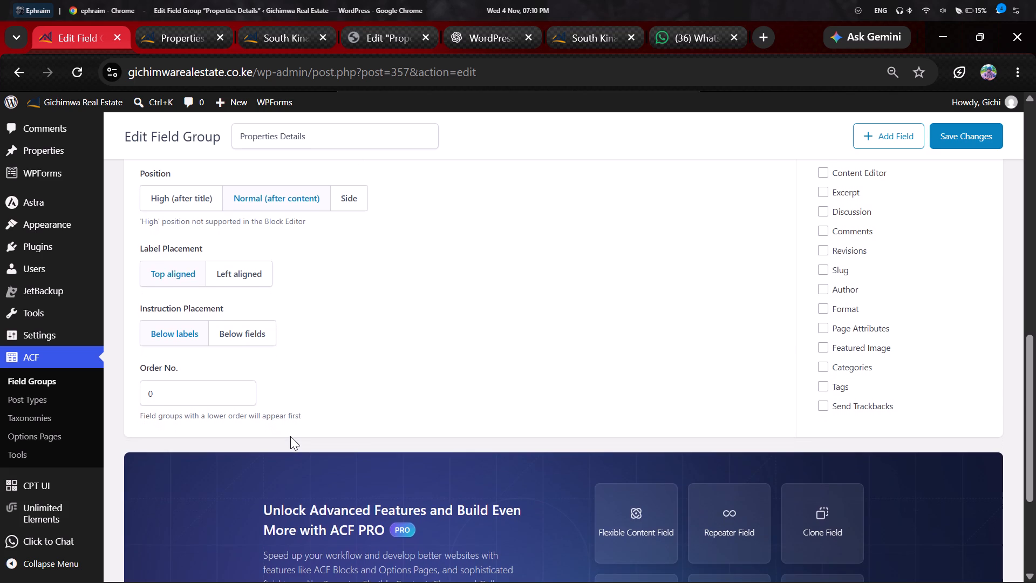
pyautogui.scroll(2, 290, 436)
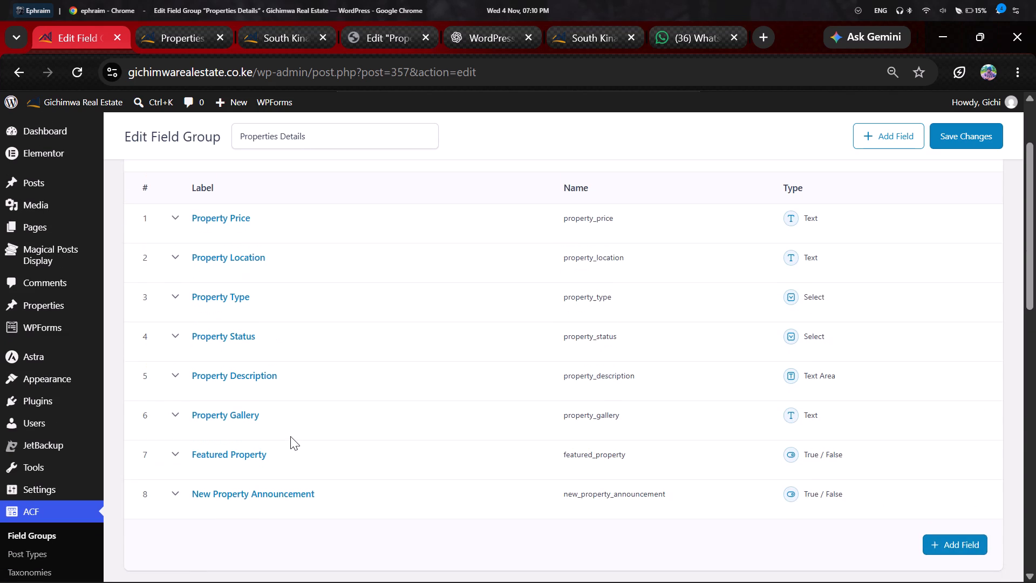
pyautogui.scroll(1, 290, 436)
pyautogui.scroll(-2, 290, 436)
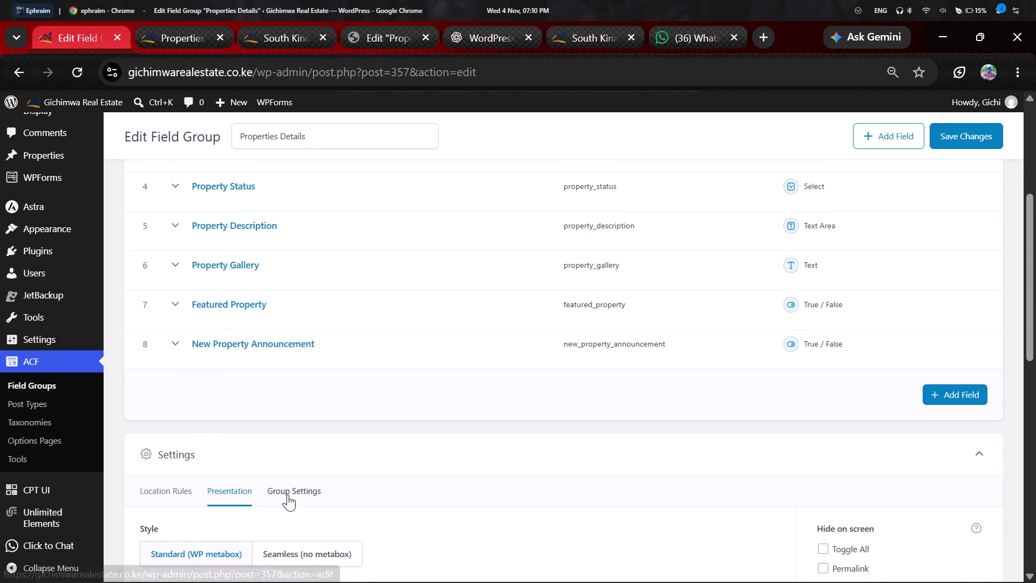
# Enable Show in REST API in the Properties Details group settings and review the remaining group options.
pyautogui.click(288, 494)
pyautogui.scroll(-2, 288, 494)
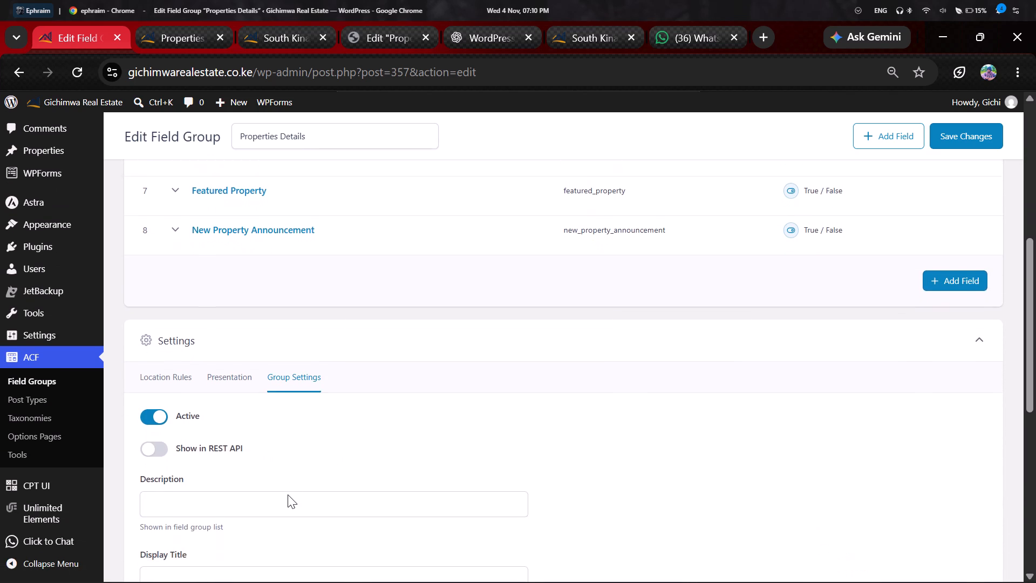
pyautogui.scroll(-1, 288, 494)
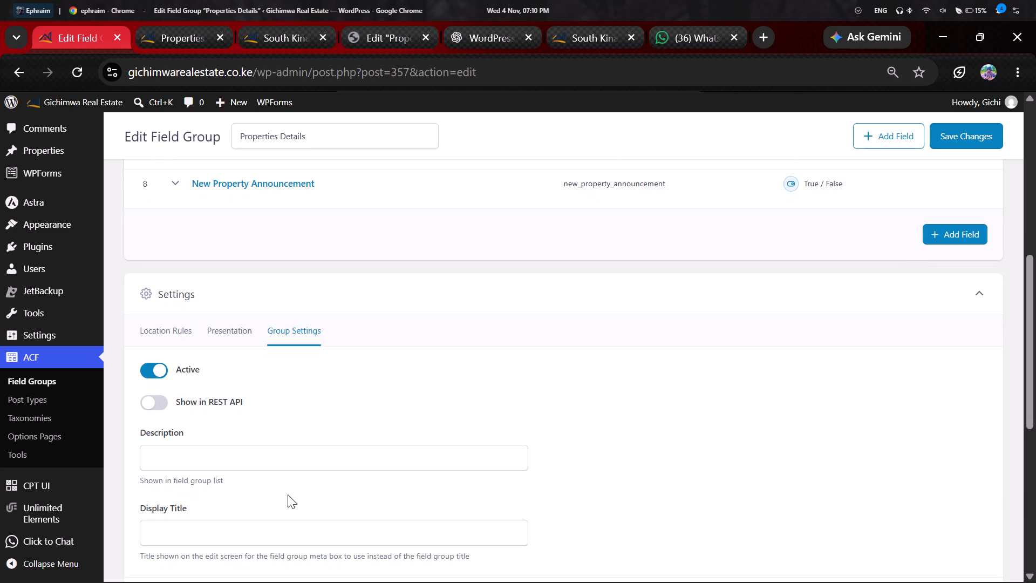
pyautogui.click(163, 408)
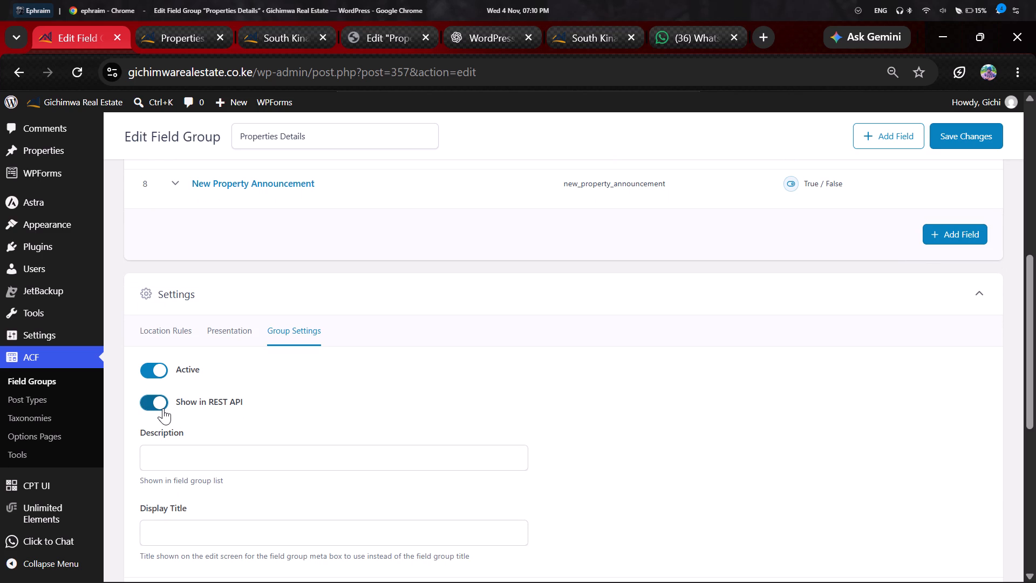
pyautogui.scroll(-2, 163, 408)
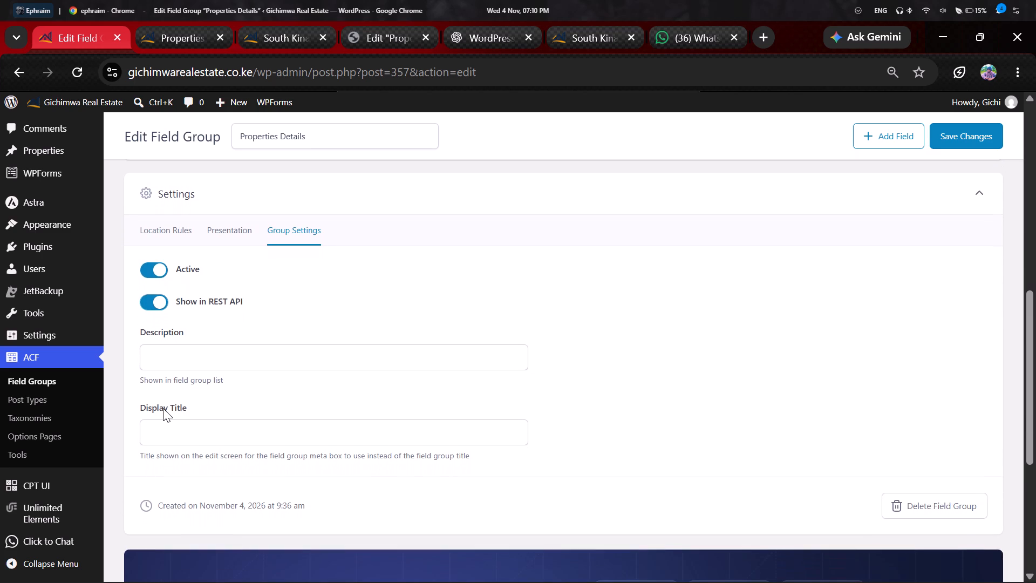
pyautogui.scroll(-1, 163, 408)
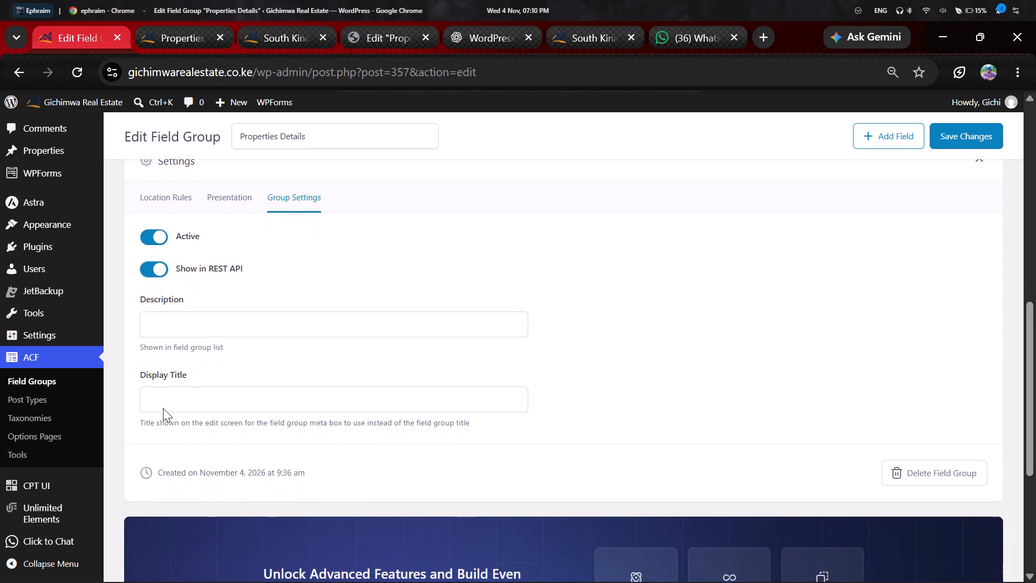
pyautogui.scroll(-3, 163, 408)
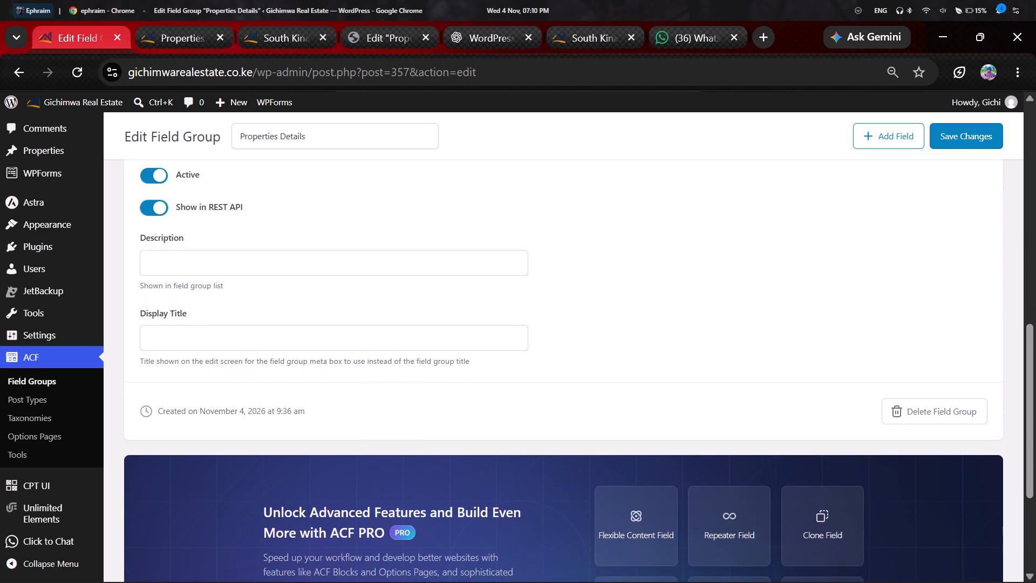
pyautogui.scroll(-1, 163, 408)
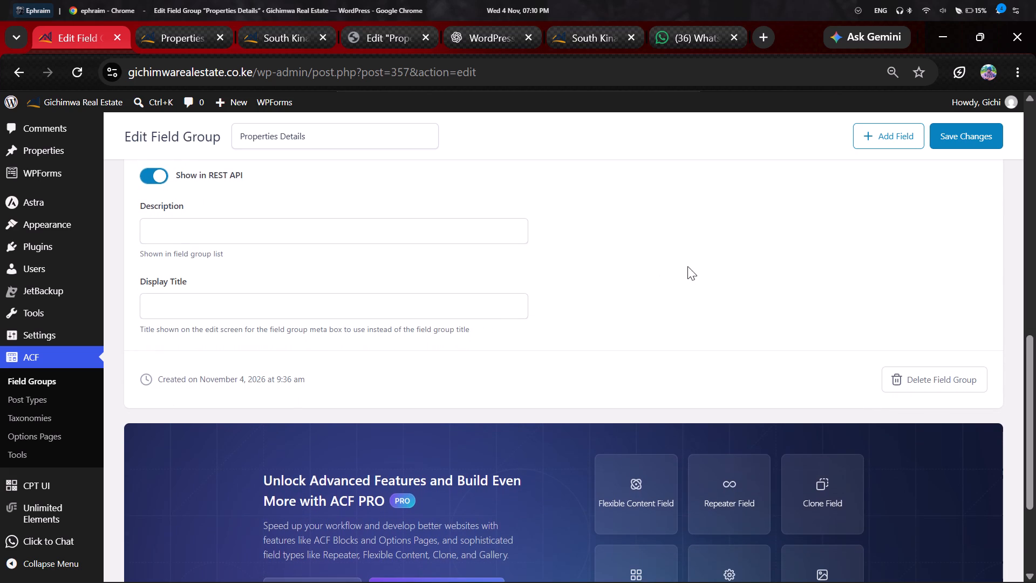
# Save the changes to the Properties Details field group.
pyautogui.click(980, 146)
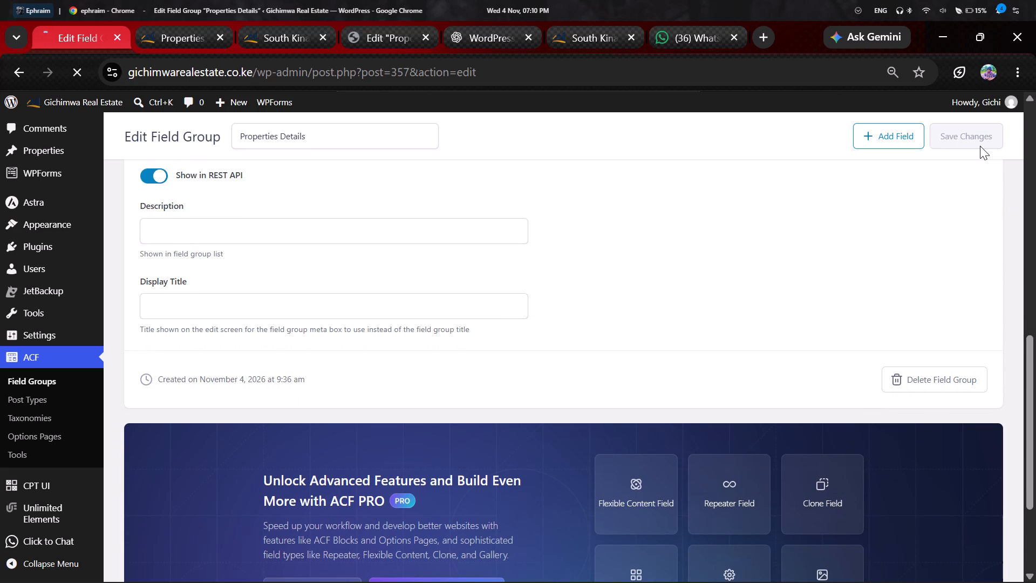
pyautogui.scroll(2, 977, 146)
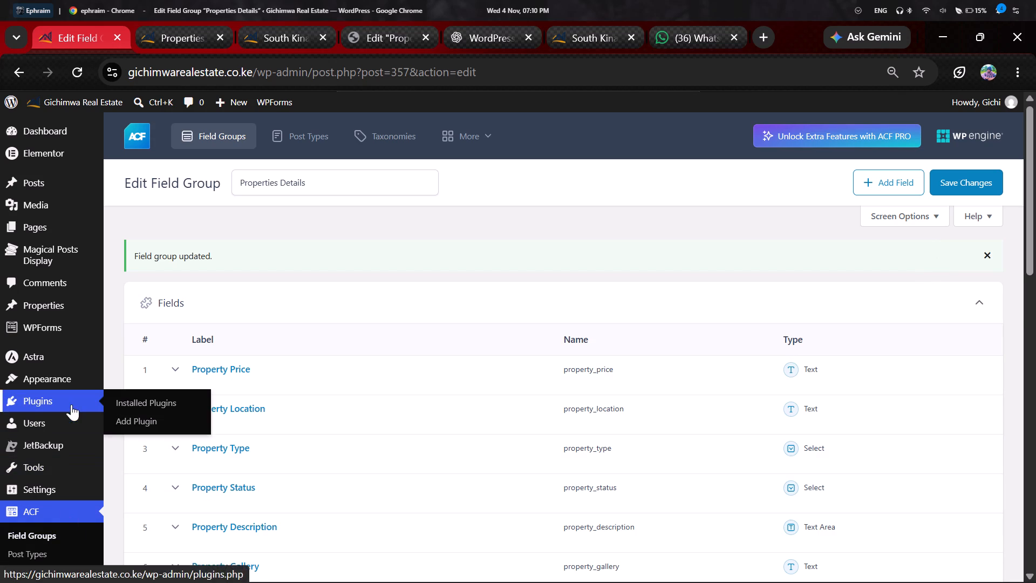
# Review the posts list and how properties appear on the live site, checking the South Kinangop post and the Properties 2 and properties 3 pages.
pyautogui.click(61, 186)
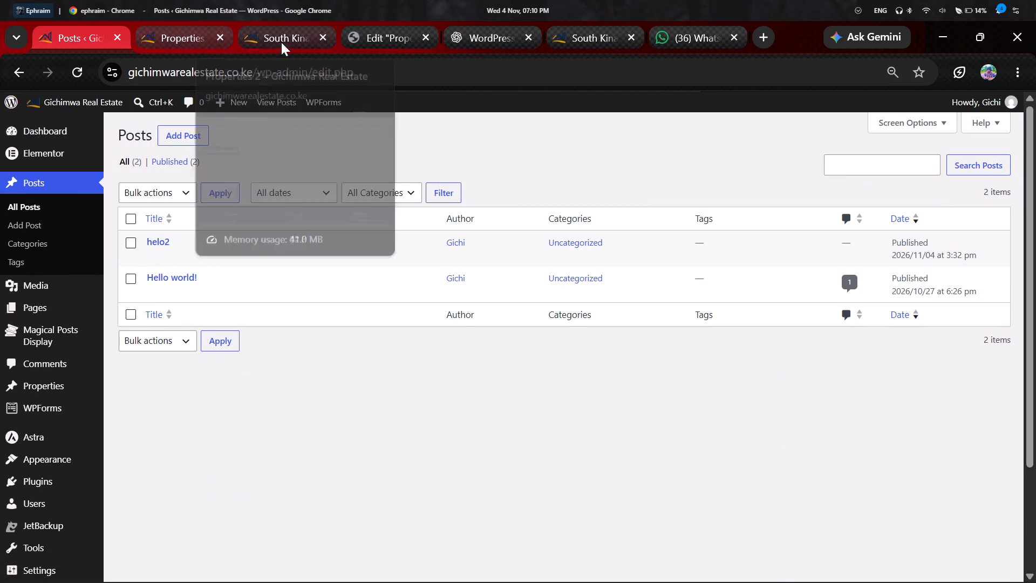
pyautogui.click(371, 45)
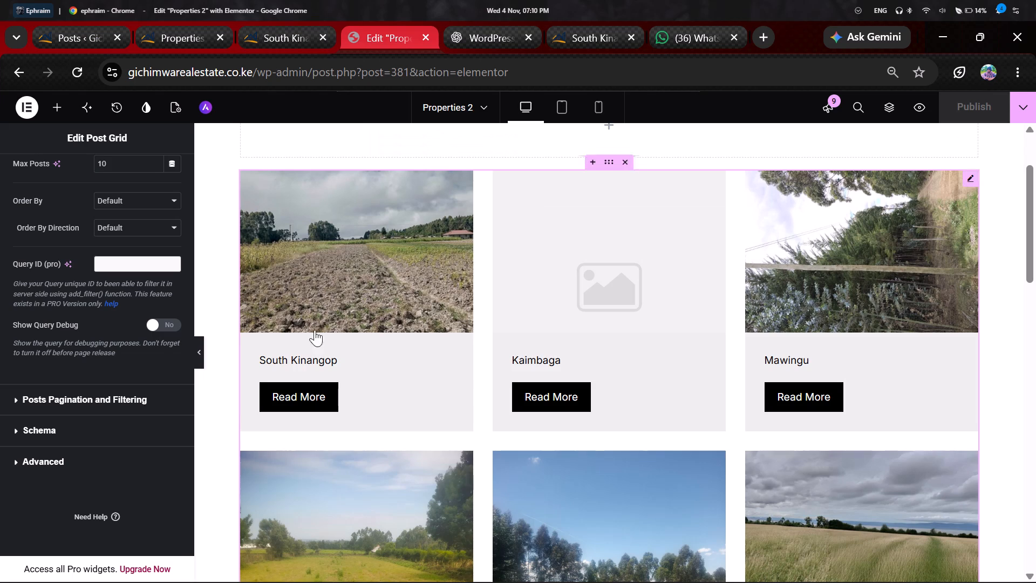
pyautogui.click(319, 401)
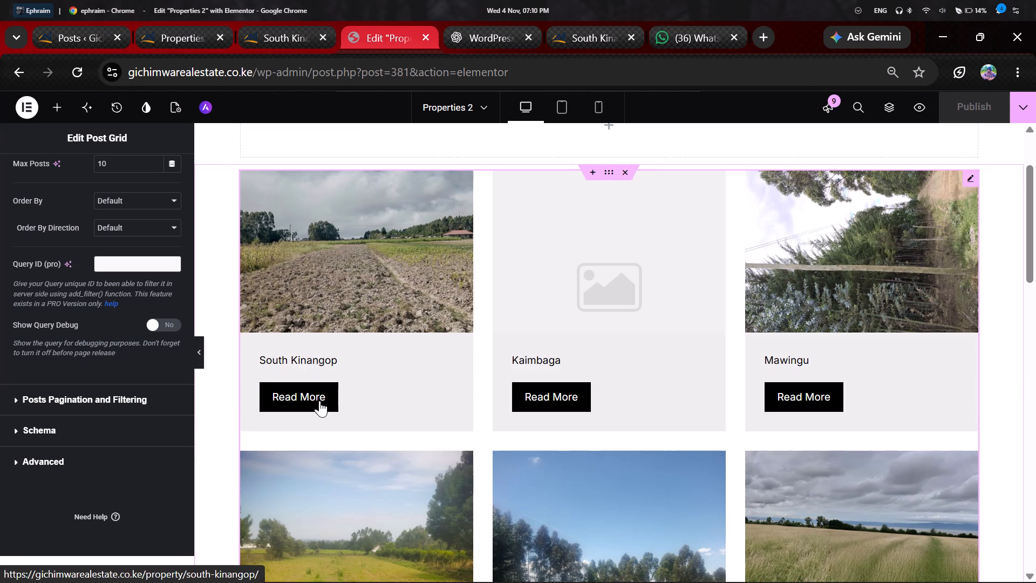
pyautogui.click(319, 401)
pyautogui.click(284, 42)
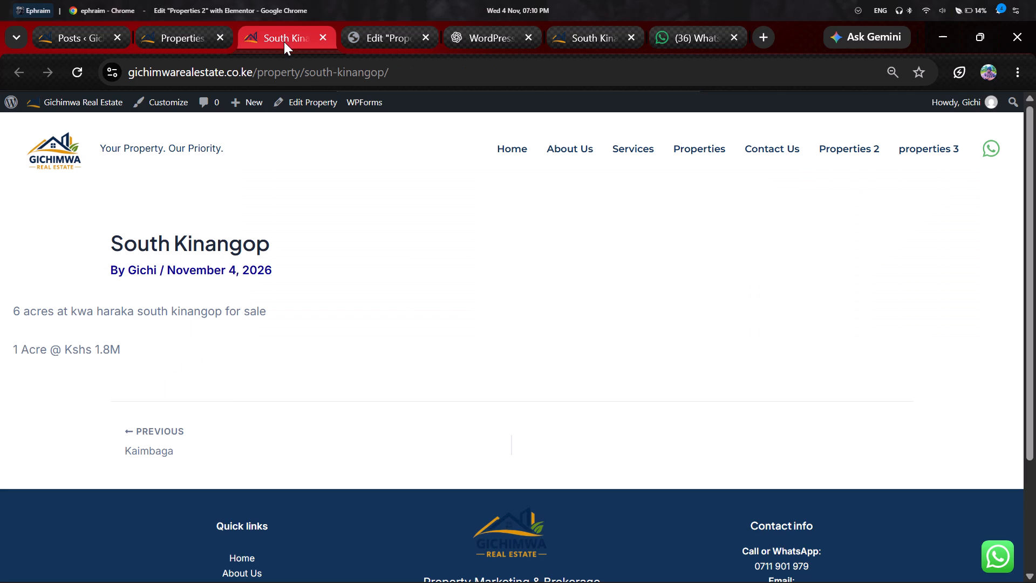
pyautogui.click(78, 73)
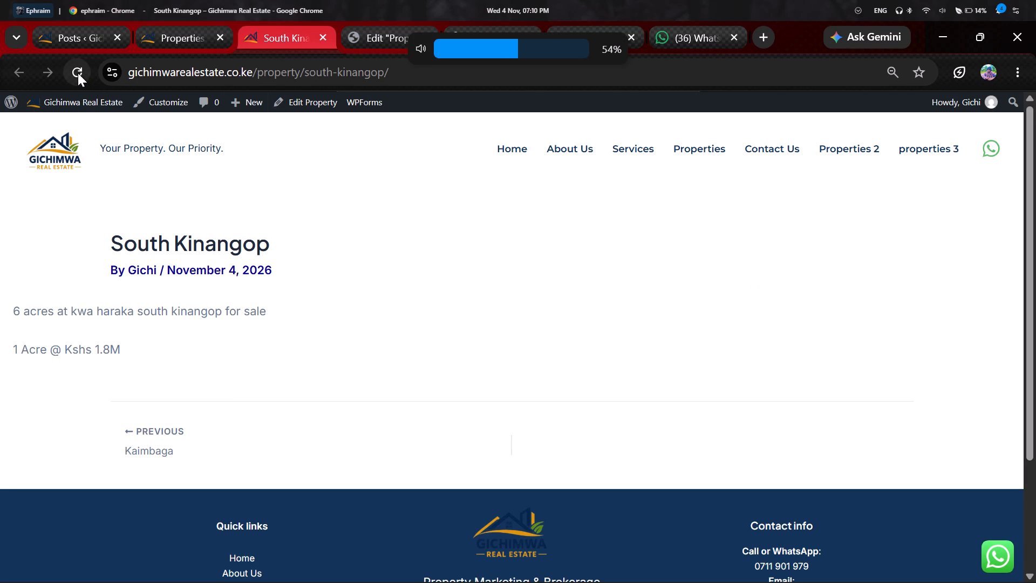
pyautogui.hscroll(1, 93, 78)
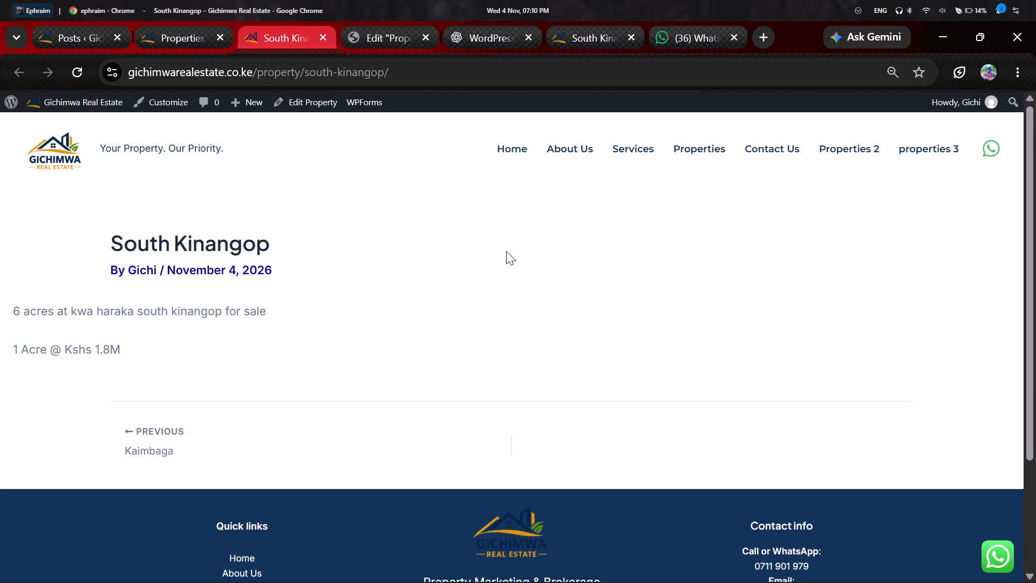
pyautogui.click(849, 145)
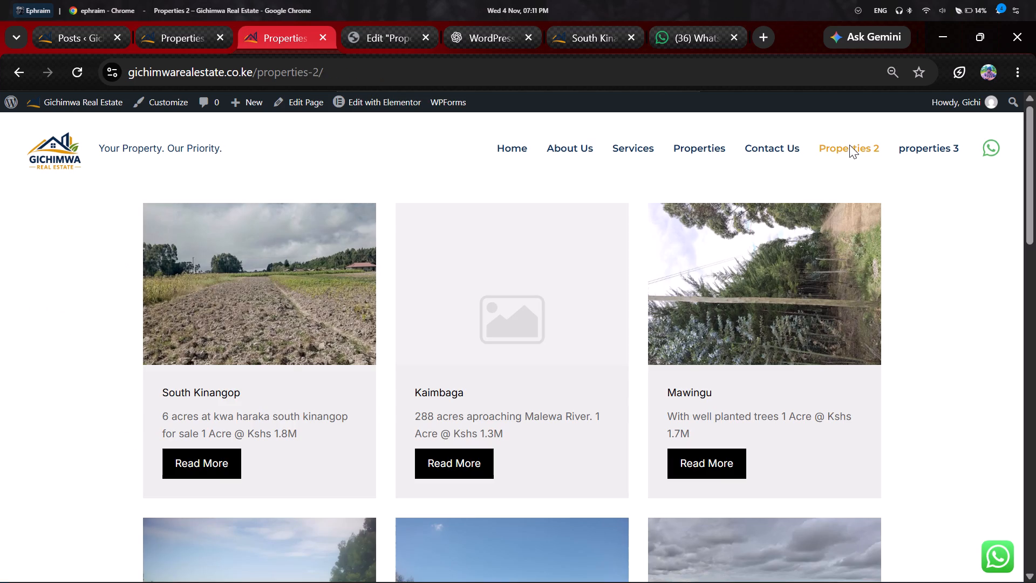
pyautogui.click(926, 146)
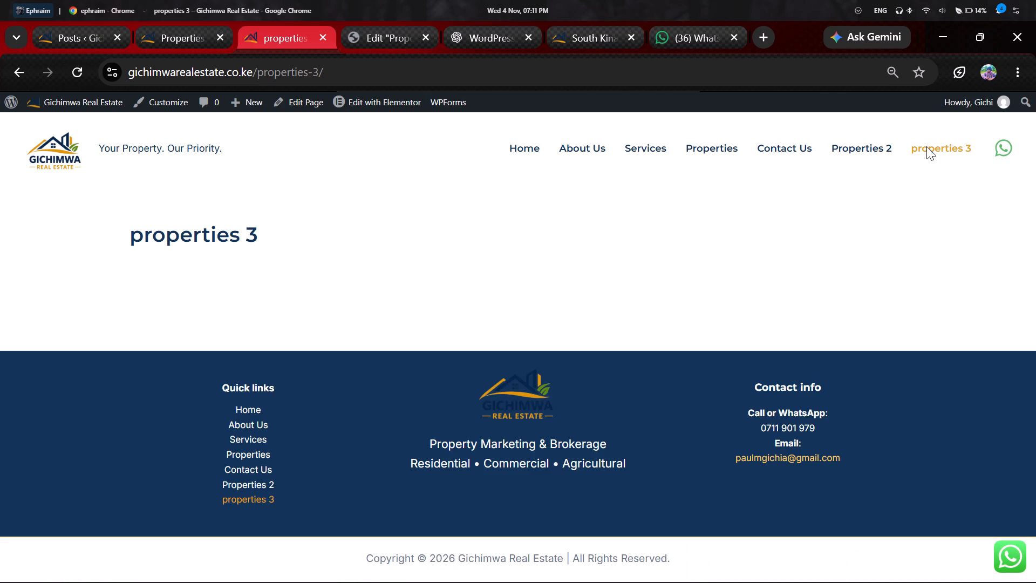
pyautogui.hscroll(-1, 593, 239)
pyautogui.click(376, 43)
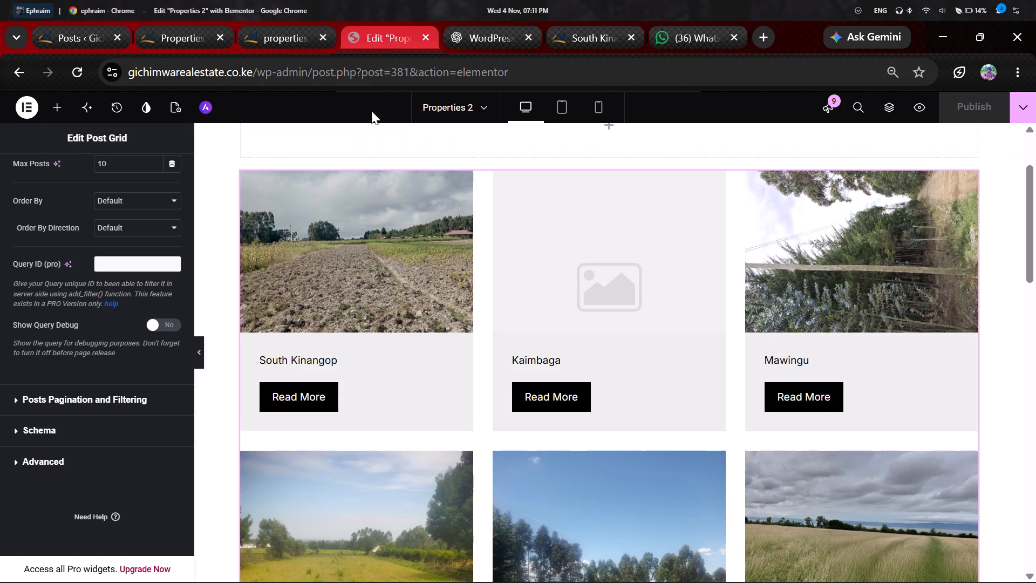
pyautogui.hscroll(-1, 332, 179)
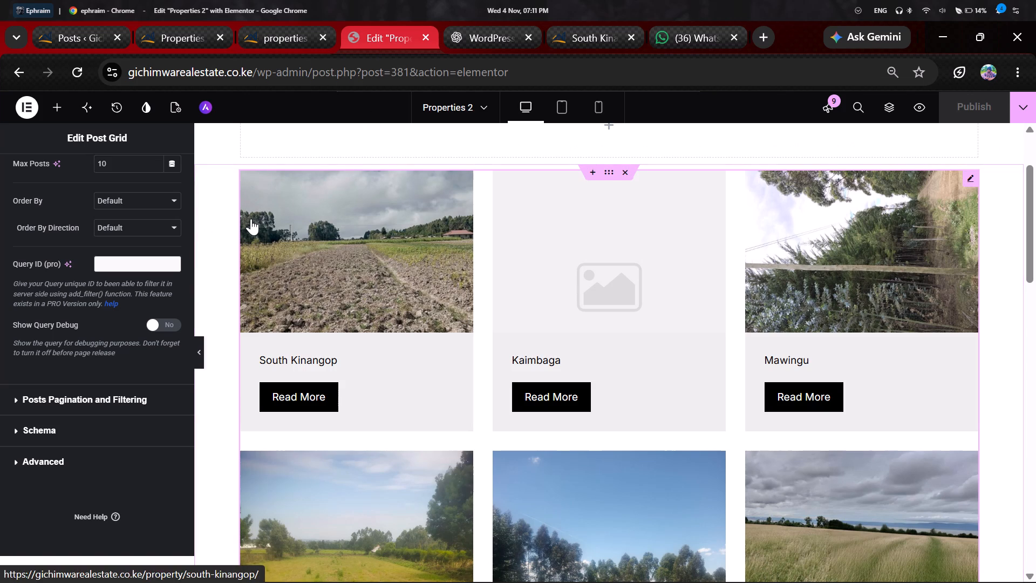
pyautogui.hscroll(-1, 251, 219)
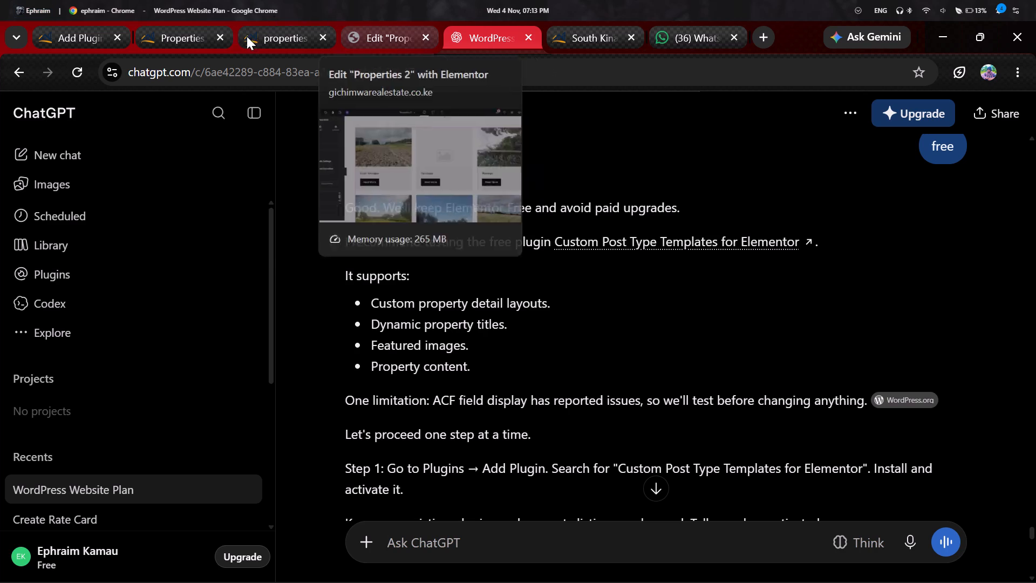
pyautogui.click(74, 37)
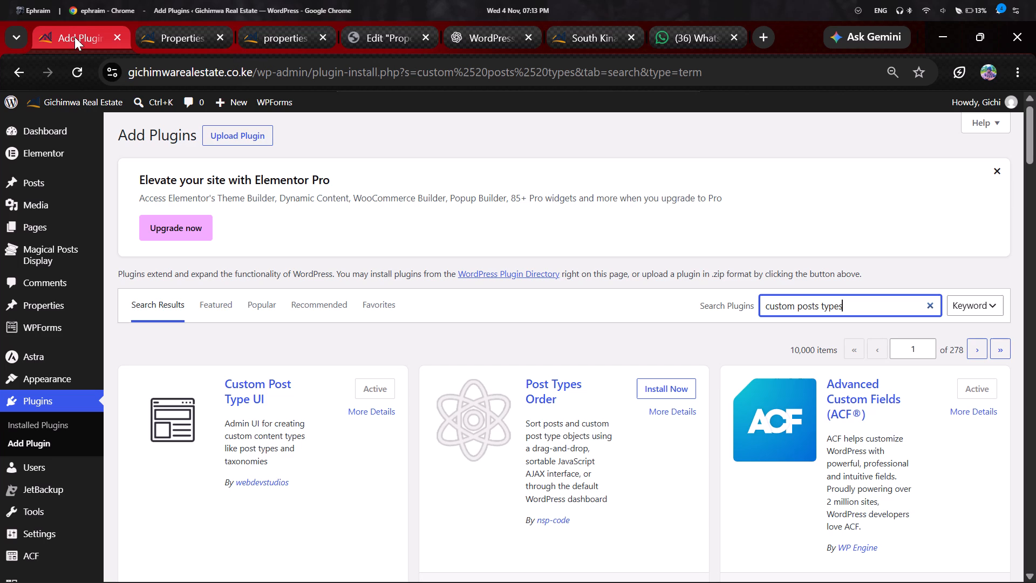
pyautogui.press('BackSpace')
pyautogui.press('space')
pyautogui.write('temp')
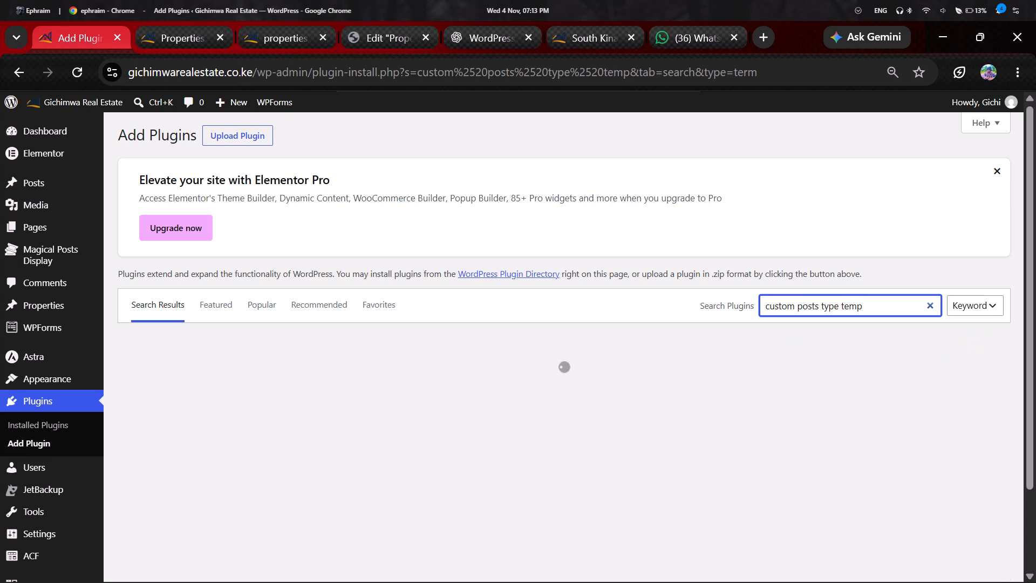
pyautogui.write('lat')
pyautogui.write('es')
pyautogui.press('space')
pyautogui.write('for')
pyautogui.press('space')
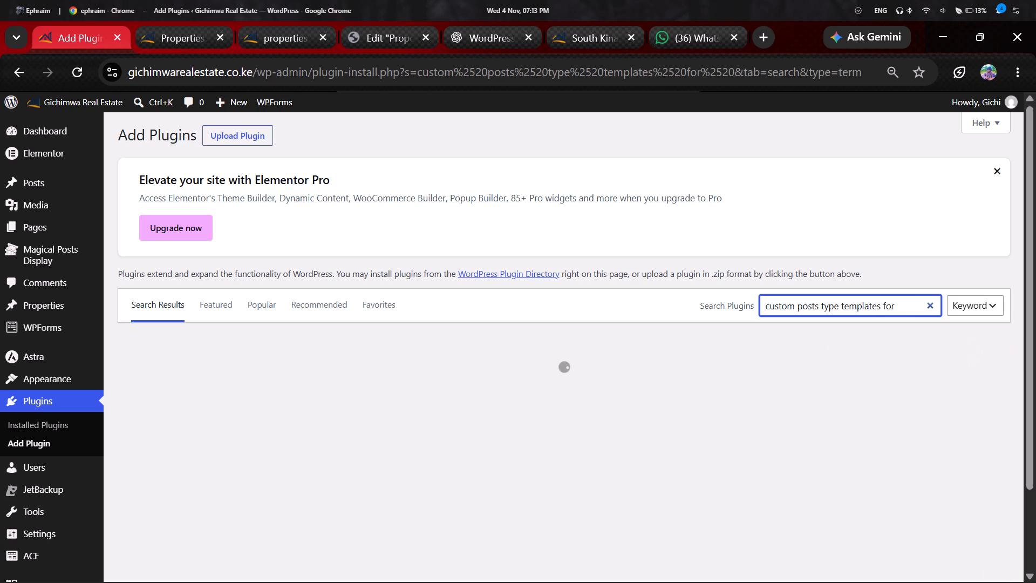
pyautogui.press('e')
pyautogui.write('lementor')
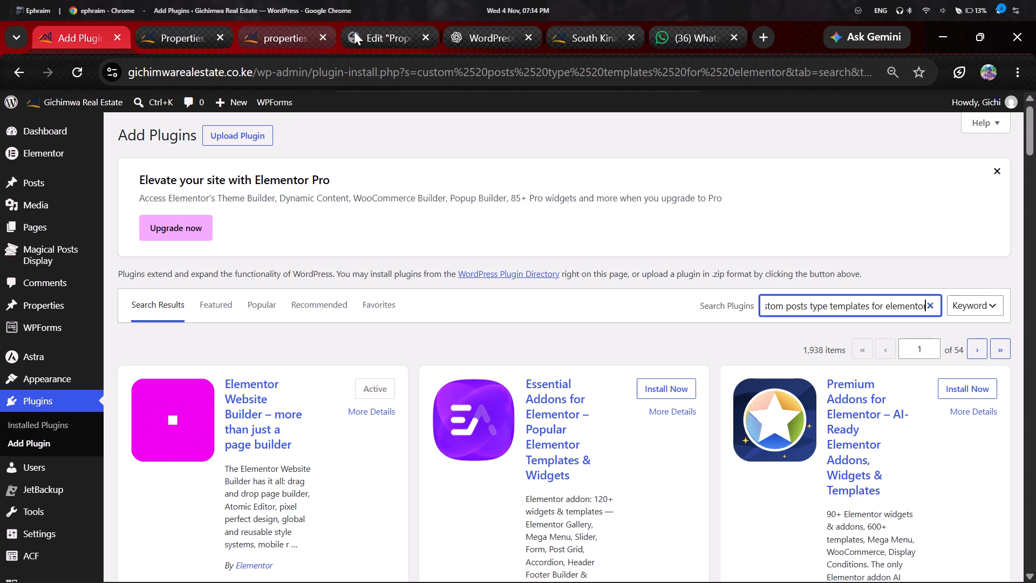
# Check the page list in the Properties 2 editor, then open the properties 3 page for editing with Elementor.
pyautogui.click(381, 32)
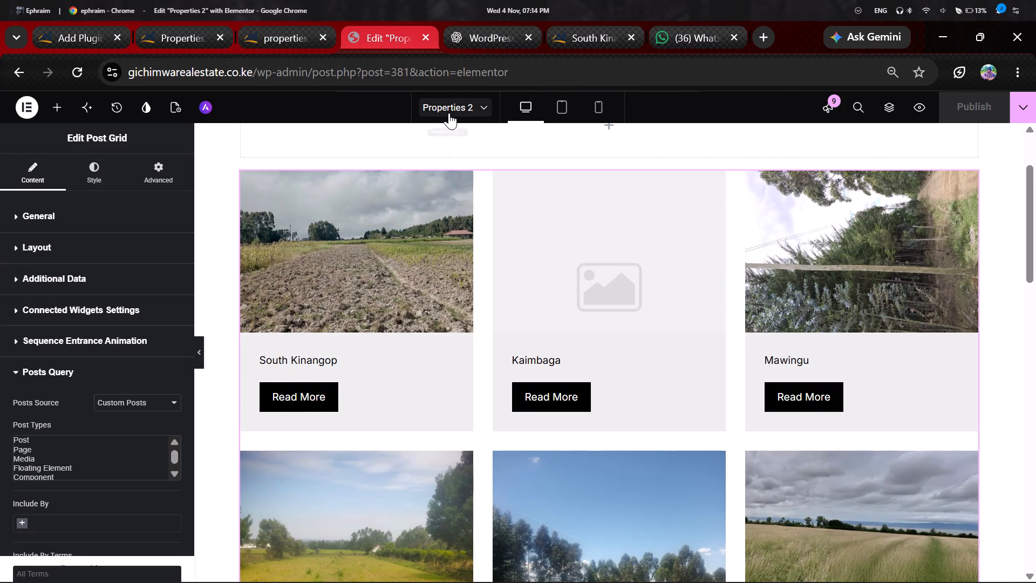
pyautogui.click(449, 113)
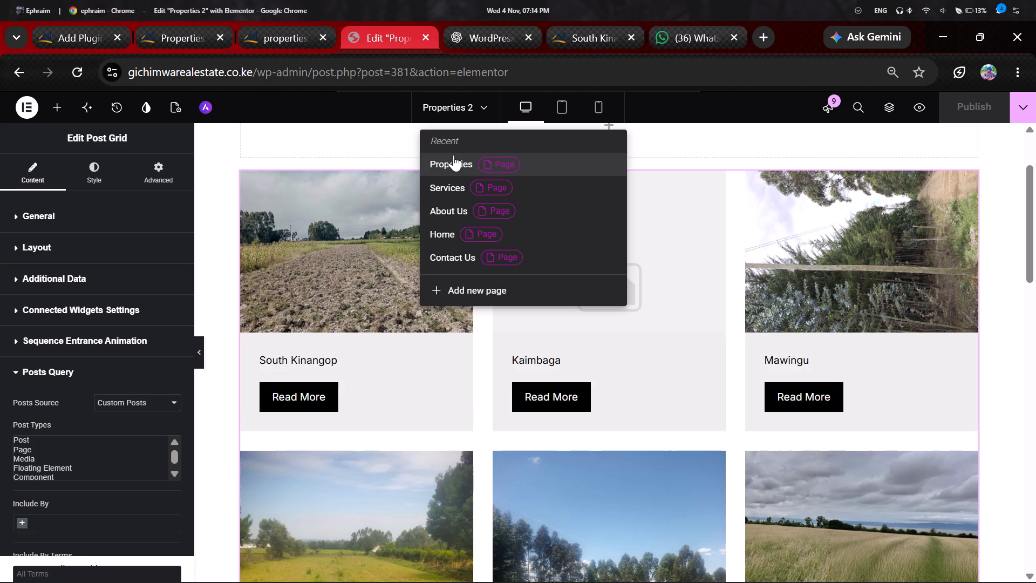
pyautogui.click(255, 44)
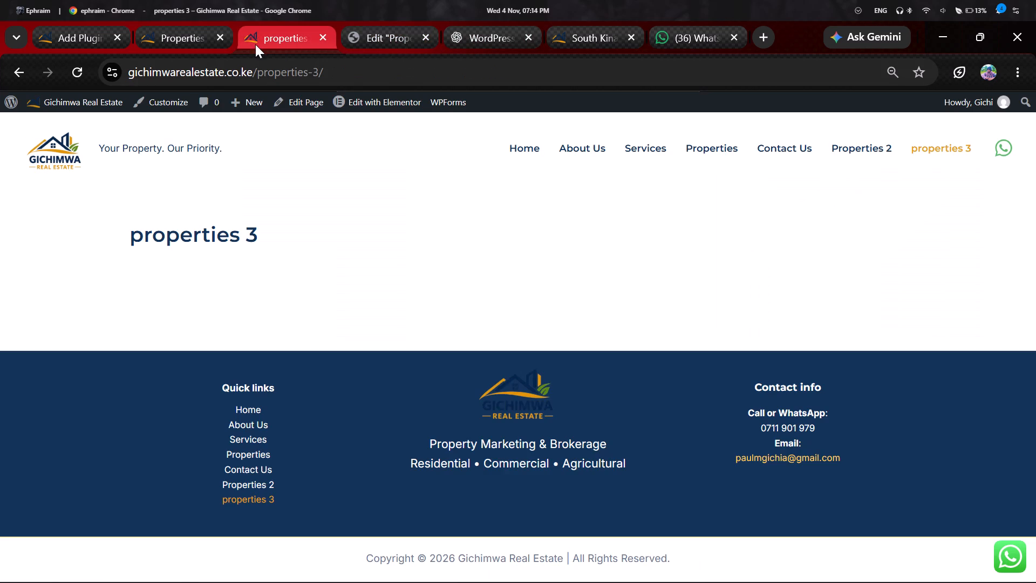
pyautogui.click(380, 102)
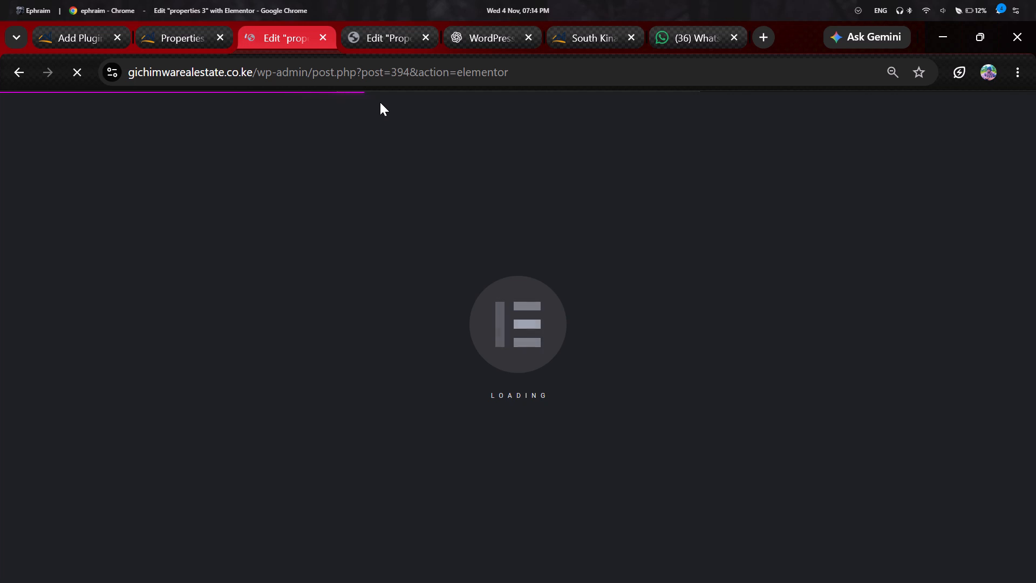
# In the WordPress dashboard's Reading Settings, set the posts page to Properties 2 and save the changes.
pyautogui.click(45, 32)
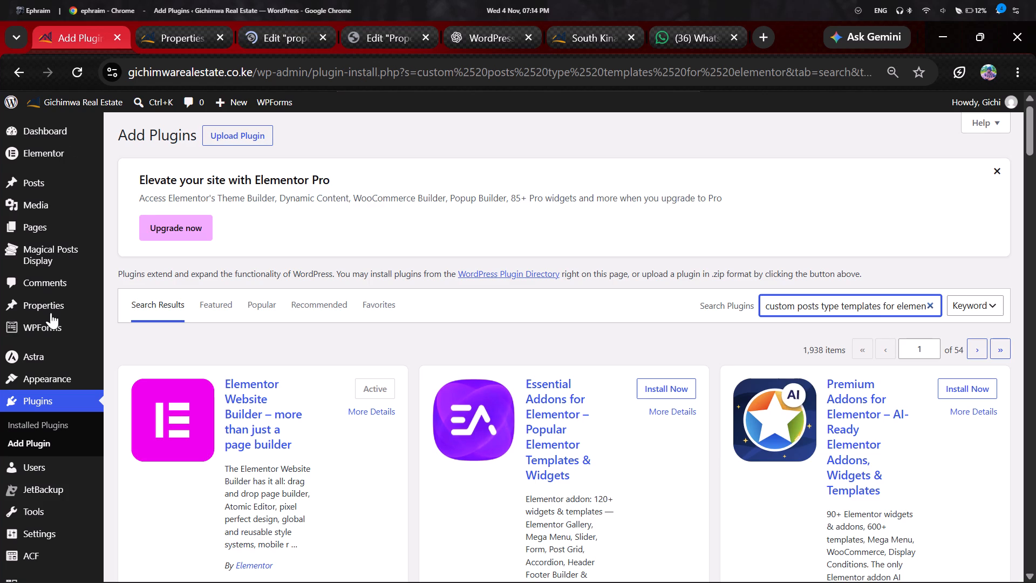
pyautogui.scroll(-3, 46, 336)
pyautogui.scroll(-1, 12, 507)
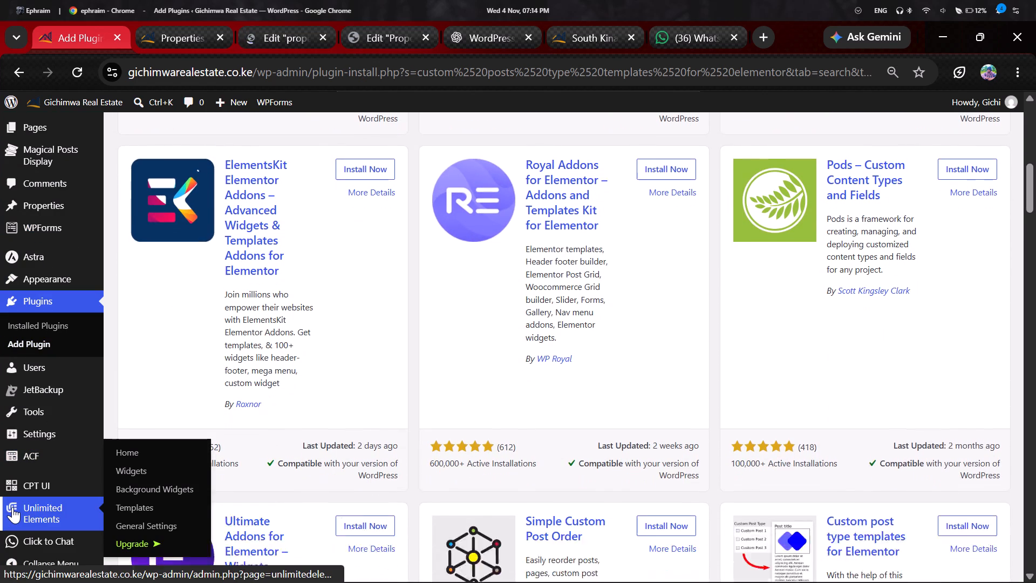
pyautogui.scroll(-2, 12, 507)
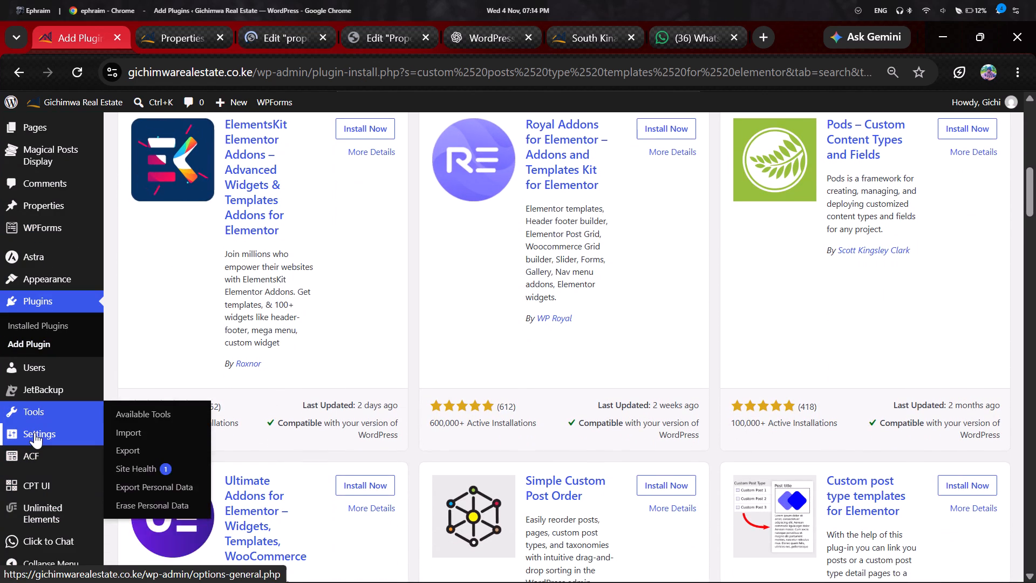
pyautogui.click(132, 417)
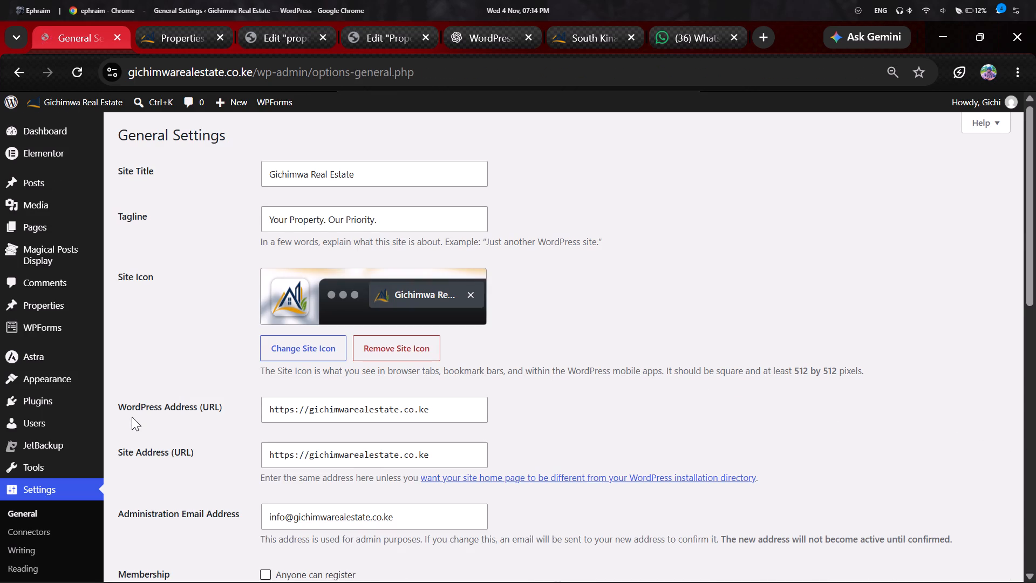
pyautogui.click(21, 552)
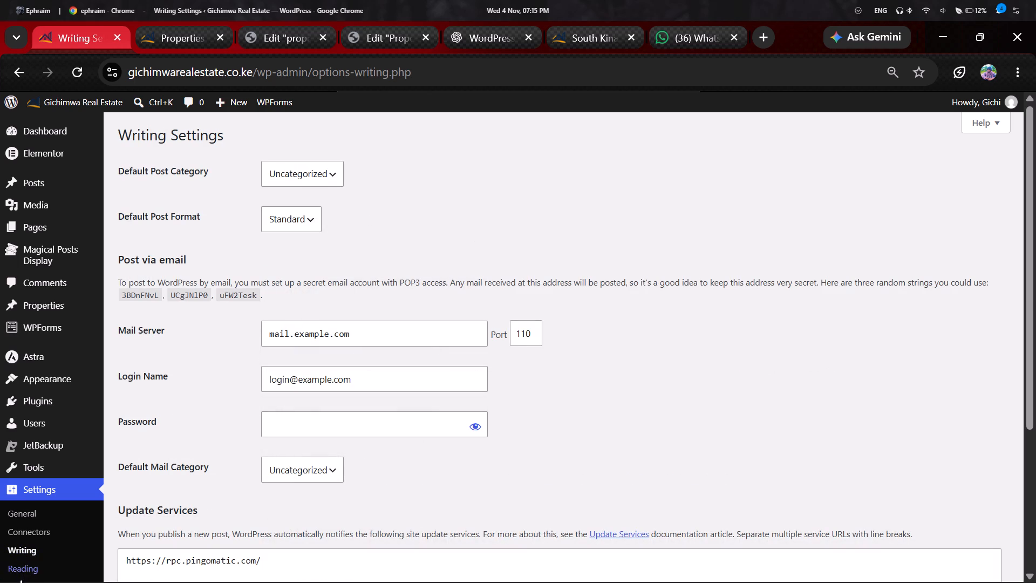
pyautogui.click(29, 567)
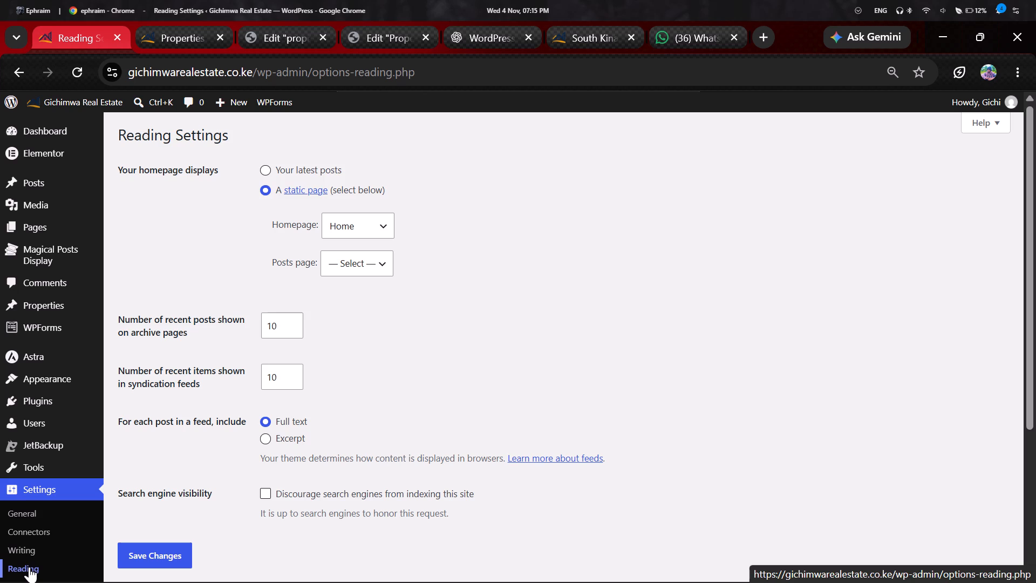
pyautogui.click(363, 267)
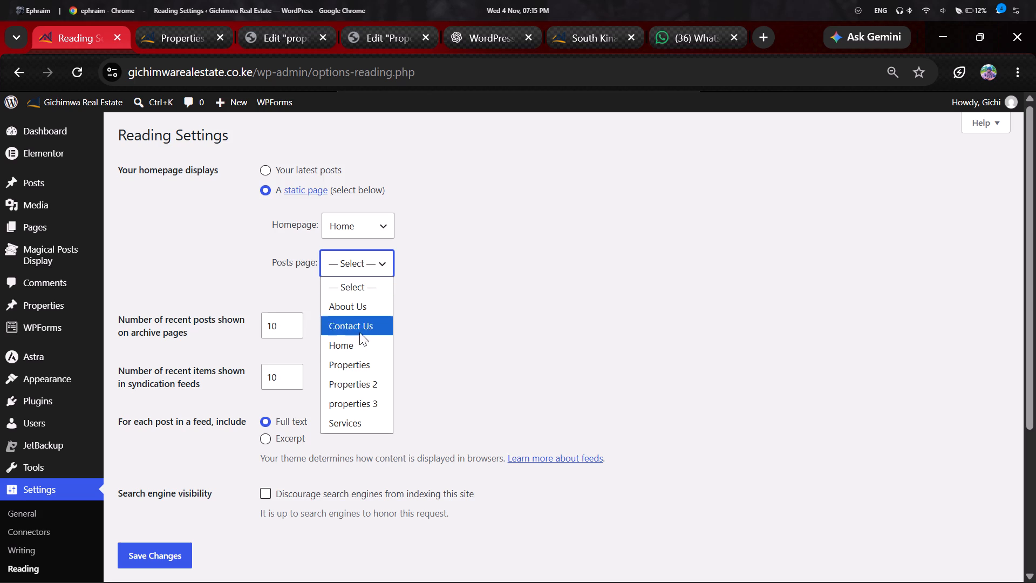
pyautogui.click(367, 385)
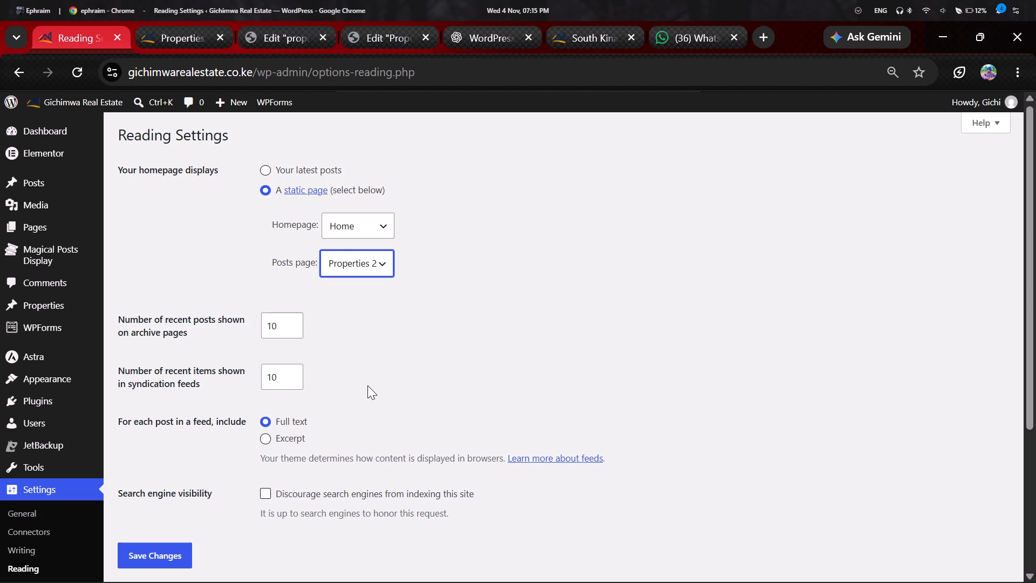
pyautogui.click(164, 556)
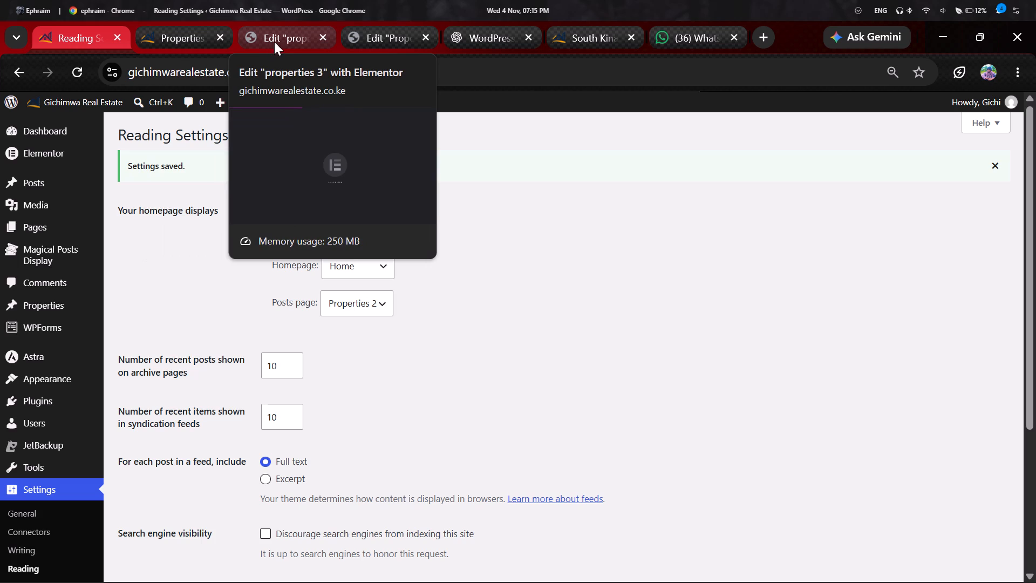
# Reload the live Properties 2 page to check how it displays with the new posts page setting.
pyautogui.click(196, 52)
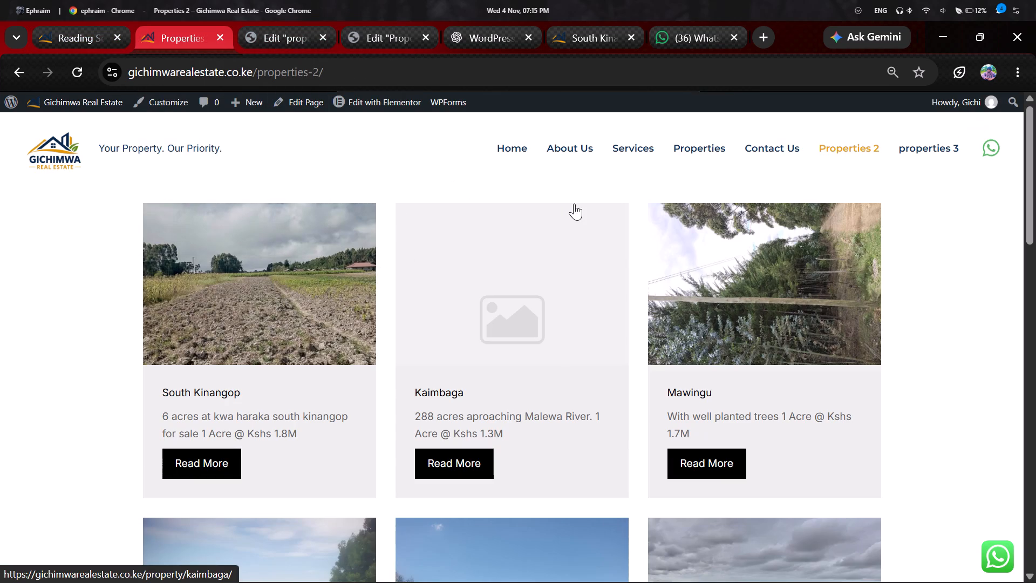
pyautogui.click(82, 73)
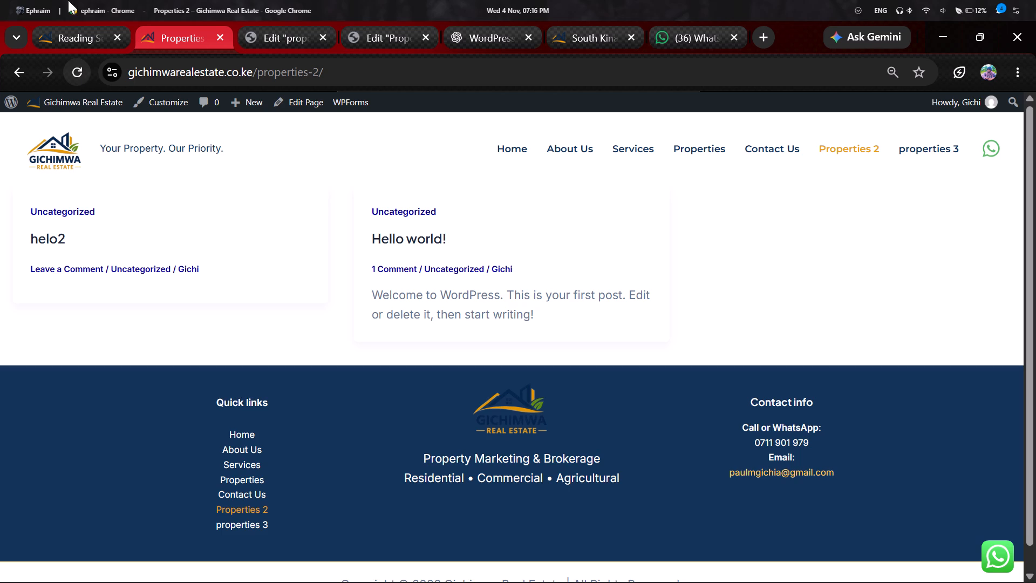
# Return to the Reading Settings and review the homepage, posts page, feed and search visibility options.
pyautogui.click(64, 32)
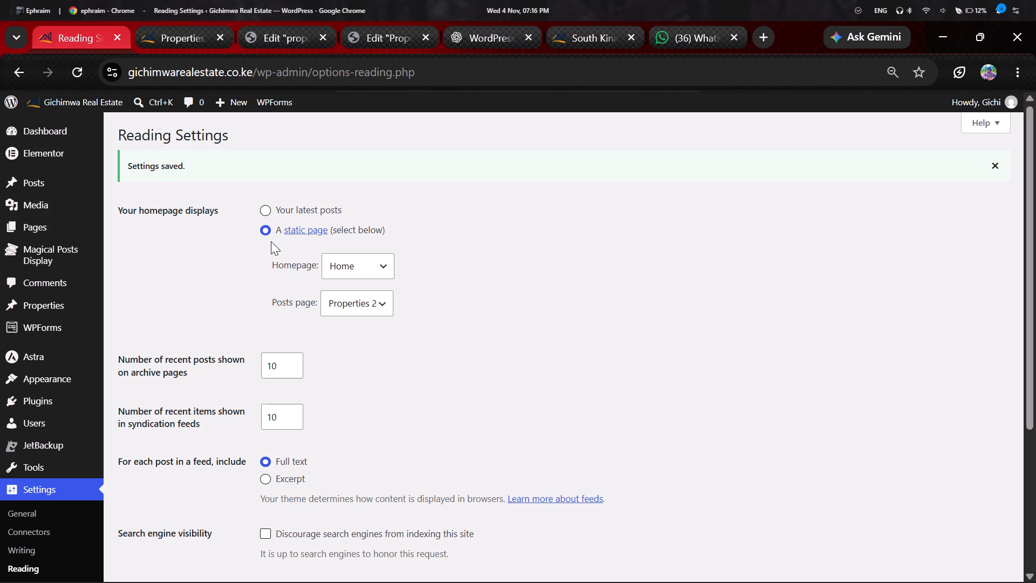
pyautogui.scroll(-1, 411, 388)
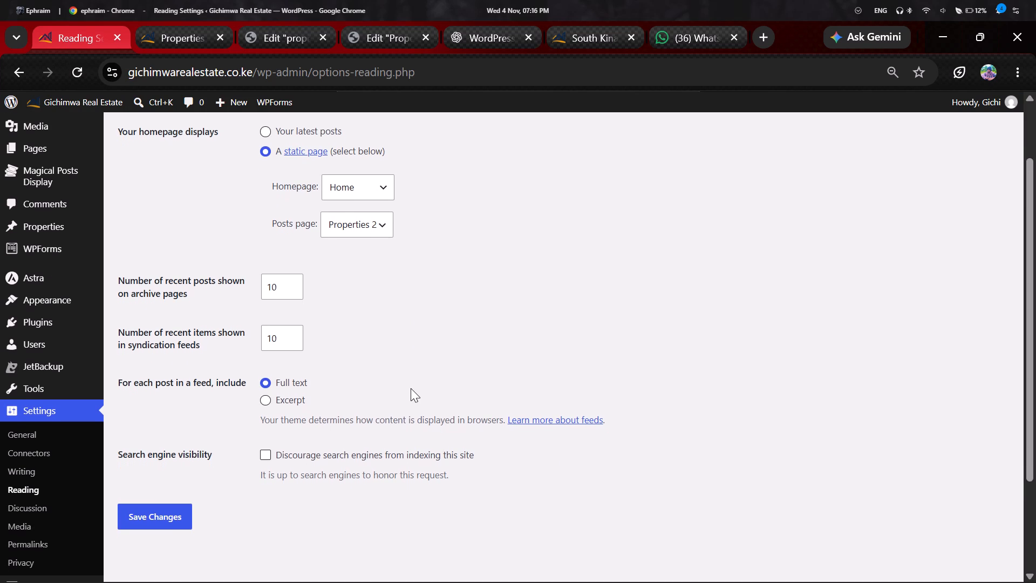
pyautogui.scroll(-2, 411, 388)
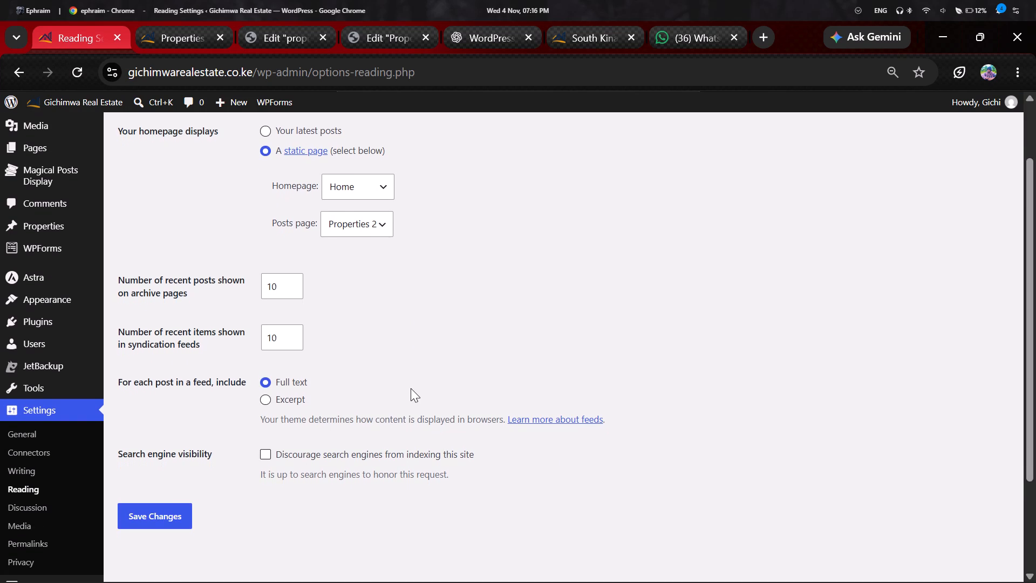
pyautogui.scroll(-3, 411, 388)
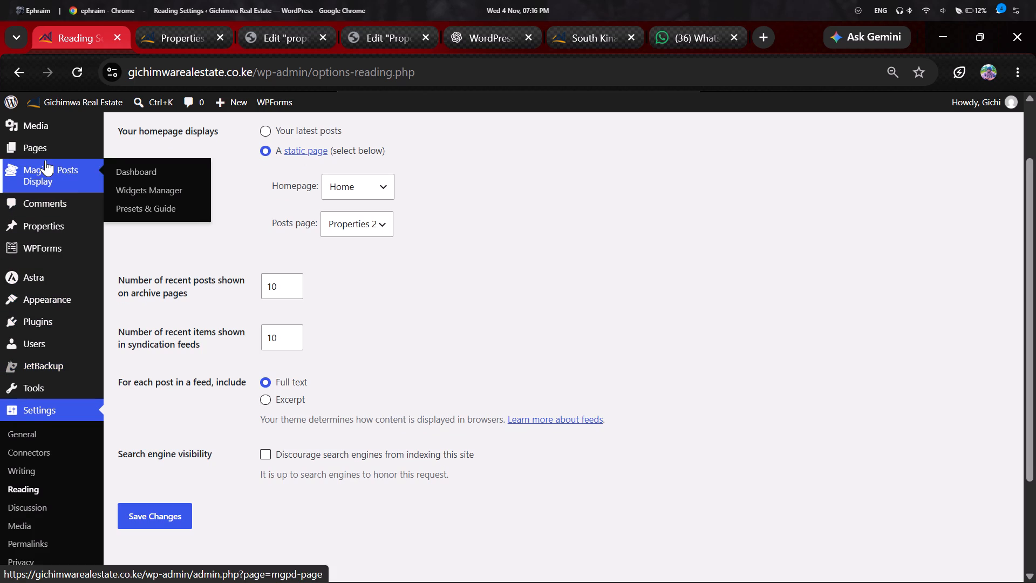
pyautogui.scroll(3, 48, 143)
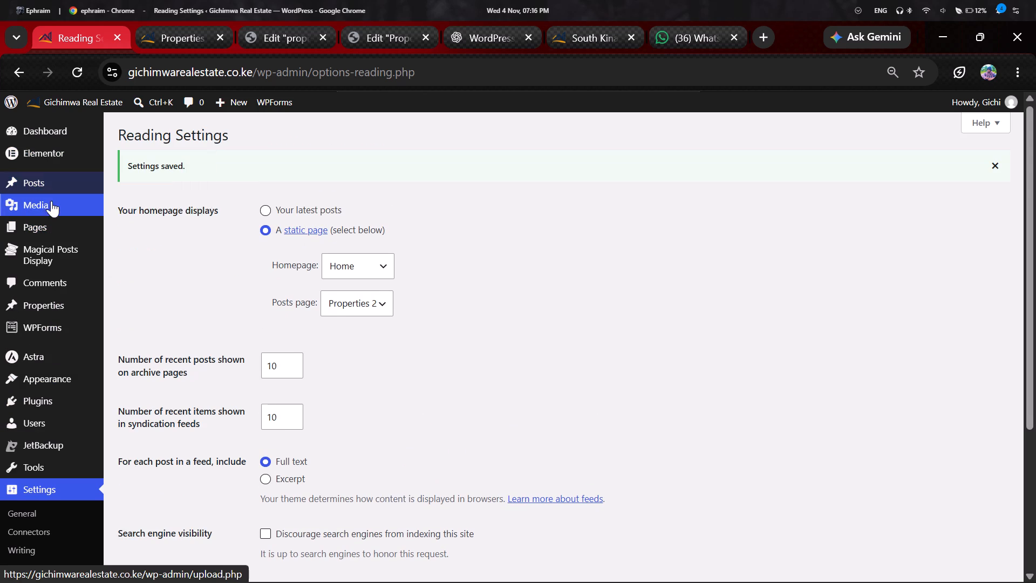
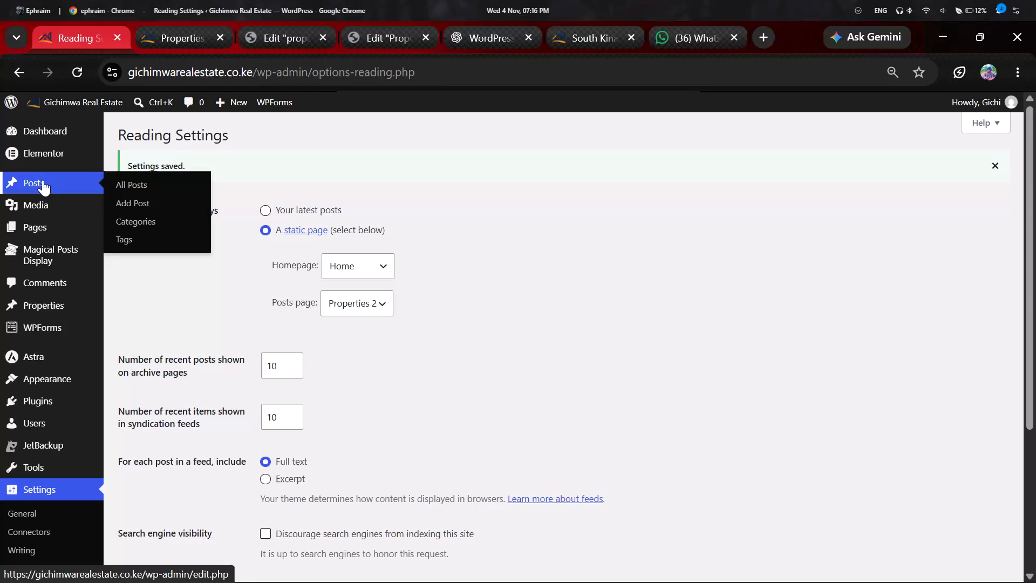
# Open the list of all posts and check which display settings its screen options offer.
pyautogui.click(43, 180)
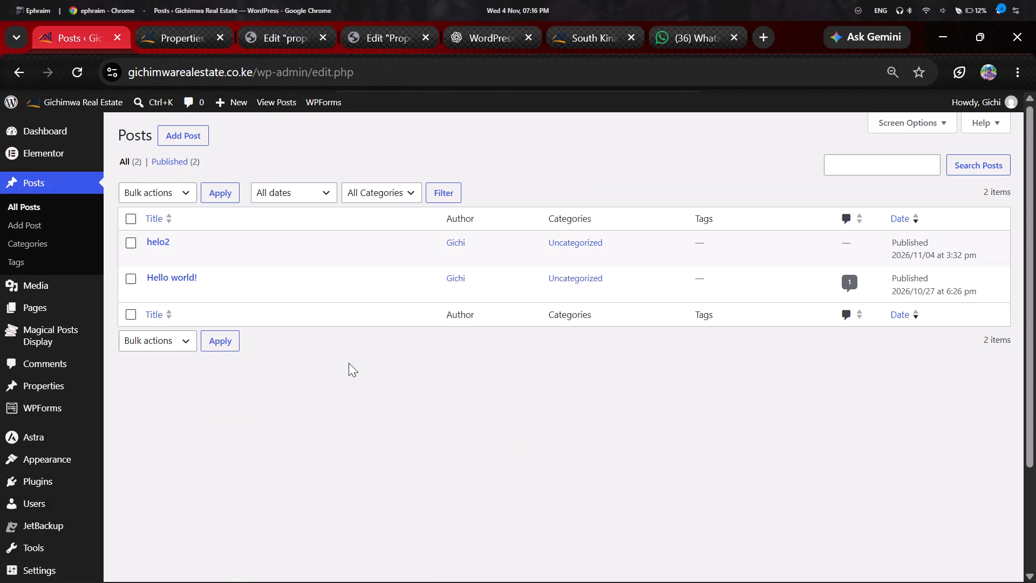
pyautogui.scroll(2, 349, 363)
pyautogui.click(890, 120)
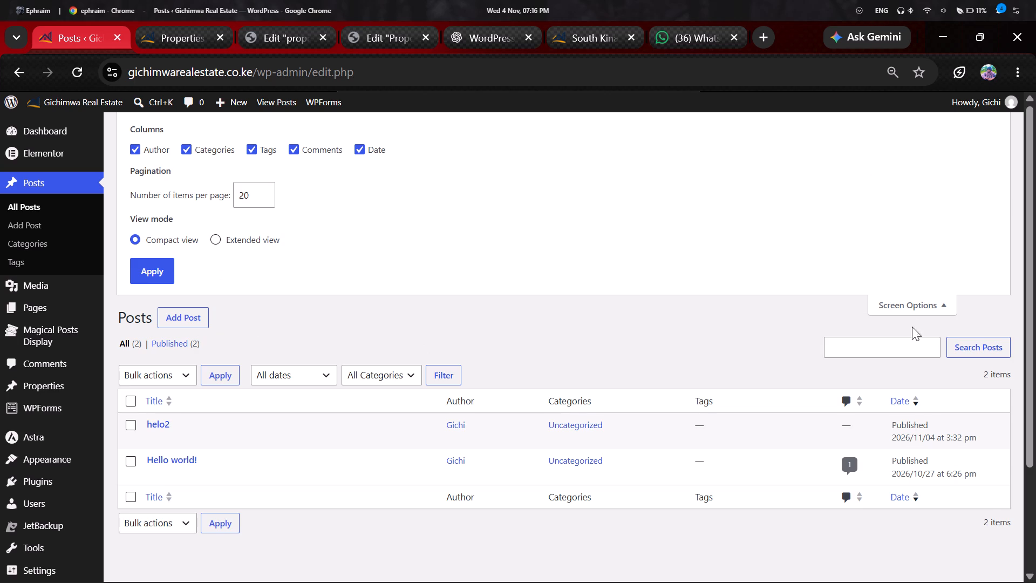
pyautogui.click(910, 300)
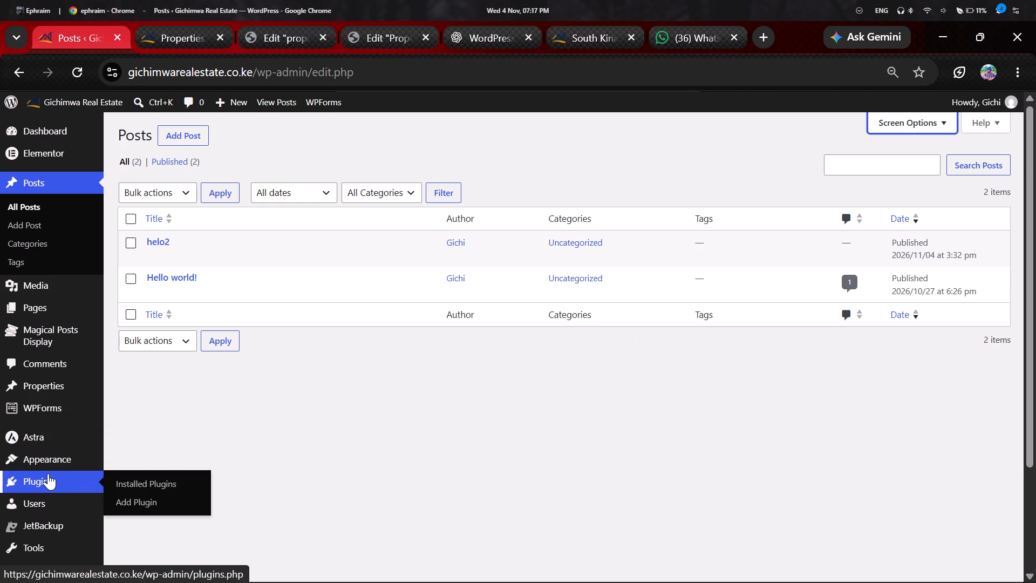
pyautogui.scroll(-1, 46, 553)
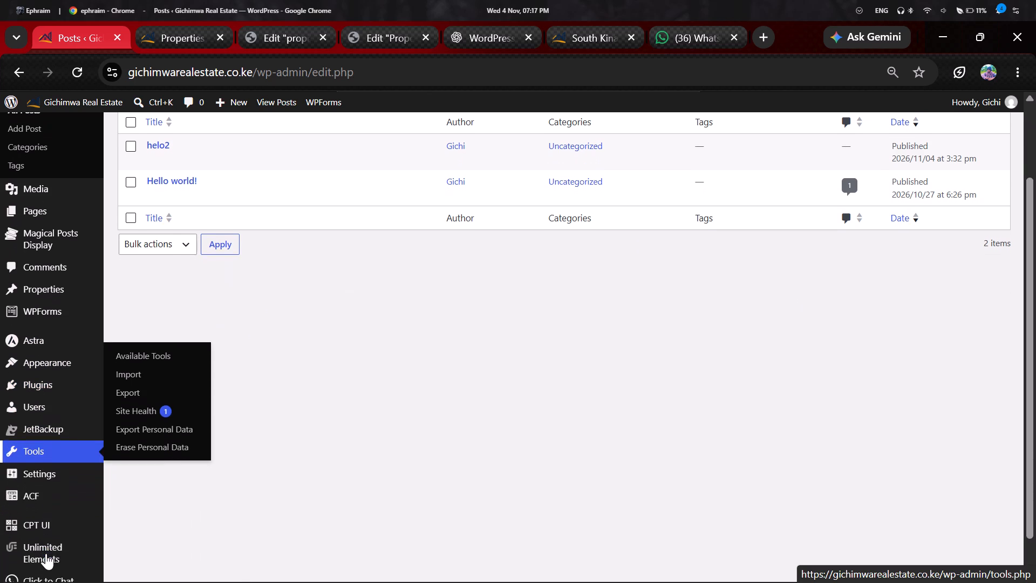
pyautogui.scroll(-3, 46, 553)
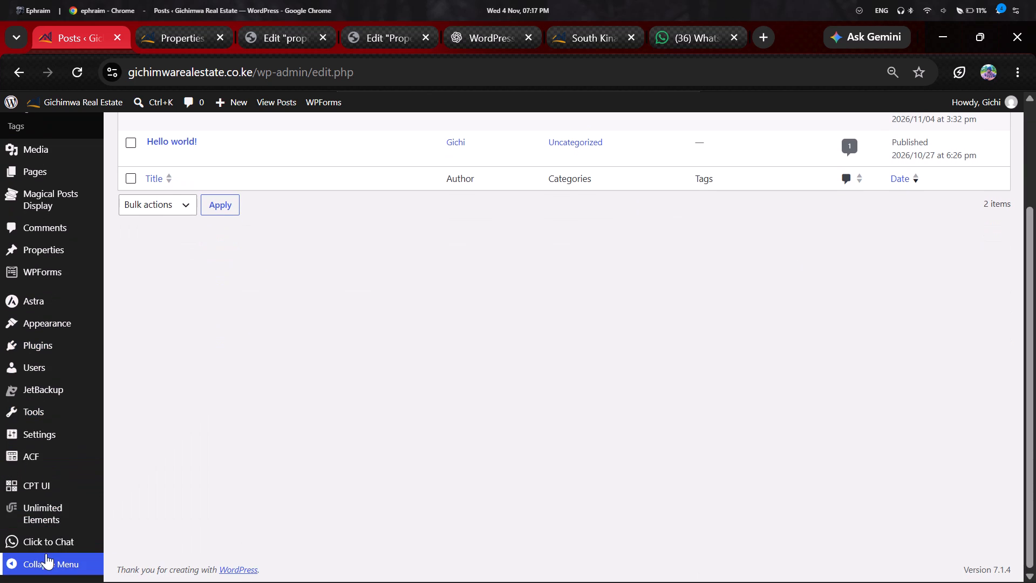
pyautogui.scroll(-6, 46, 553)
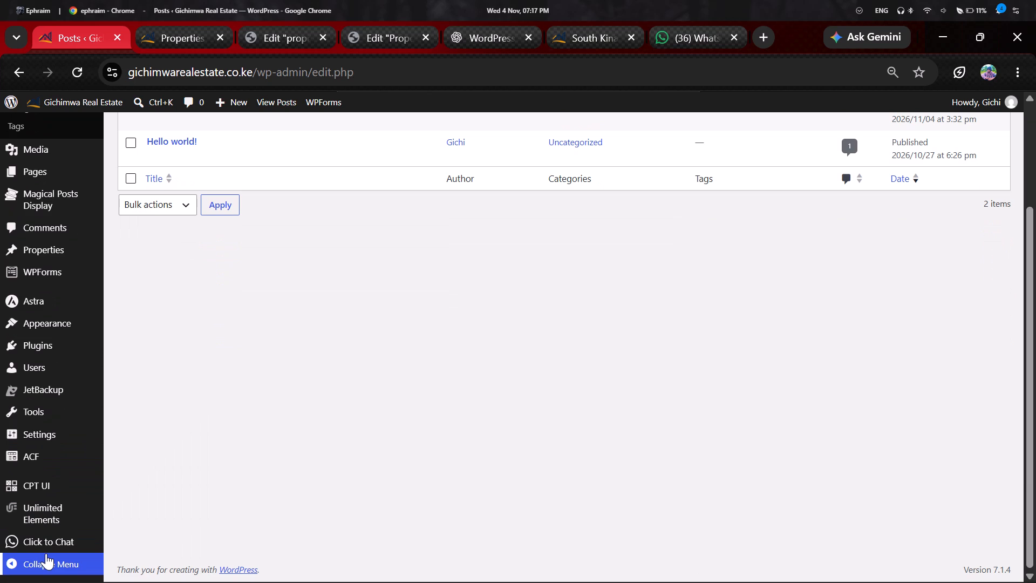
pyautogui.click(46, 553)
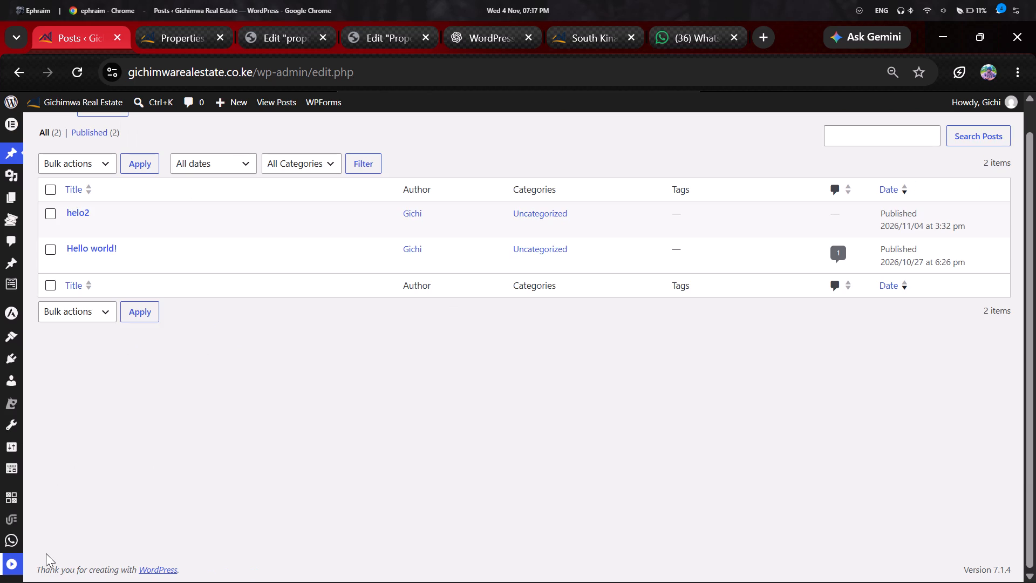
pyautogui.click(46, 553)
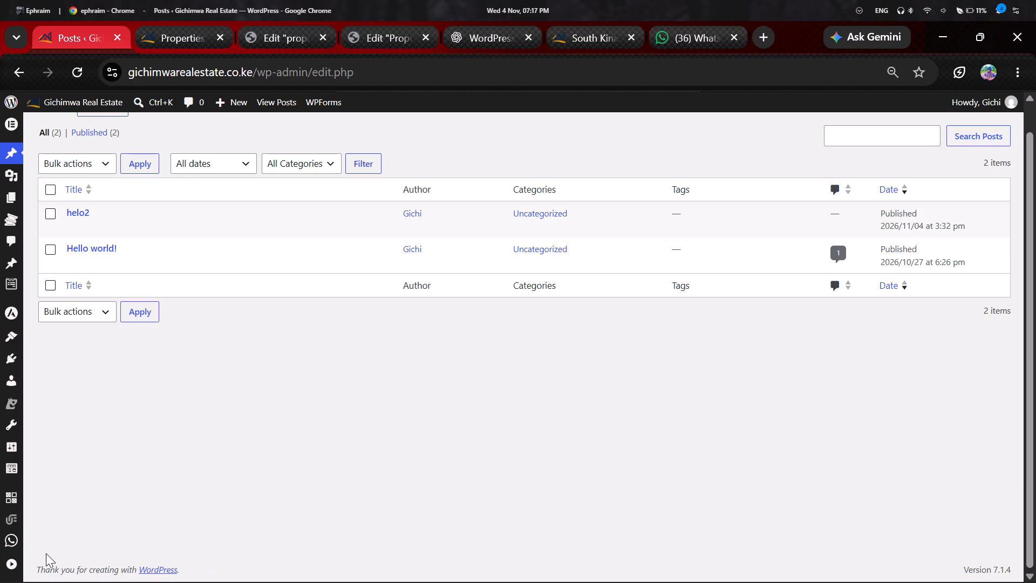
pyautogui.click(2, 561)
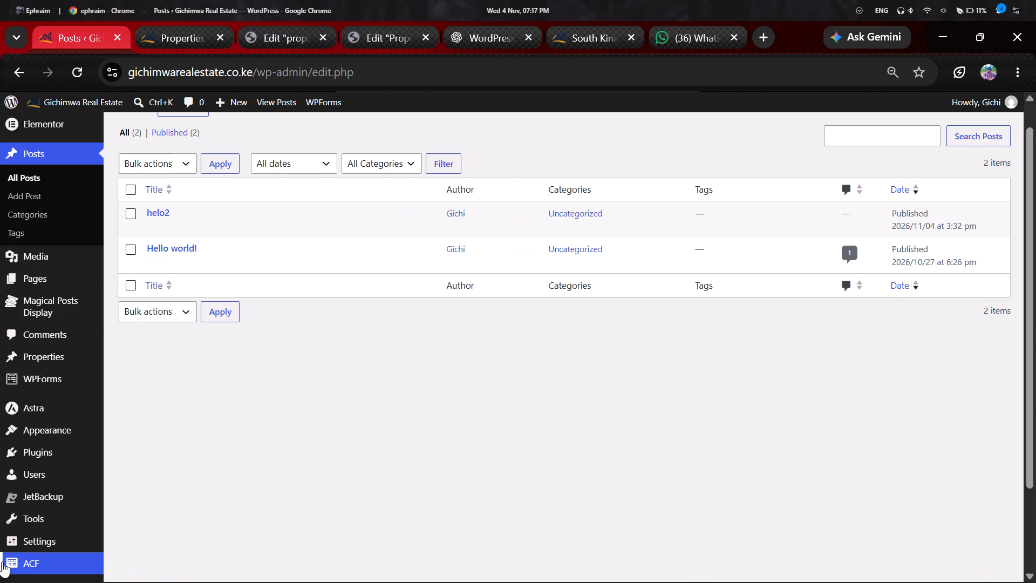
# Open the ACF Options Pages screen.
pyautogui.scroll(-2, 2, 561)
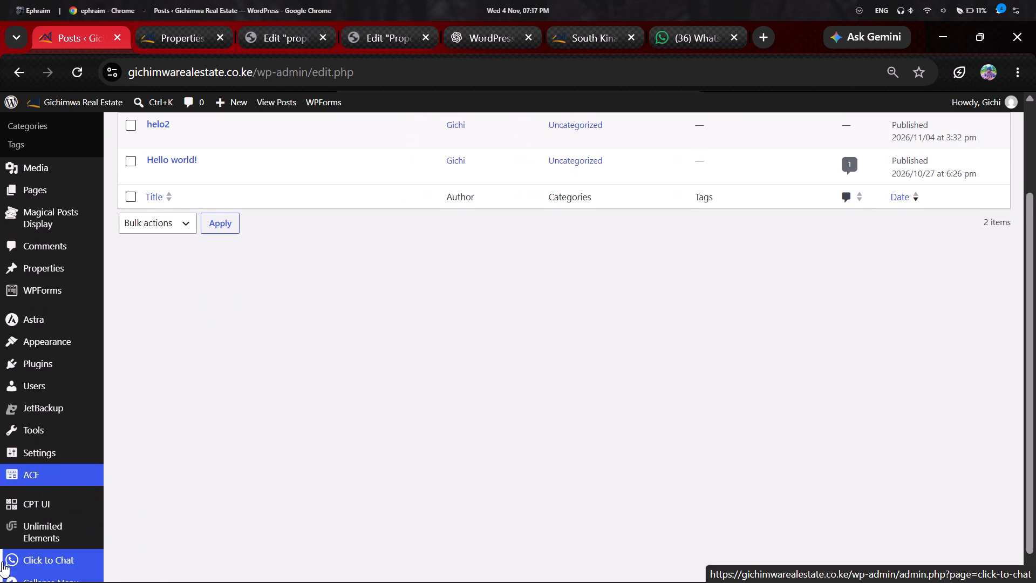
pyautogui.scroll(-2, 2, 561)
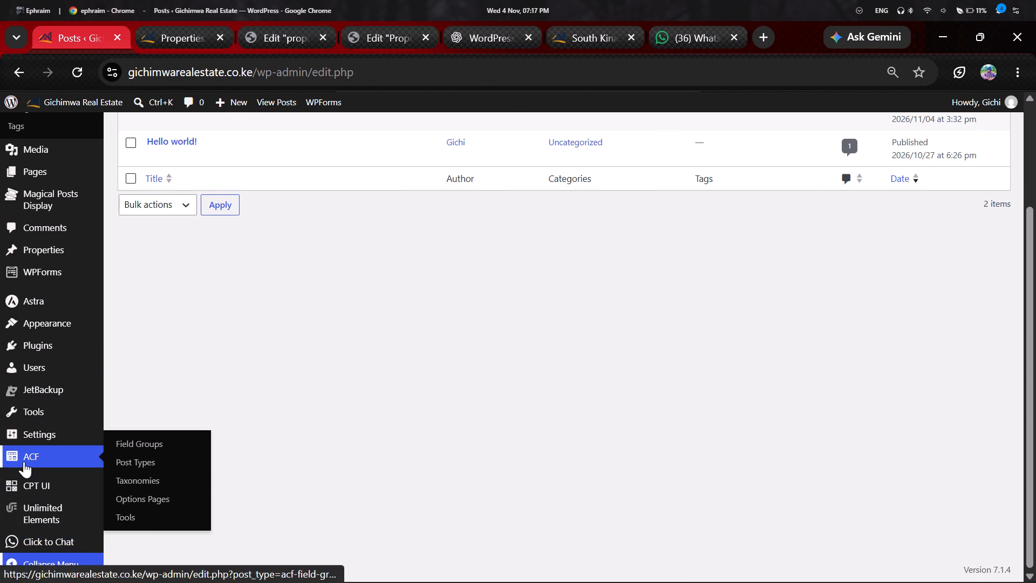
pyautogui.click(139, 503)
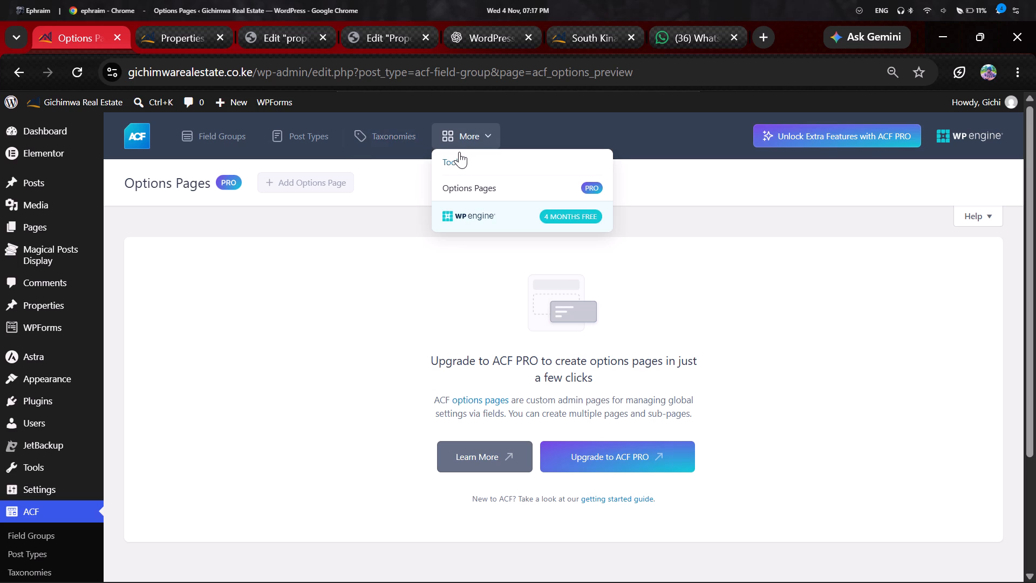
# Import the Post Types from Custom Post Type UI into ACF using the ACF import tools.
pyautogui.click(459, 158)
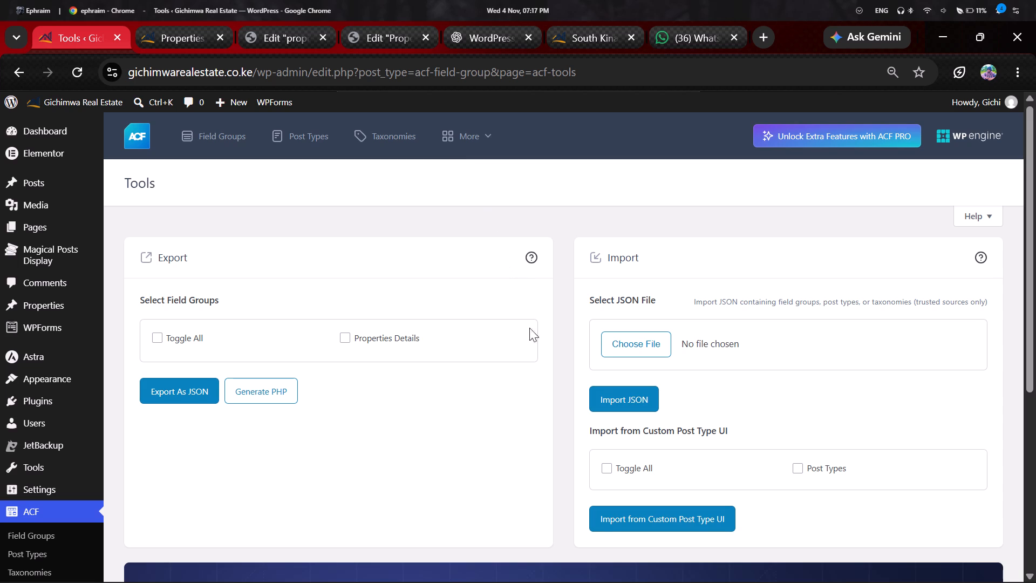
pyautogui.scroll(-1, 536, 364)
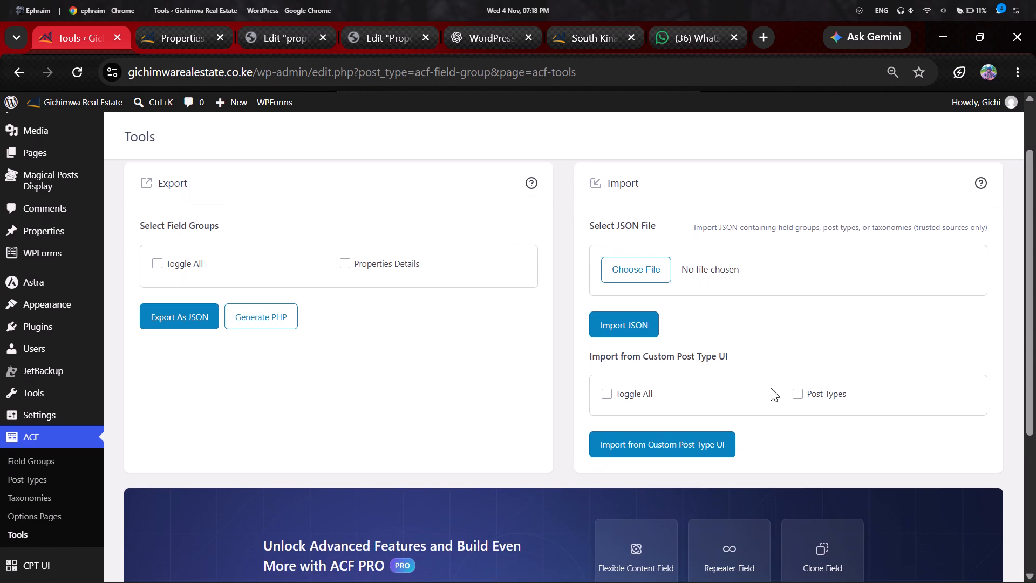
pyautogui.click(795, 394)
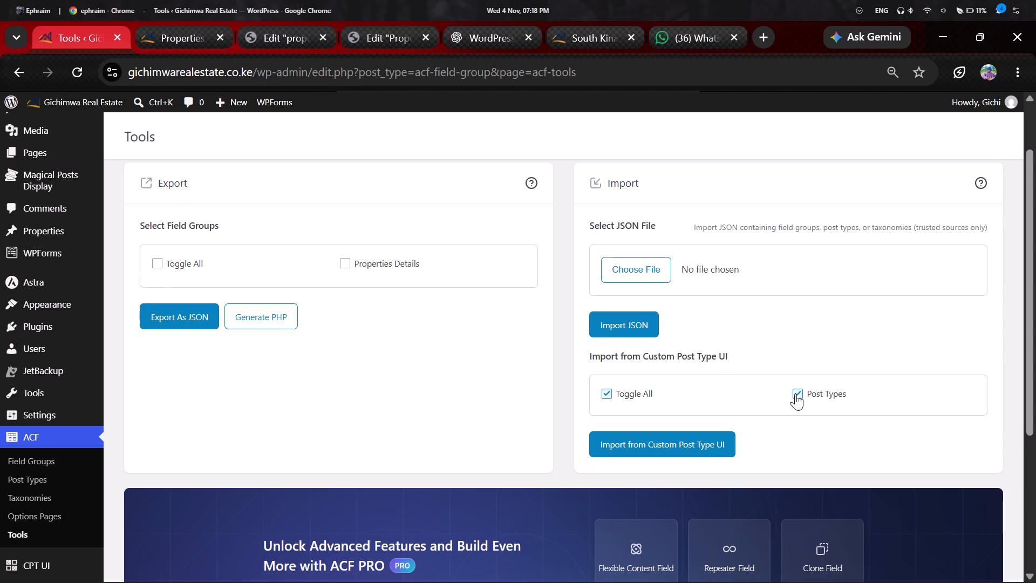
pyautogui.click(795, 394)
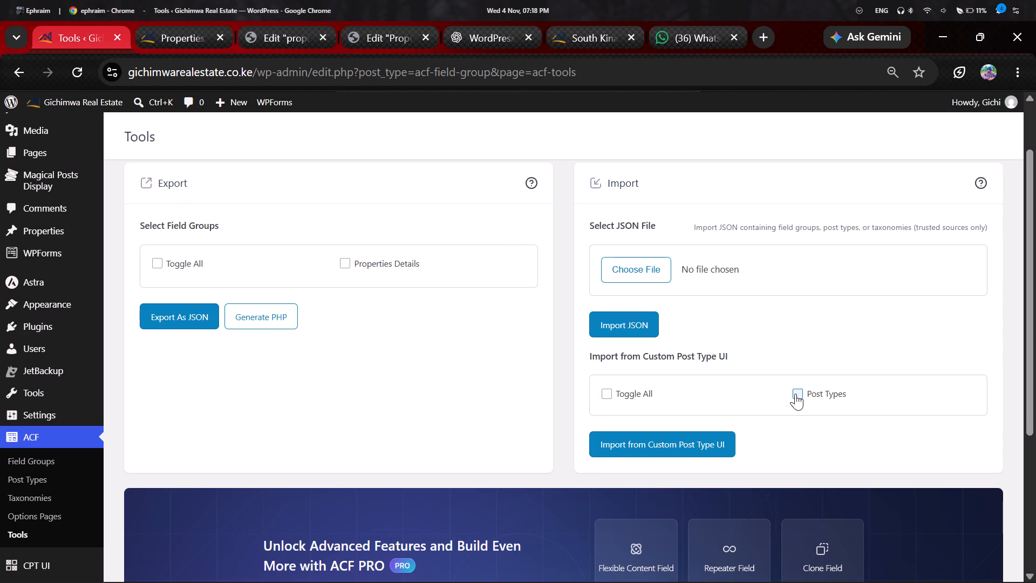
pyautogui.click(795, 394)
pyautogui.click(711, 446)
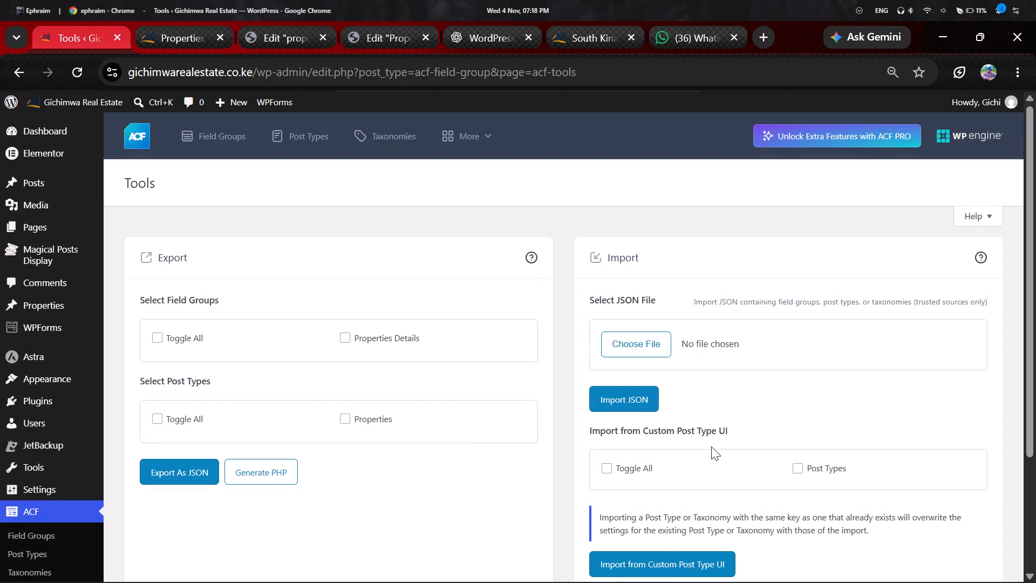
# Open the list of all Properties in the site admin and look over its entries.
pyautogui.scroll(-3, 711, 446)
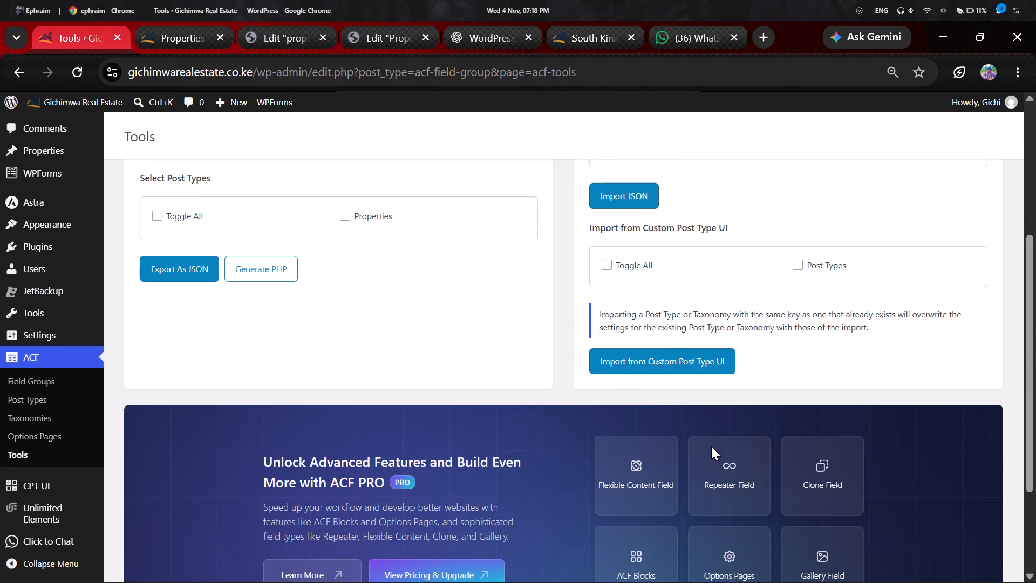
pyautogui.scroll(-2, 711, 446)
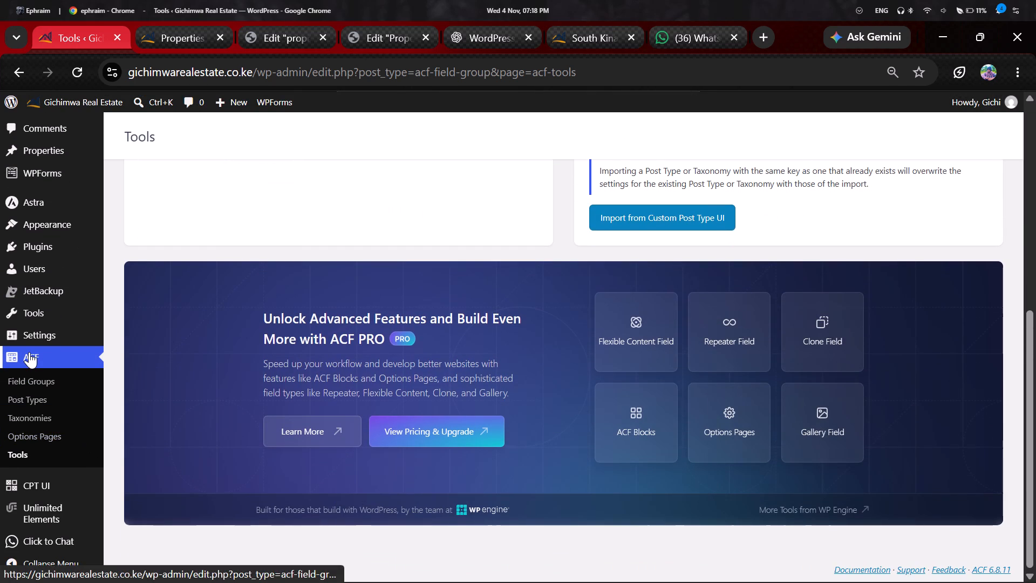
pyautogui.scroll(3, 29, 352)
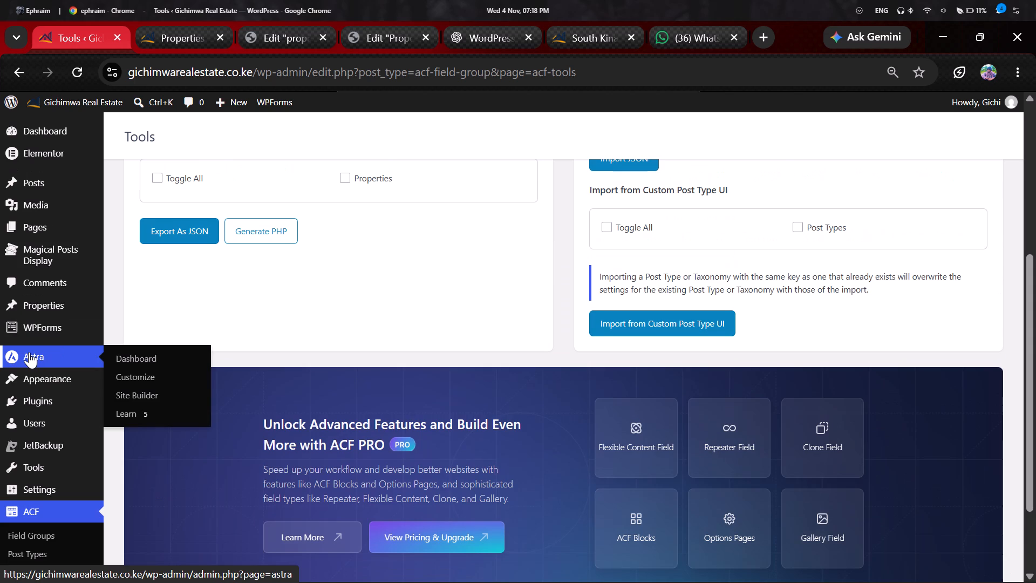
pyautogui.click(44, 303)
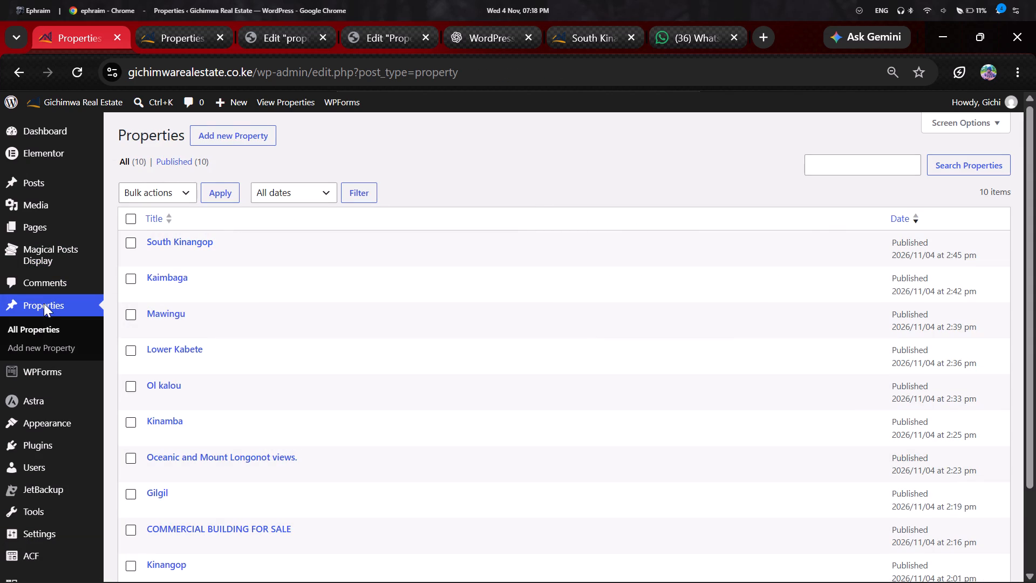
pyautogui.scroll(3, 189, 296)
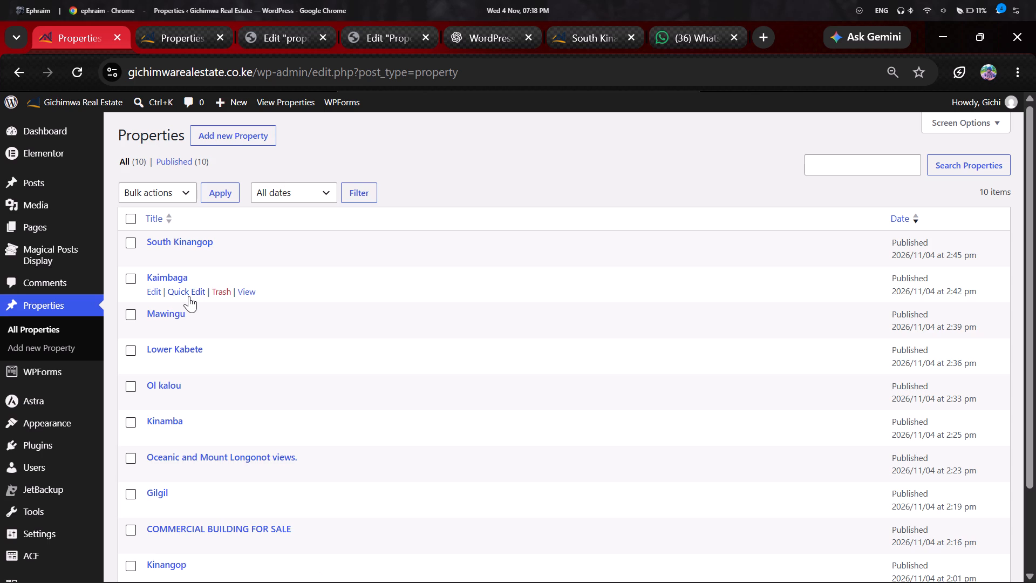
pyautogui.scroll(1, 189, 296)
# Open the CPT UI screen for managing custom post types.
pyautogui.scroll(-2, 189, 296)
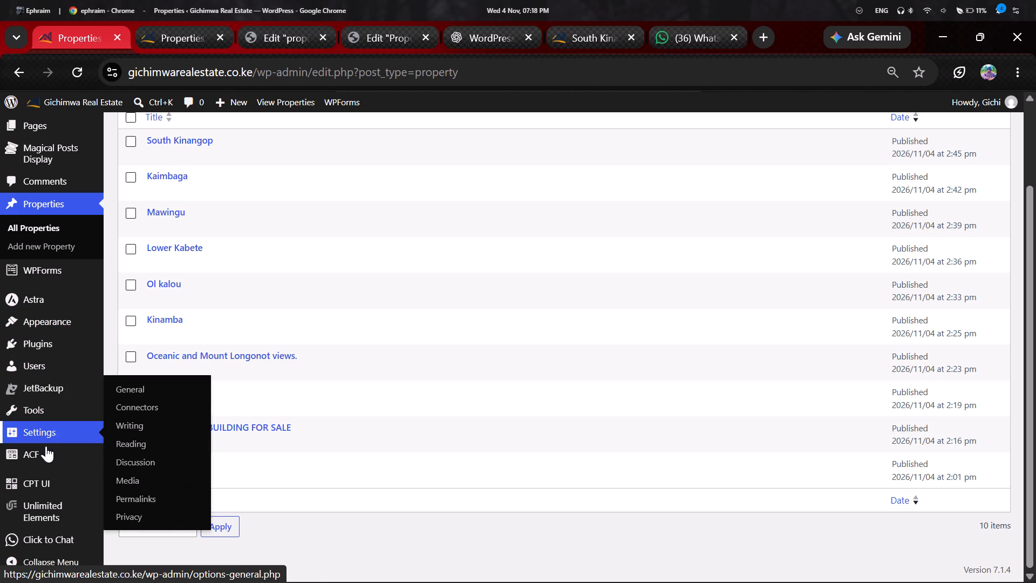
pyautogui.click(46, 479)
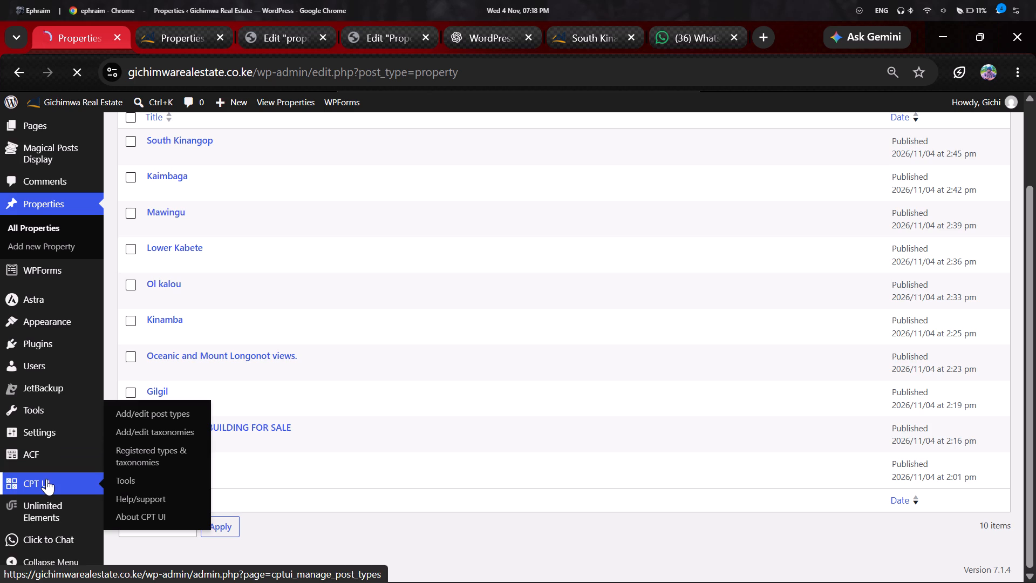
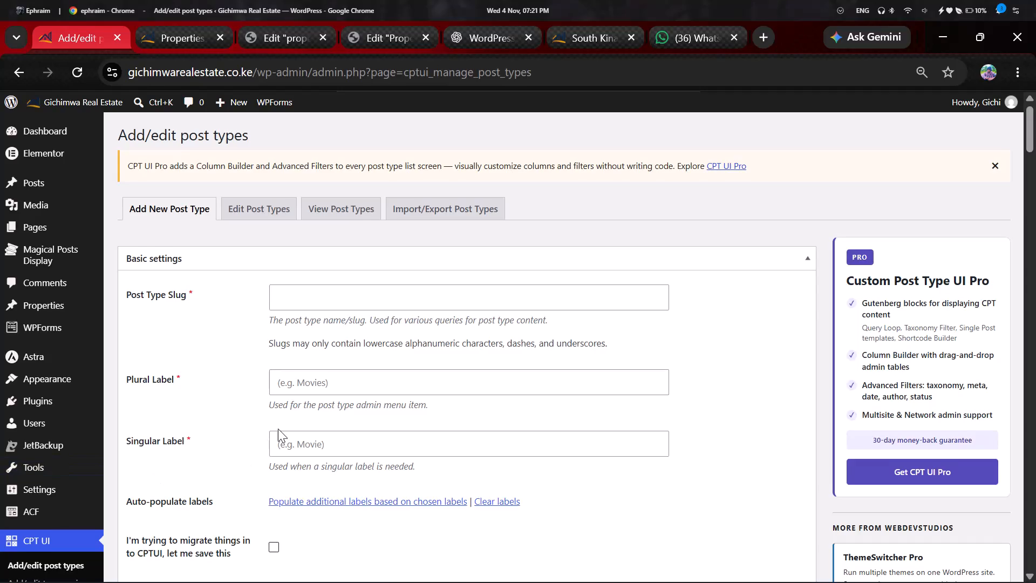
# Review the registered settings, supports and taxonomies of the Properties post type in CPT UI.
pyautogui.hscroll(1, 278, 429)
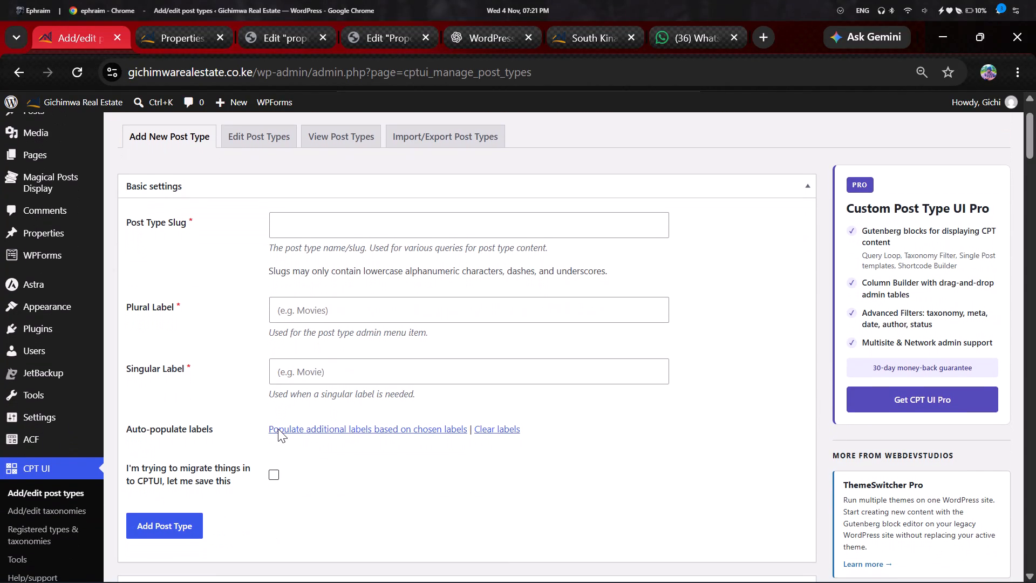
pyautogui.hscroll(3, 278, 429)
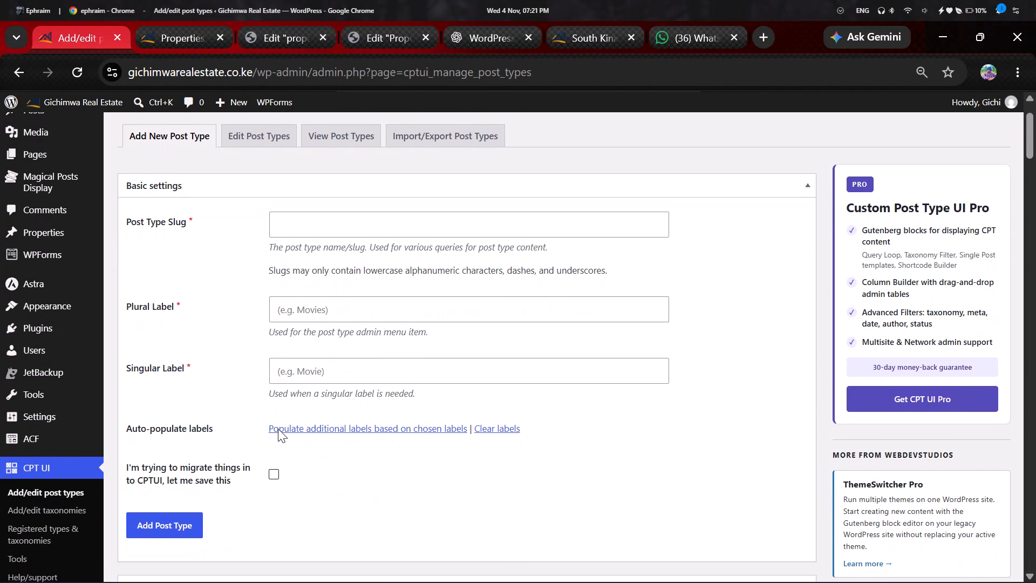
pyautogui.hscroll(1, 278, 429)
pyautogui.click(320, 201)
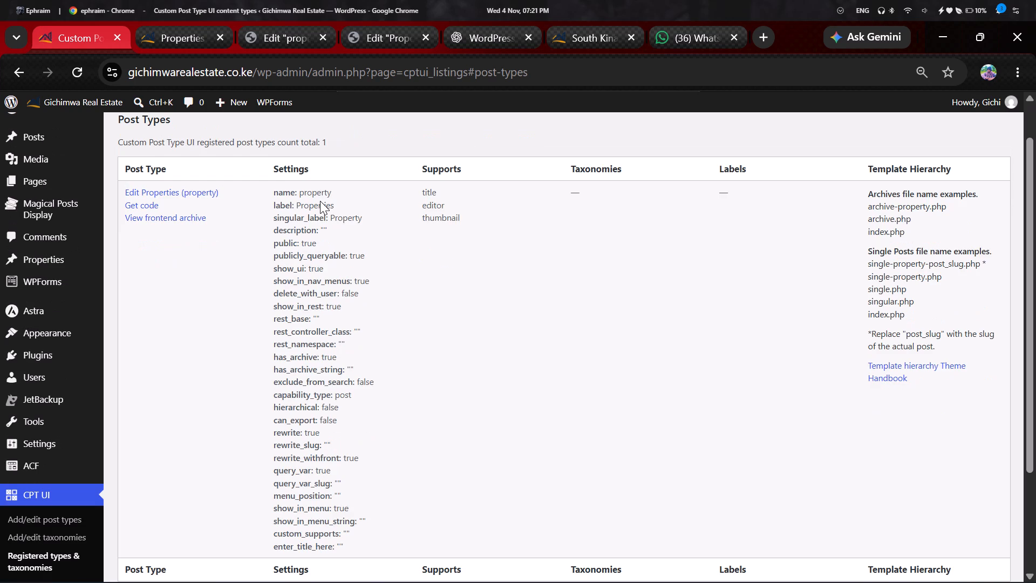
pyautogui.scroll(2, 375, 199)
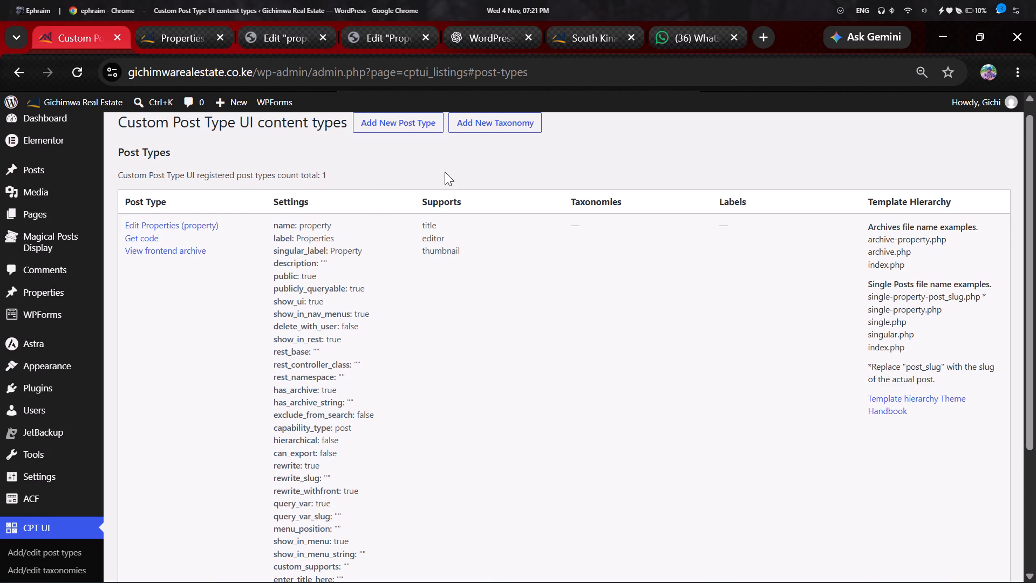
pyautogui.scroll(-1, 358, 206)
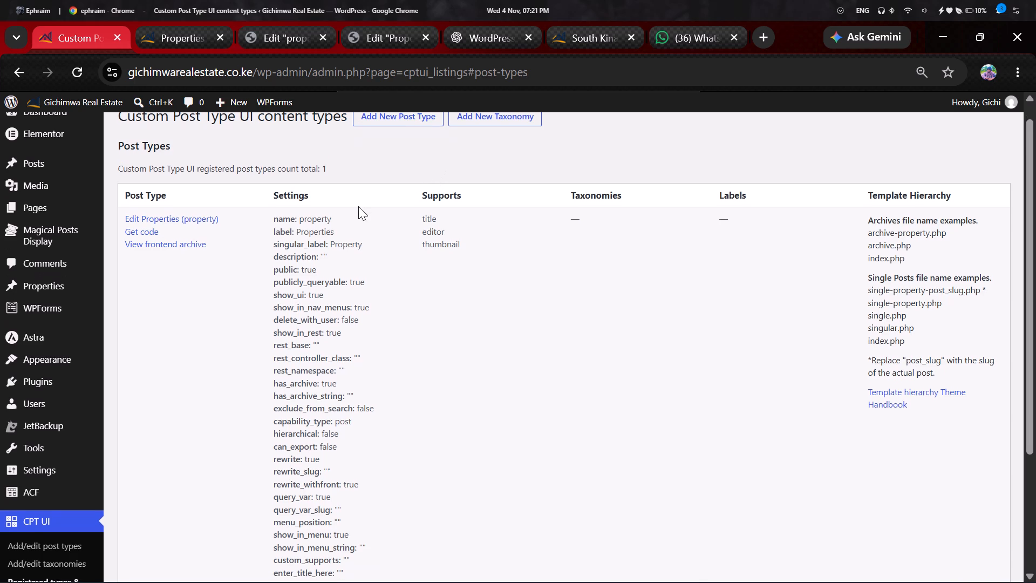
pyautogui.scroll(-1, 358, 206)
pyautogui.hscroll(1, 358, 206)
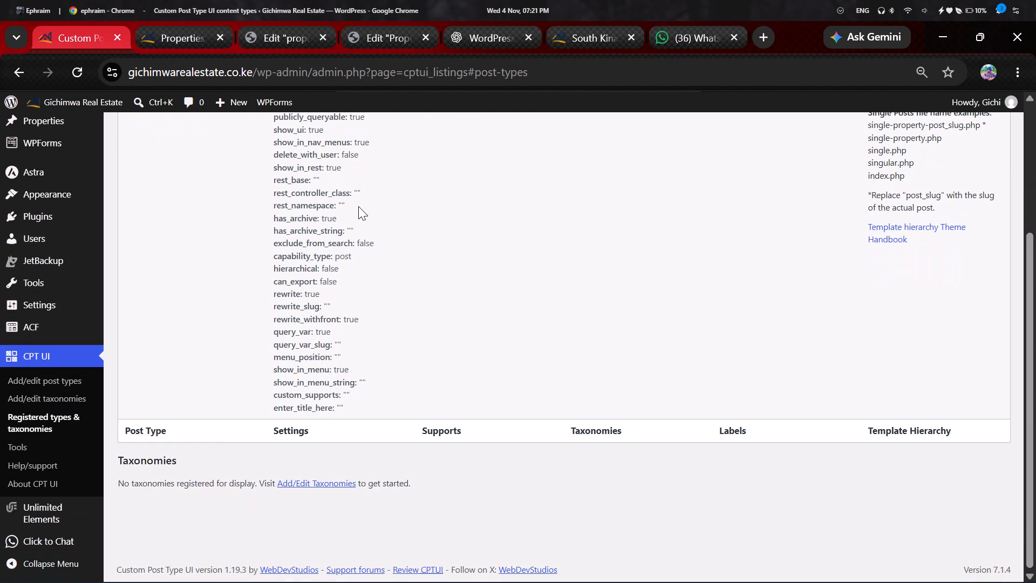
pyautogui.hscroll(1, 358, 206)
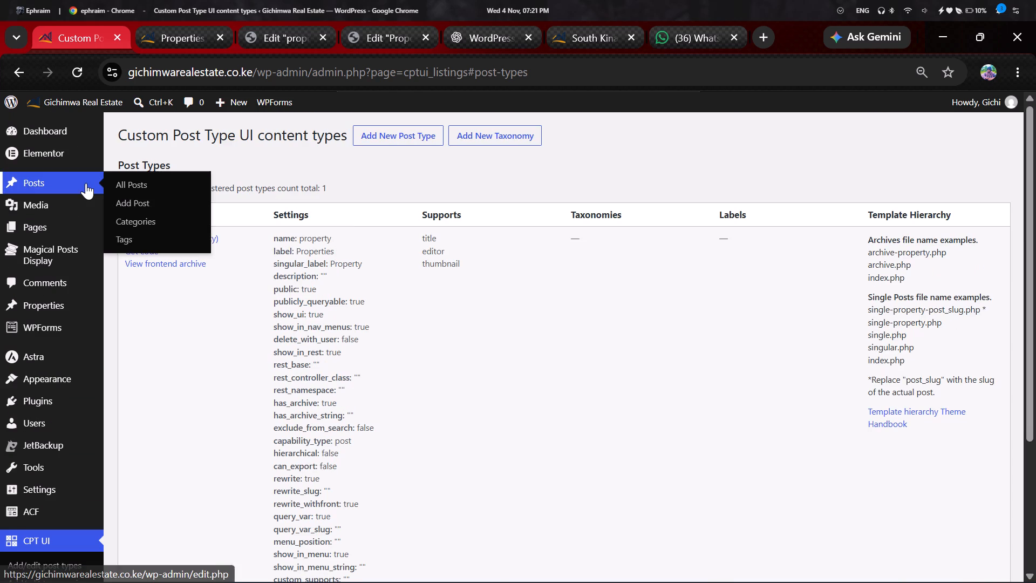
# Open the Properties post type for editing, enable migrating posts to the newly renamed post type, and save it.
pyautogui.click(6, 73)
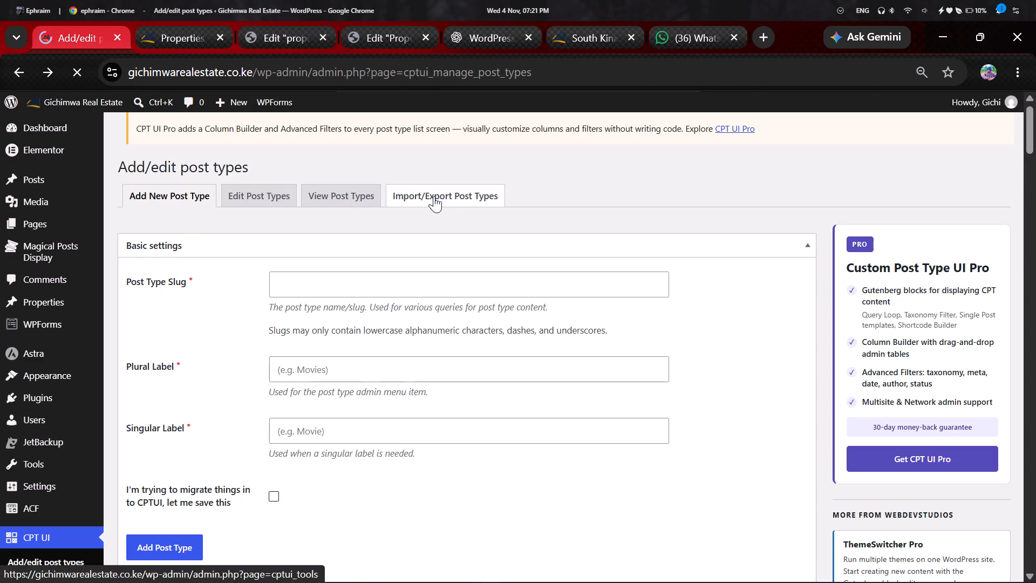
pyautogui.click(238, 195)
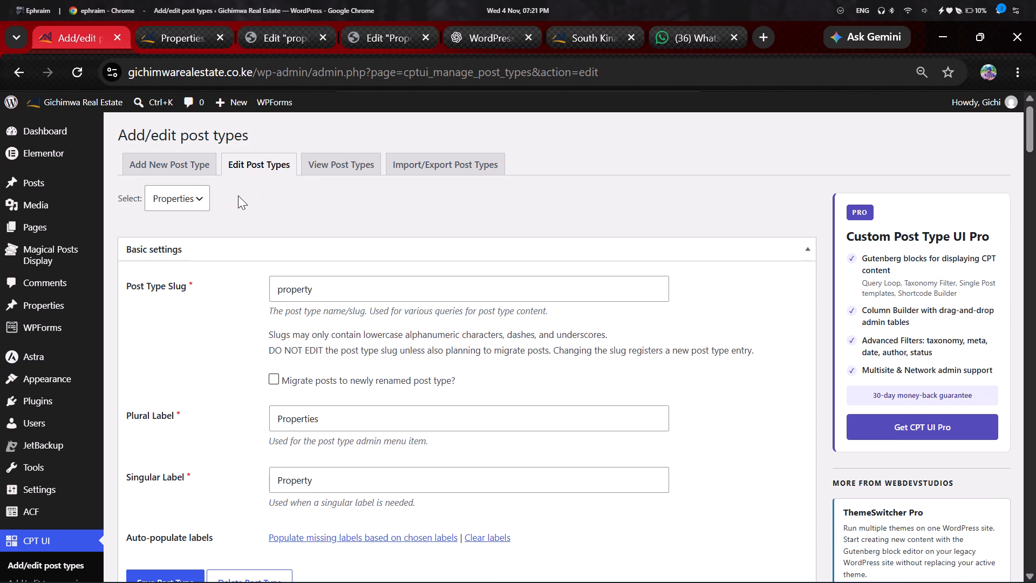
pyautogui.click(269, 378)
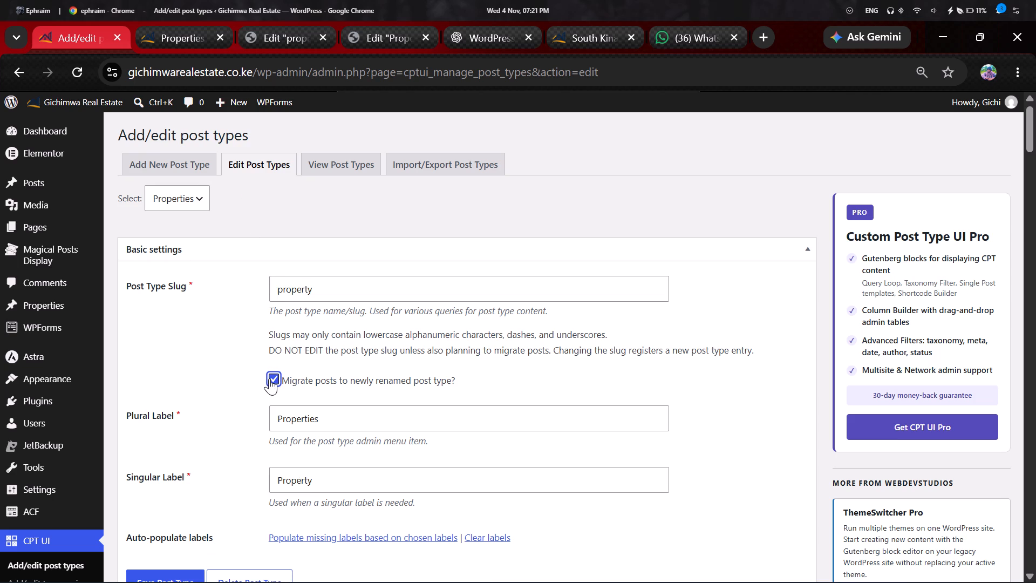
pyautogui.scroll(-1, 269, 378)
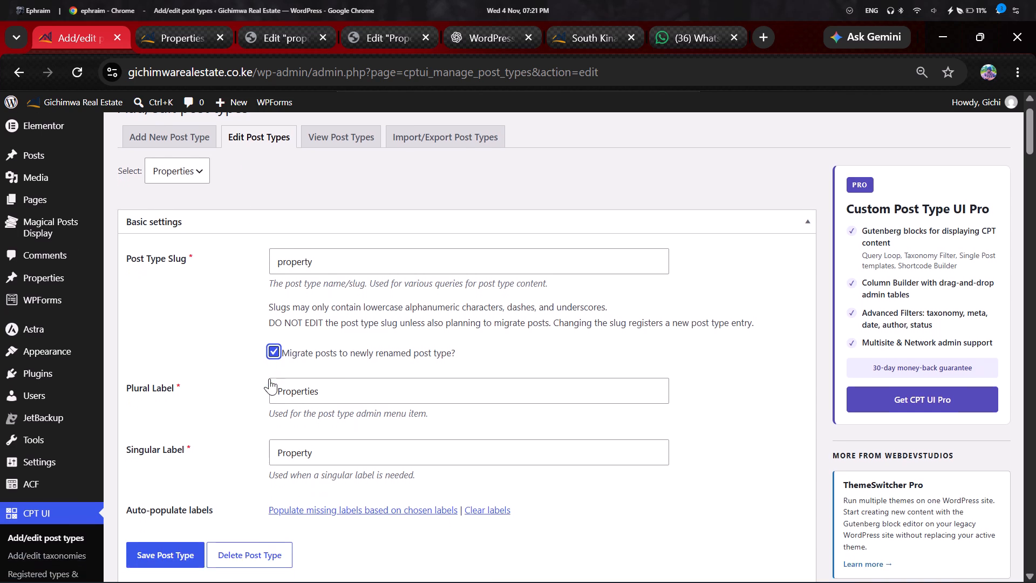
pyautogui.scroll(-2, 269, 378)
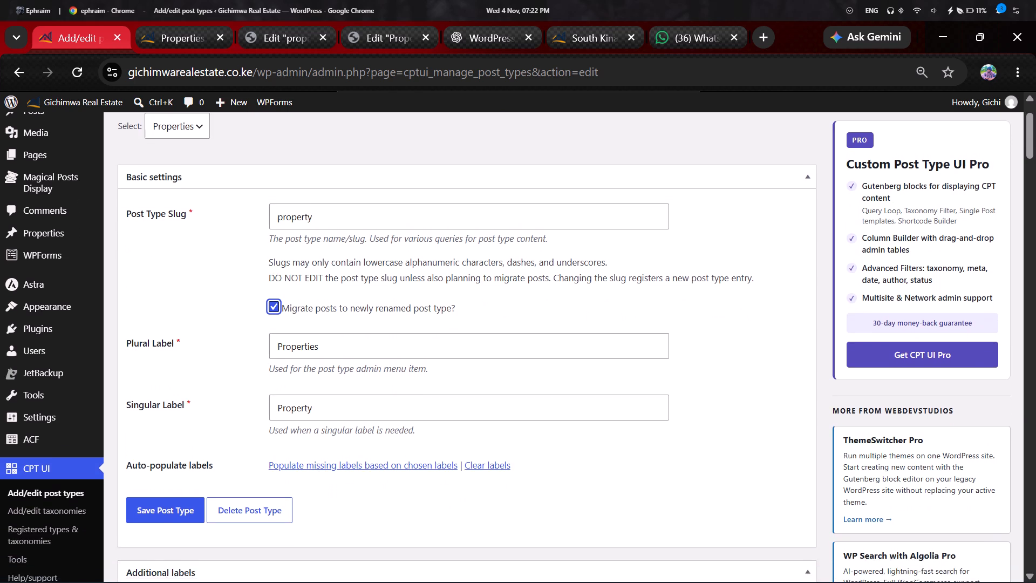
pyautogui.scroll(-4, 269, 378)
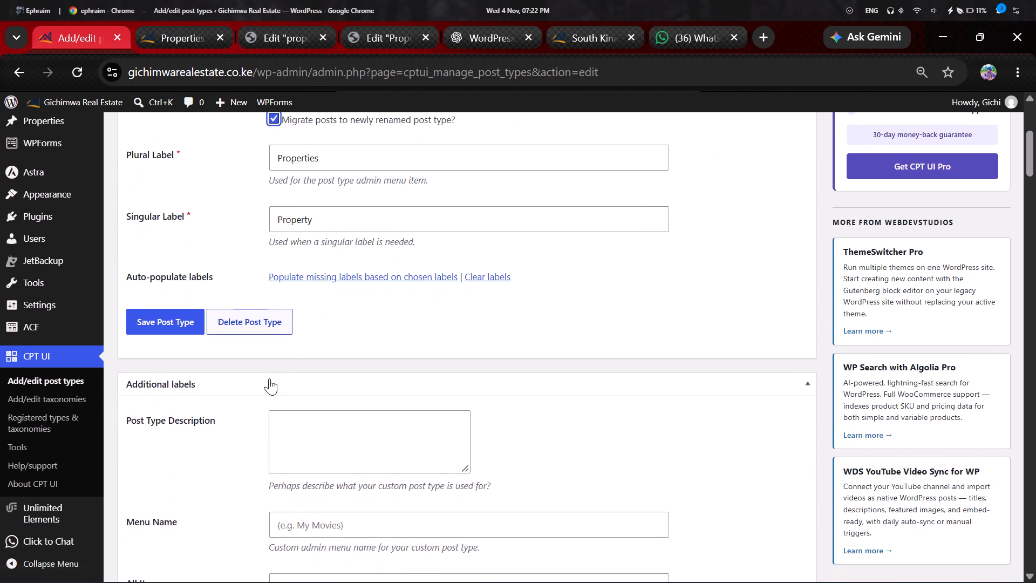
pyautogui.scroll(-5, 269, 378)
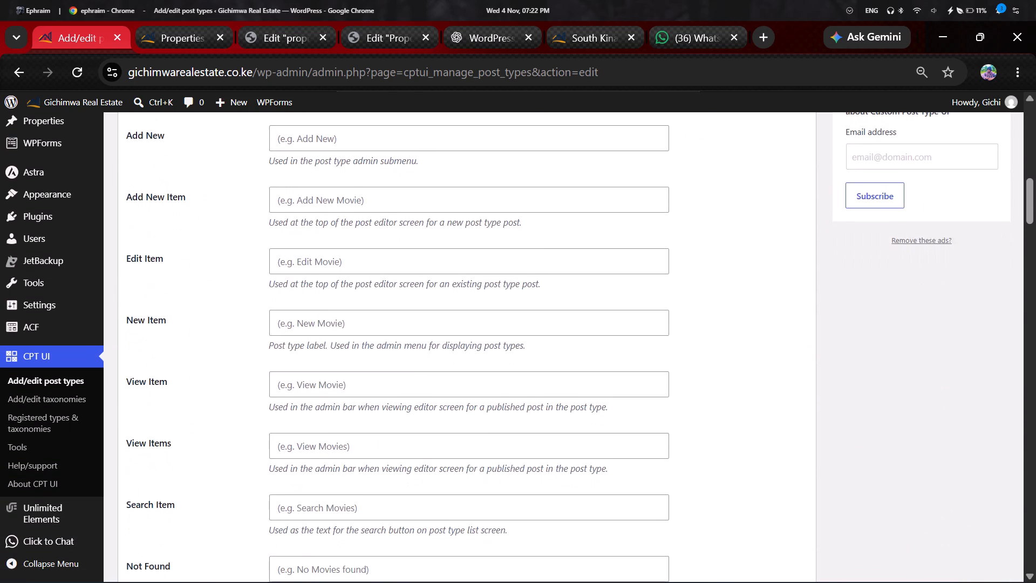
pyautogui.scroll(-7, 269, 378)
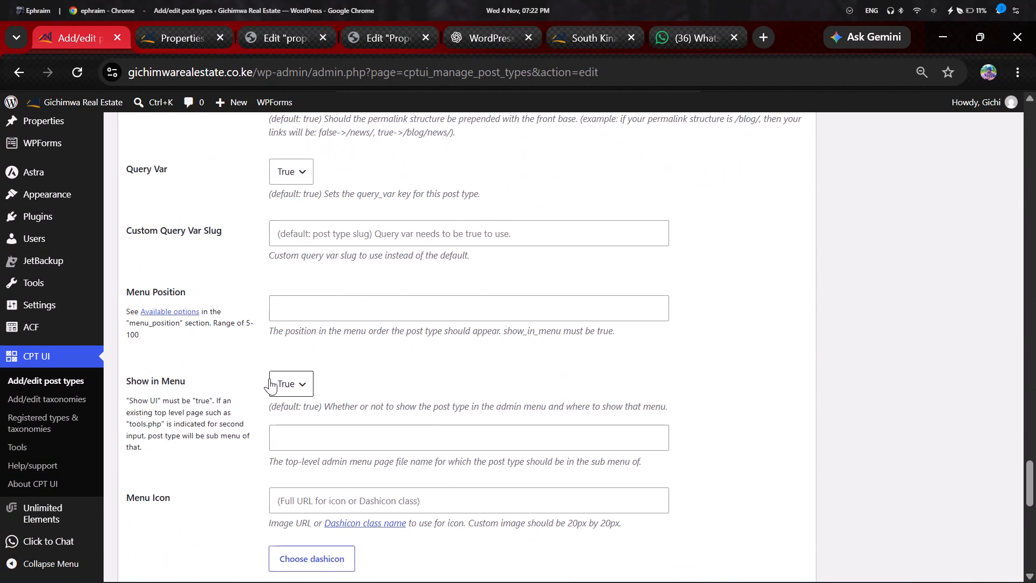
pyautogui.scroll(-1, 269, 378)
pyautogui.click(183, 520)
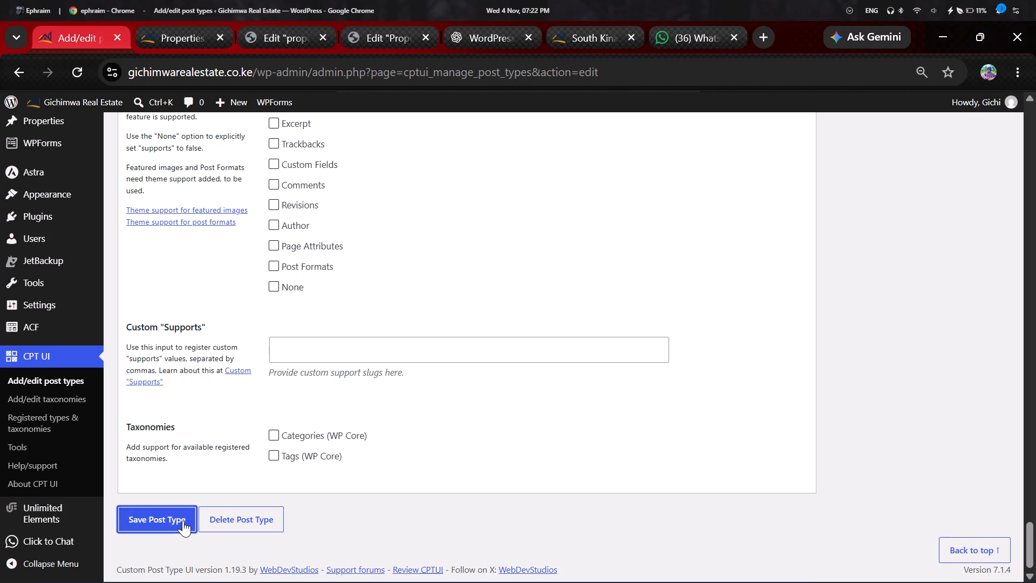
# Enable migrating posts for the Properties post type again and save the post type.
pyautogui.scroll(2, 317, 256)
pyautogui.scroll(-2, 317, 256)
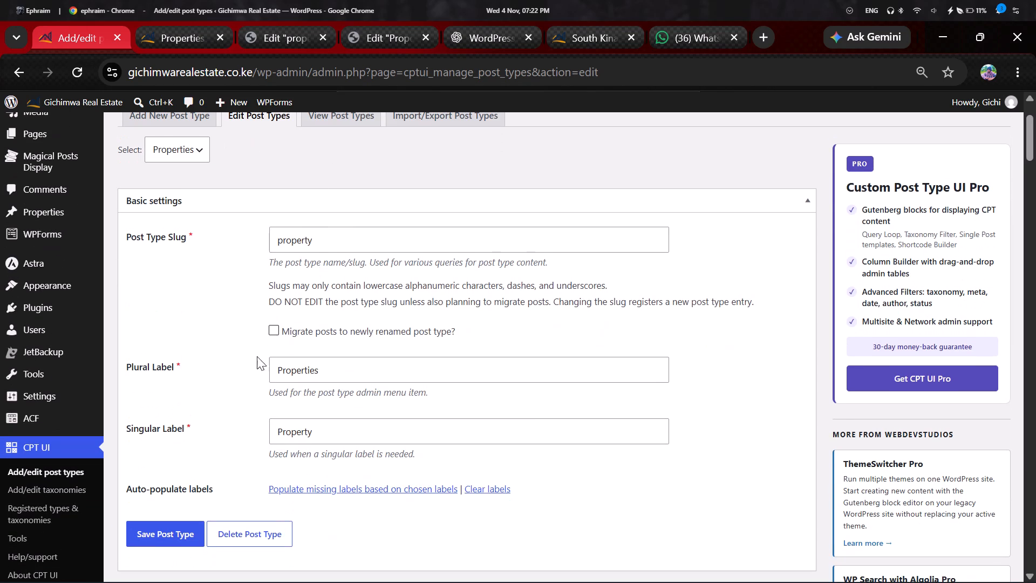
pyautogui.click(275, 331)
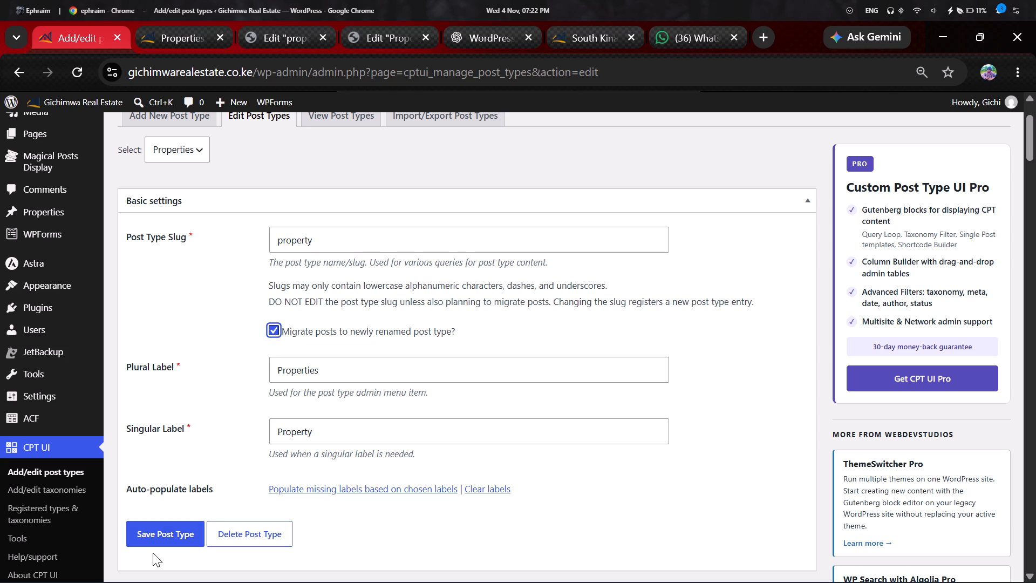
pyautogui.click(155, 534)
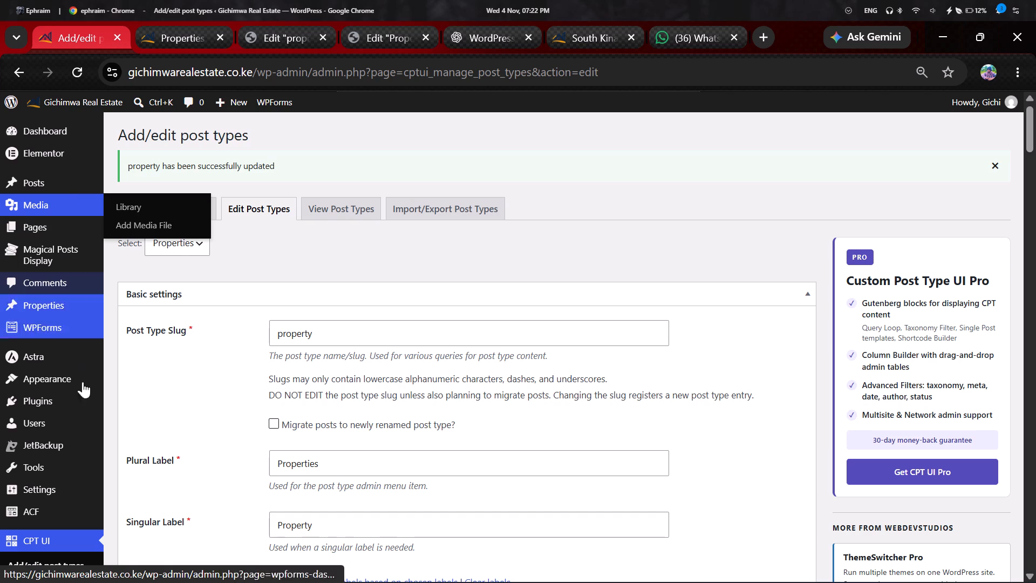
# Copy the exported post type settings from the CPT UI import/export tools.
pyautogui.click(73, 545)
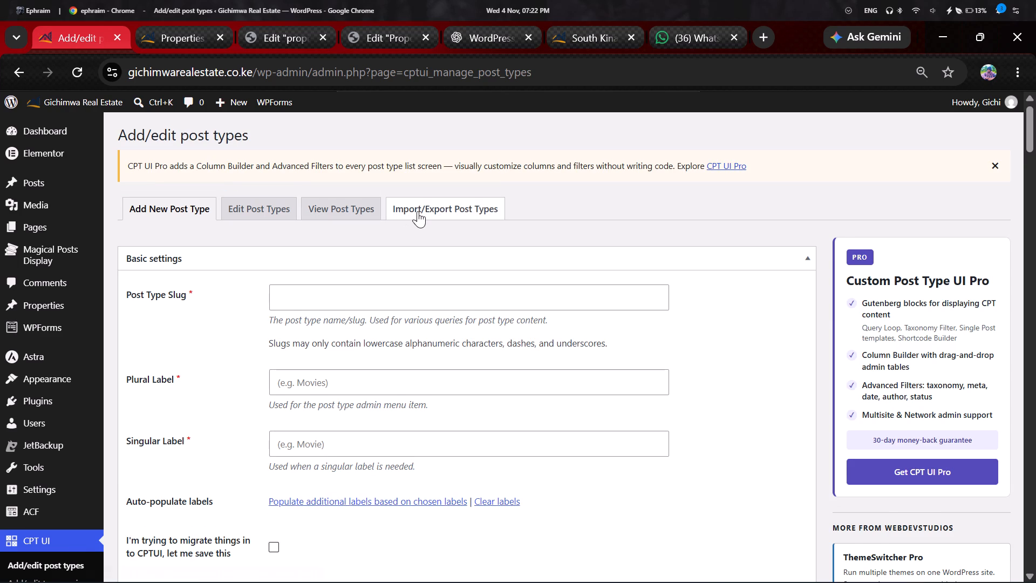
pyautogui.click(418, 211)
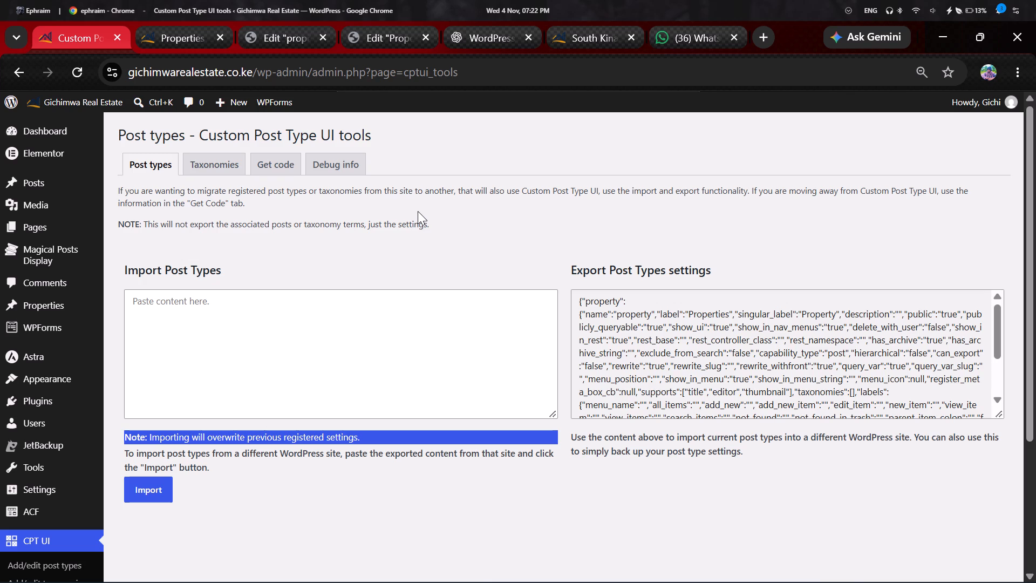
pyautogui.click(700, 325)
pyautogui.hotkey('ctrl', 'c')
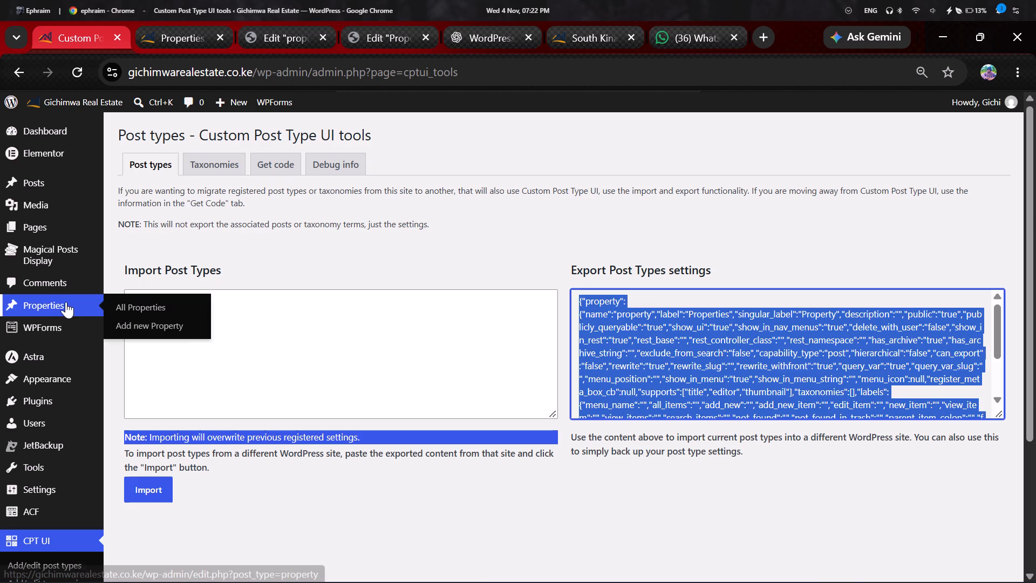
# Start a new blog post and examine its post settings, including categories and Click to Chat options, and its block settings.
pyautogui.click(60, 178)
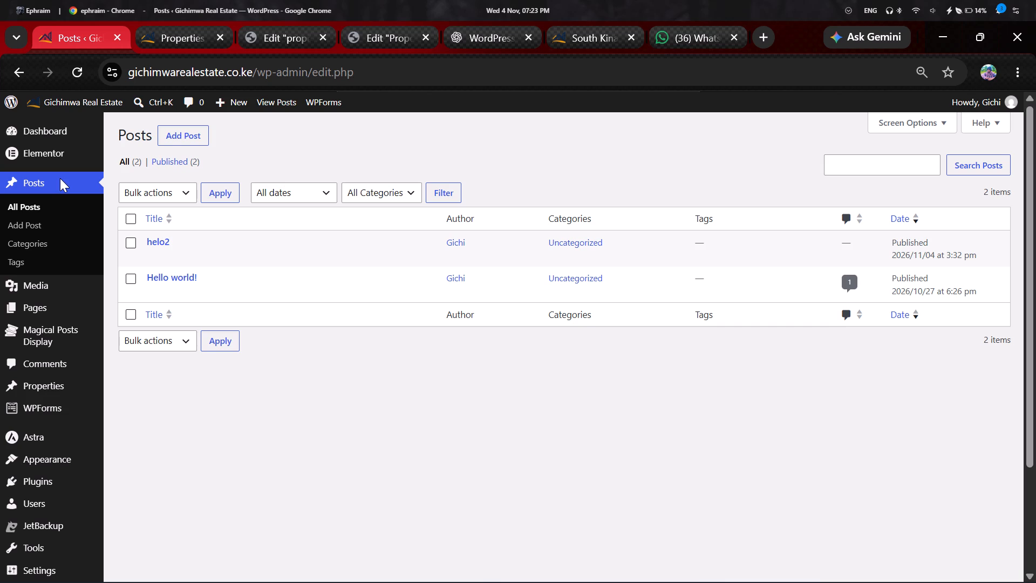
pyautogui.click(189, 143)
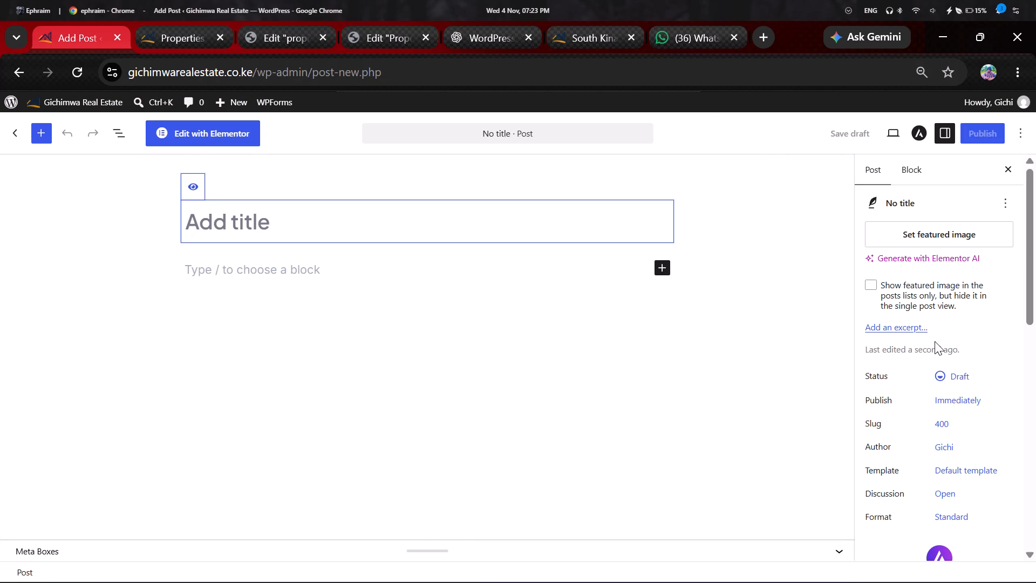
pyautogui.scroll(-5, 935, 341)
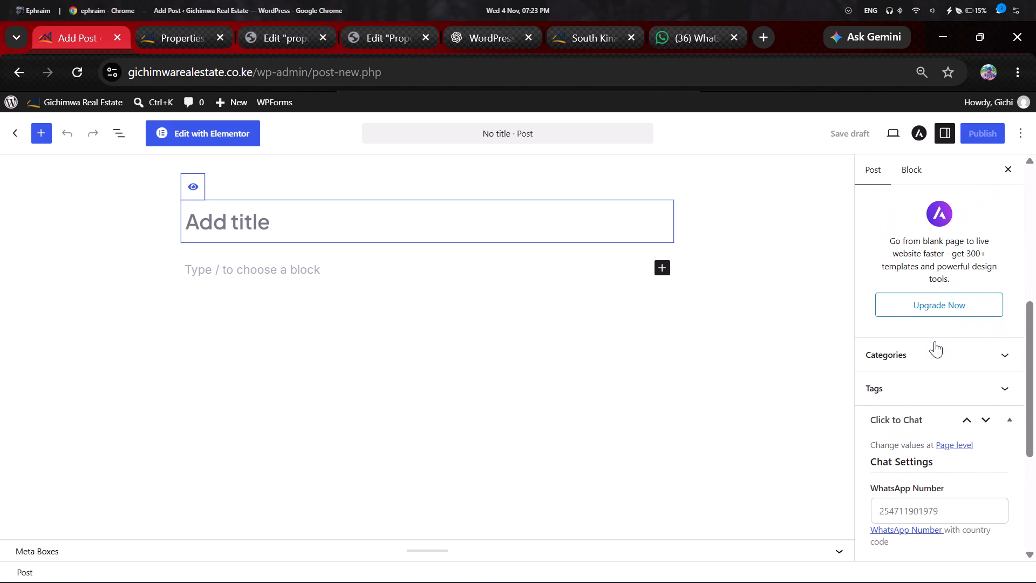
pyautogui.scroll(-1, 935, 341)
pyautogui.click(939, 310)
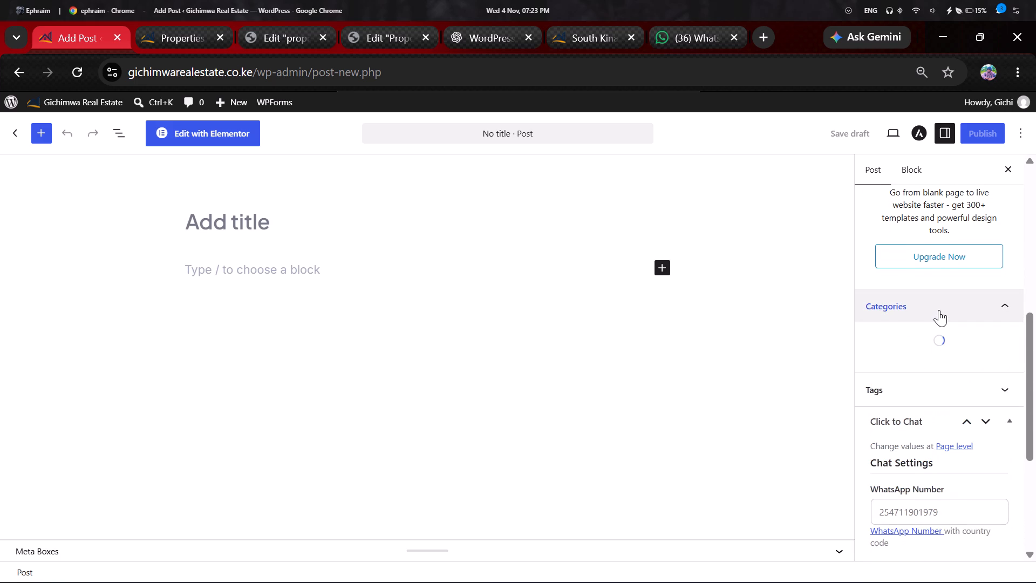
pyautogui.scroll(-2, 939, 310)
pyautogui.hscroll(1, 939, 310)
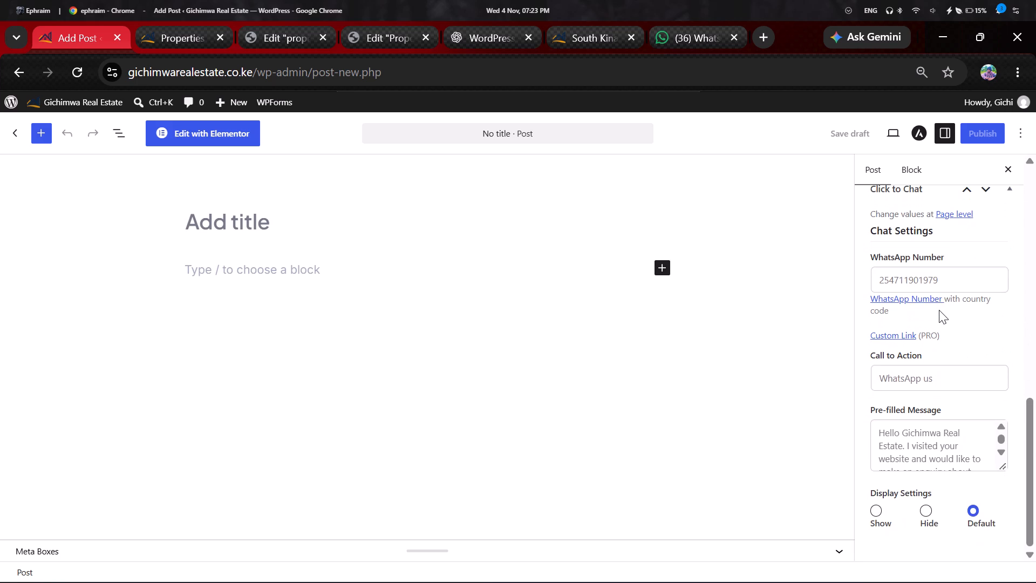
pyautogui.hscroll(1, 939, 310)
pyautogui.scroll(3, 939, 310)
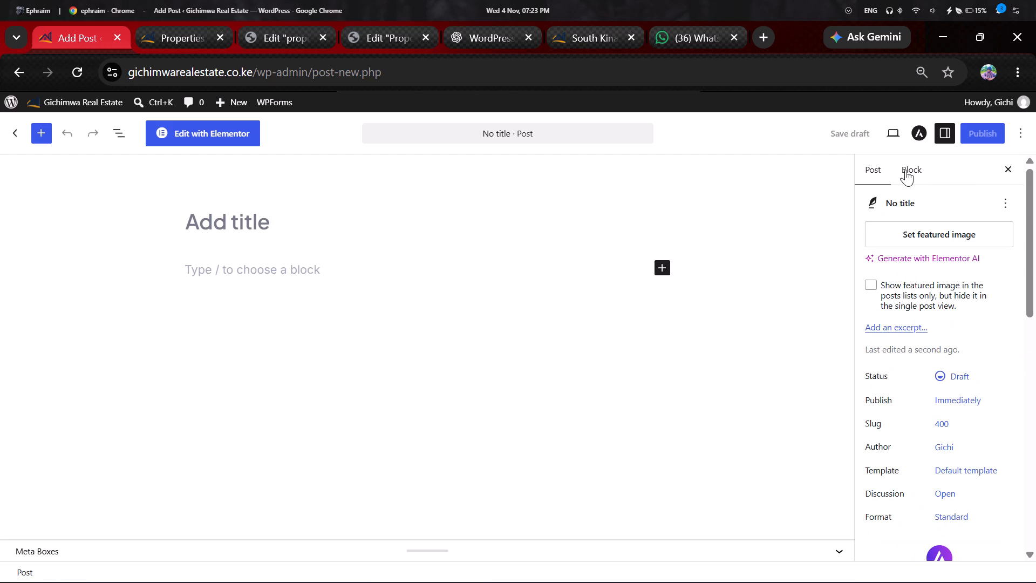
pyautogui.click(905, 169)
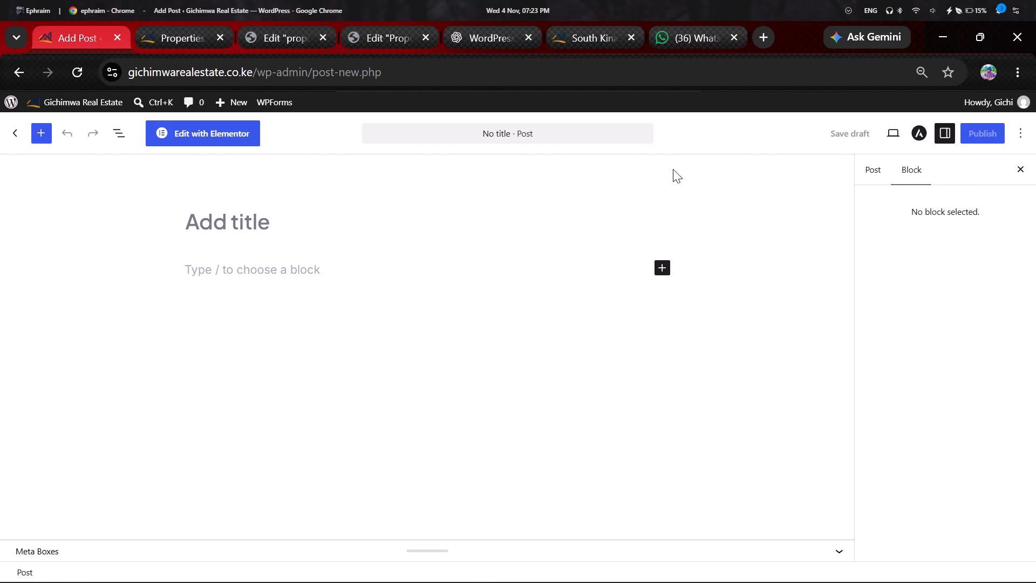
# Leave the new post unsaved and open the list of all Properties entries.
pyautogui.click(16, 101)
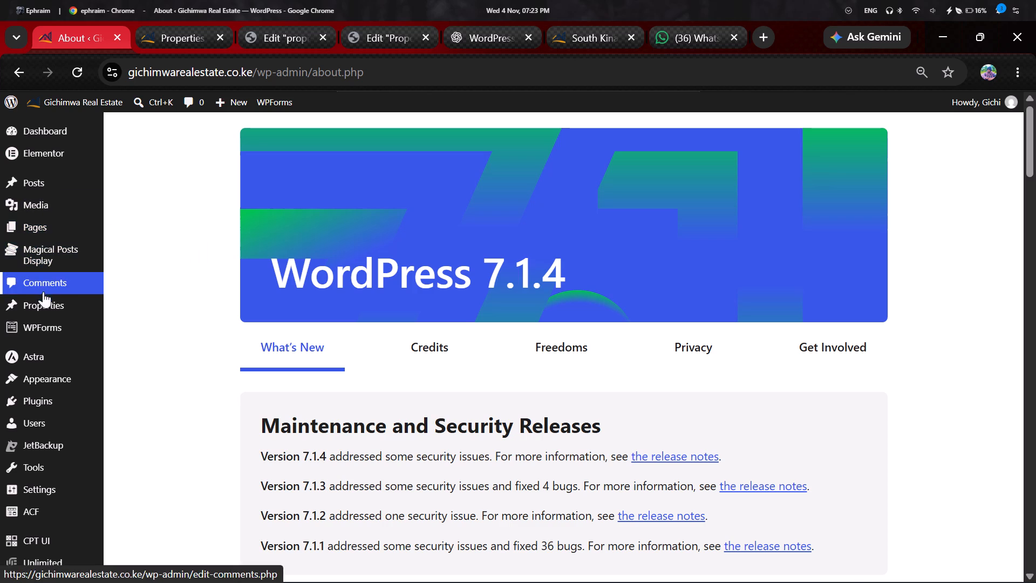
pyautogui.click(49, 313)
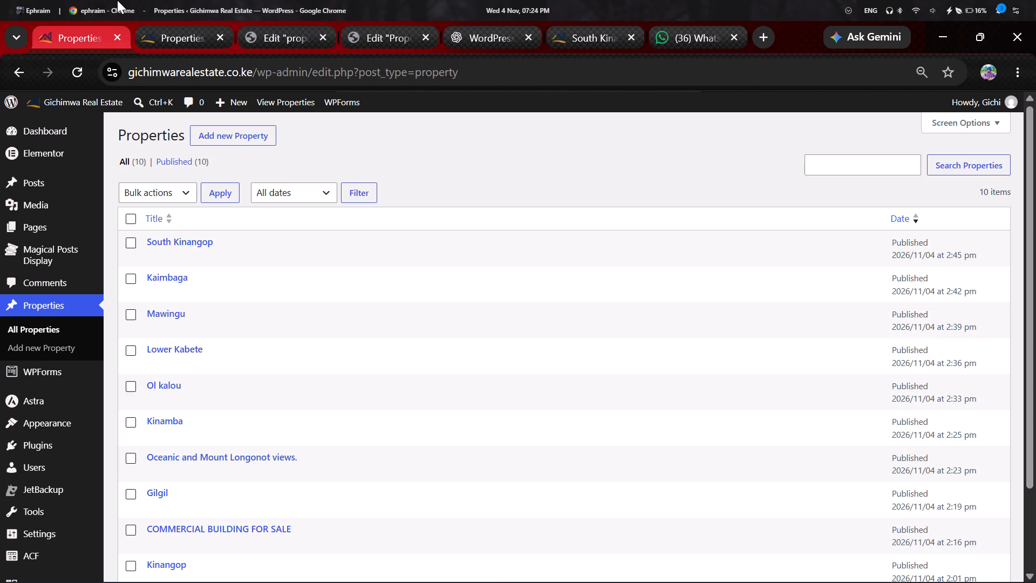
# Find the post widgets with the search "pos" in Elementor and add the Advance Posts Widget to the properties 3 page.
pyautogui.click(268, 33)
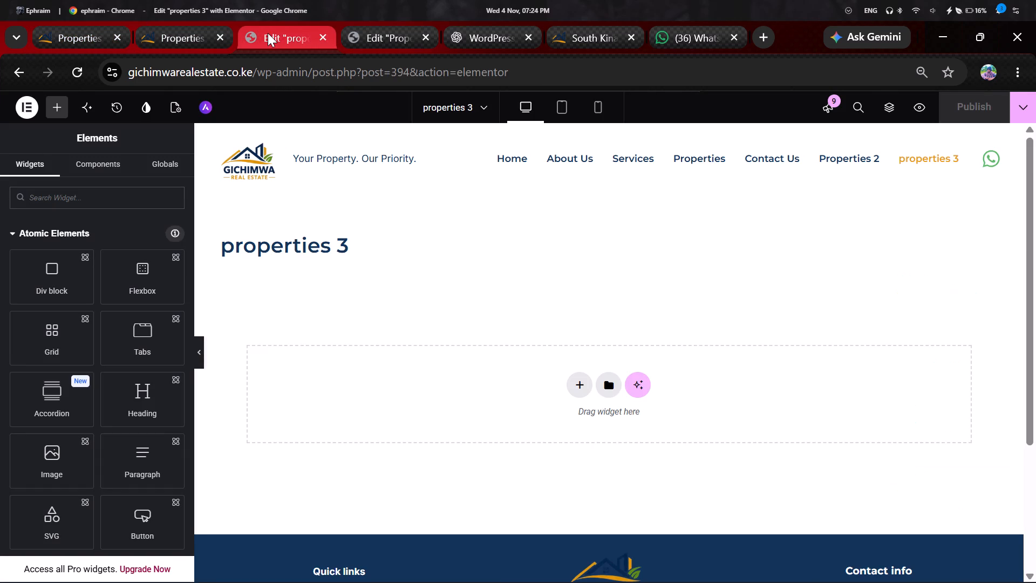
pyautogui.click(71, 198)
pyautogui.write('pr')
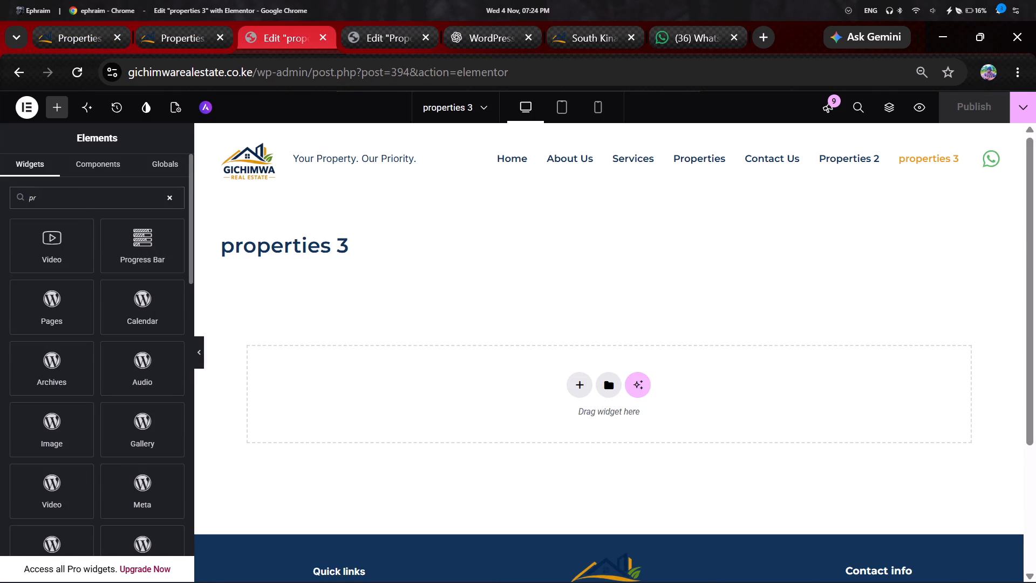
pyautogui.write('op')
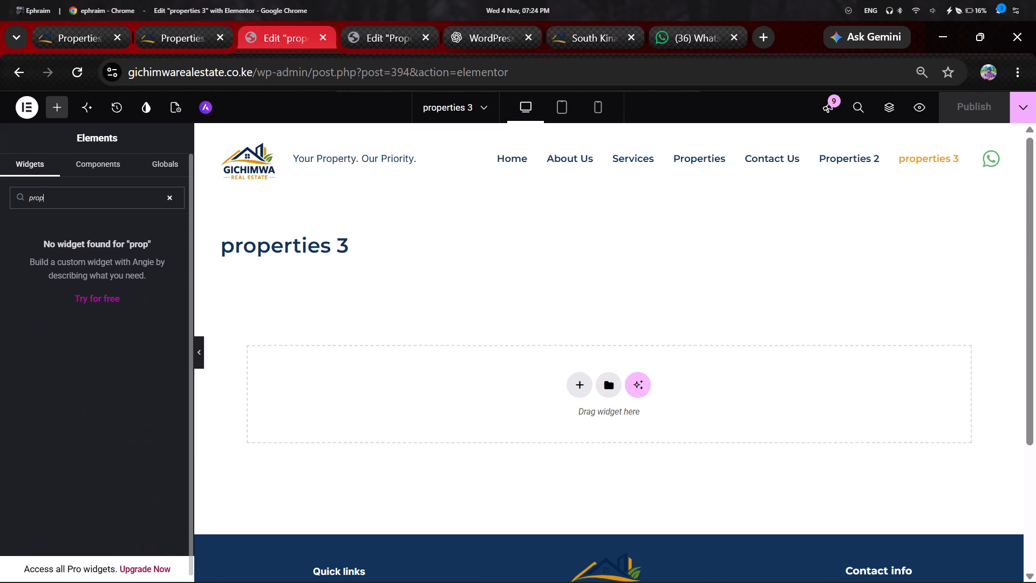
pyautogui.press('BackSpace')
pyautogui.press('BackSpace')
pyautogui.press('BackSpace')
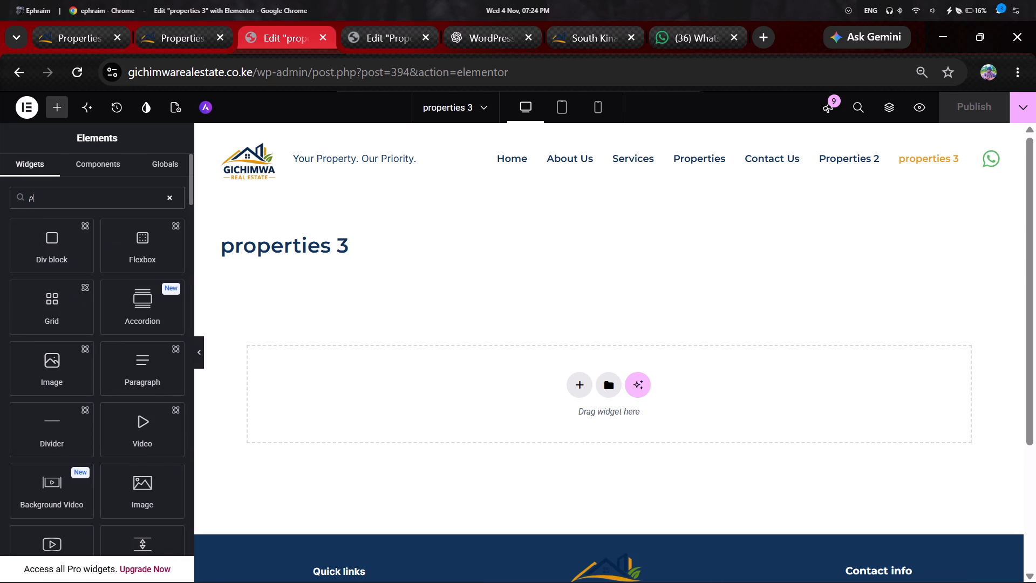
pyautogui.write('os')
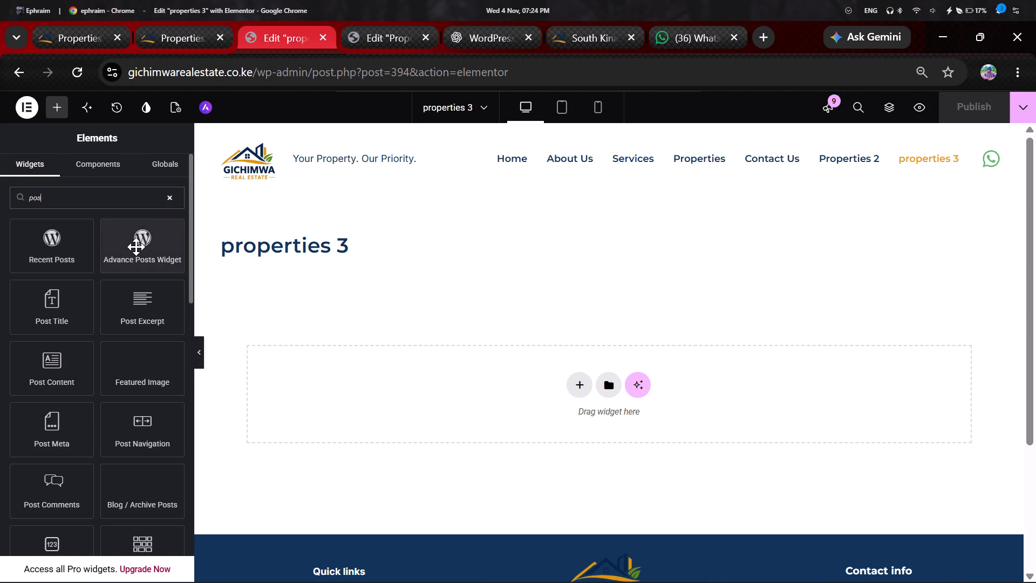
pyautogui.moveTo(136, 247); pyautogui.dragTo(373, 387)
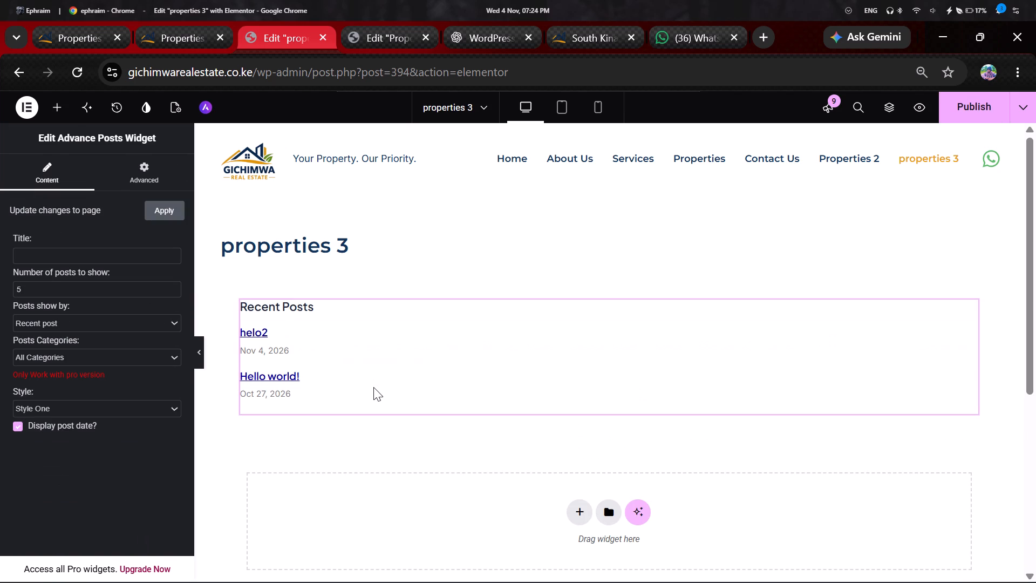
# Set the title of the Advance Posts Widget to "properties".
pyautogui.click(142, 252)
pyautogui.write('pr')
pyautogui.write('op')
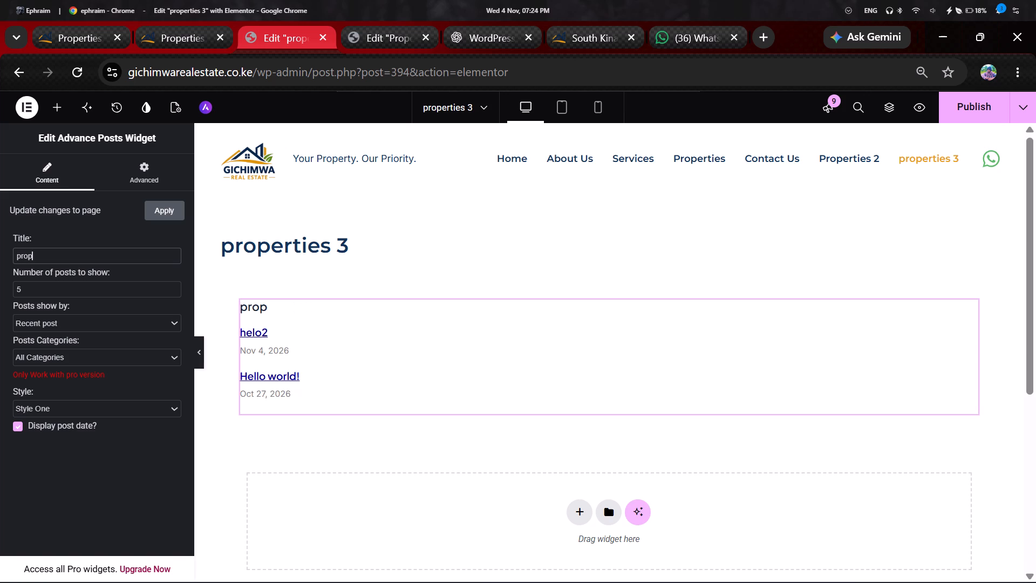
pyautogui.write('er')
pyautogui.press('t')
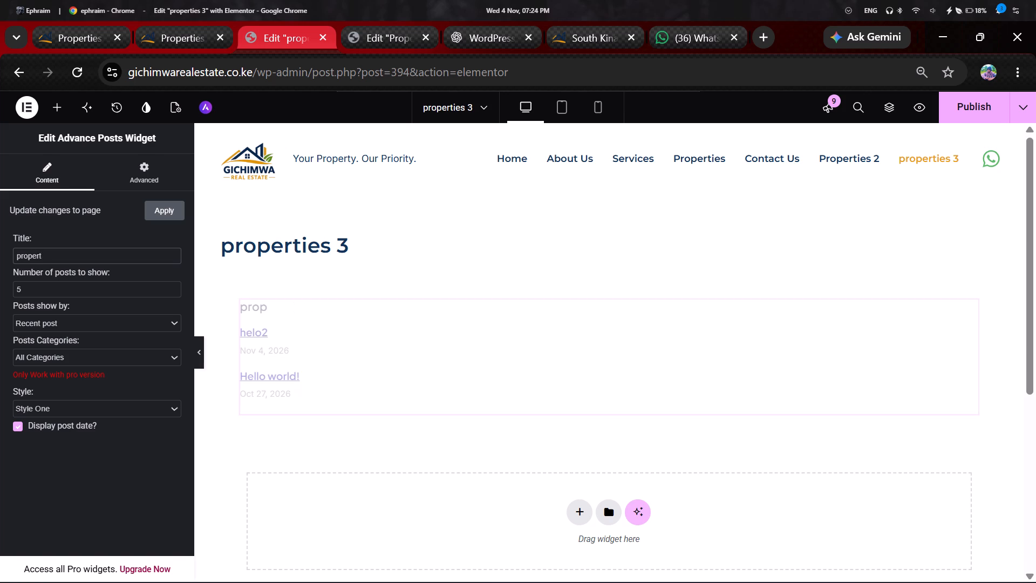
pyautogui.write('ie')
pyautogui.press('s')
# Examine the options for which posts to show, post categories and style in the Advance Posts Widget.
pyautogui.click(128, 332)
pyautogui.click(141, 321)
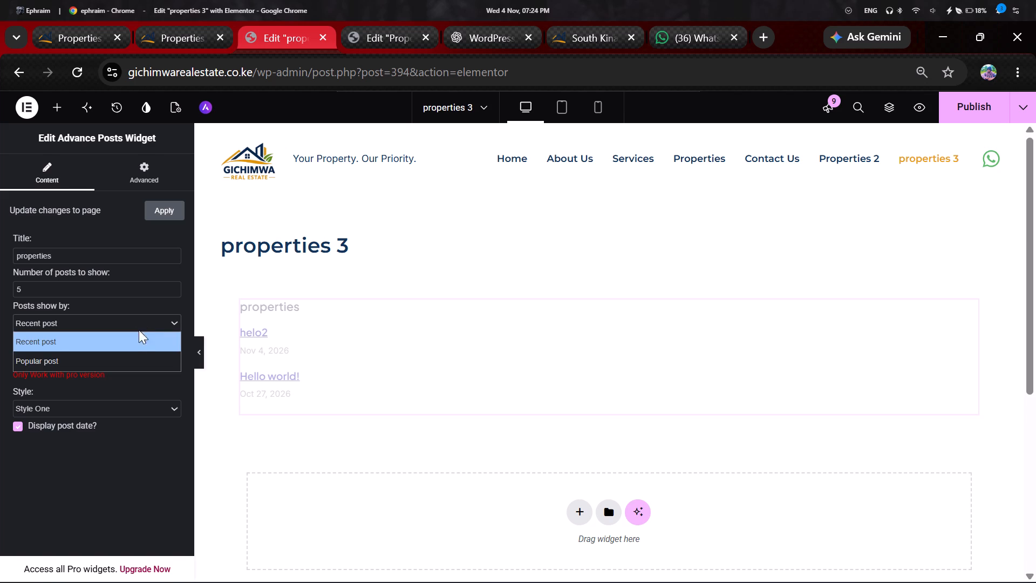
pyautogui.click(138, 346)
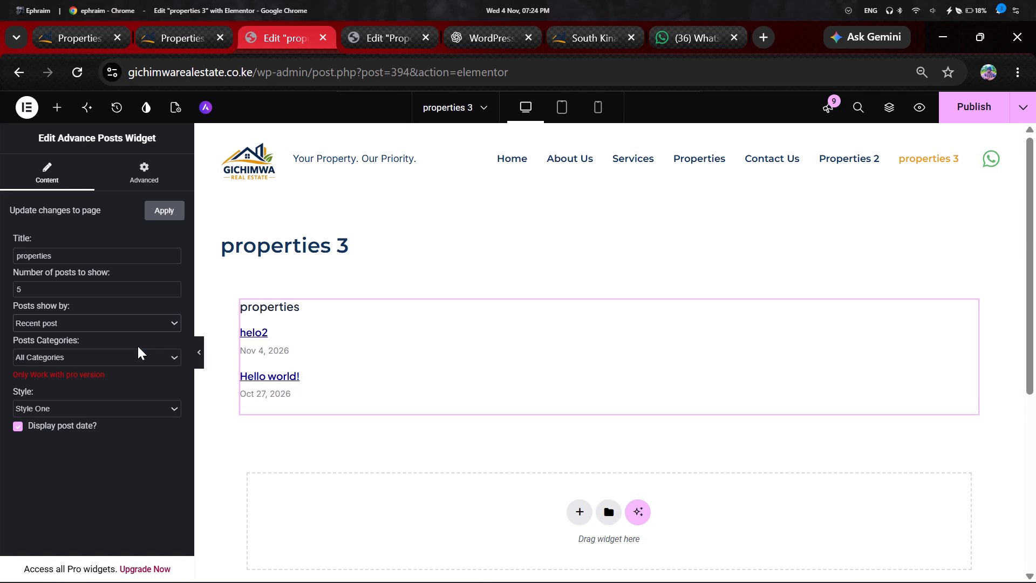
pyautogui.click(138, 361)
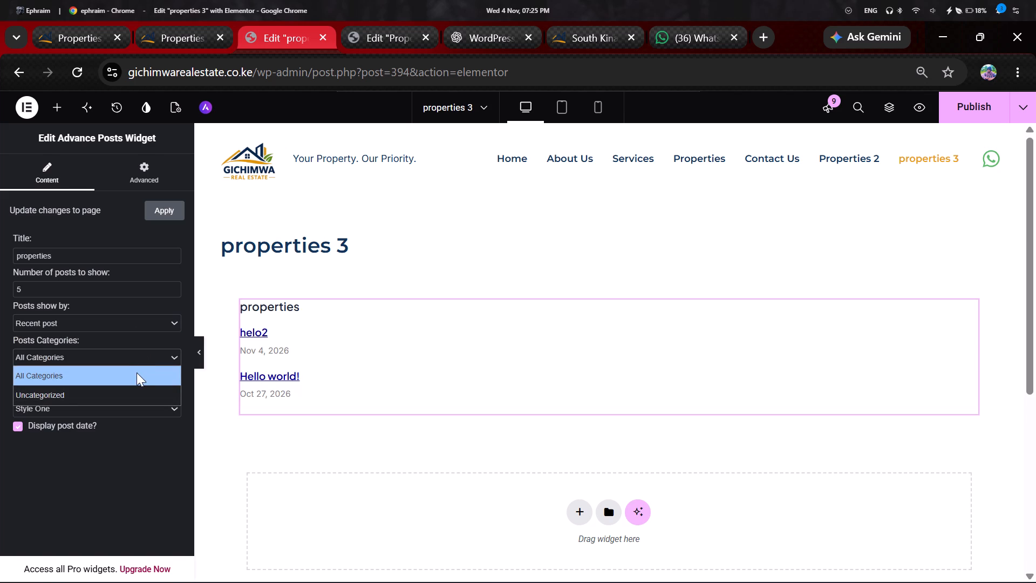
pyautogui.click(135, 376)
pyautogui.click(135, 402)
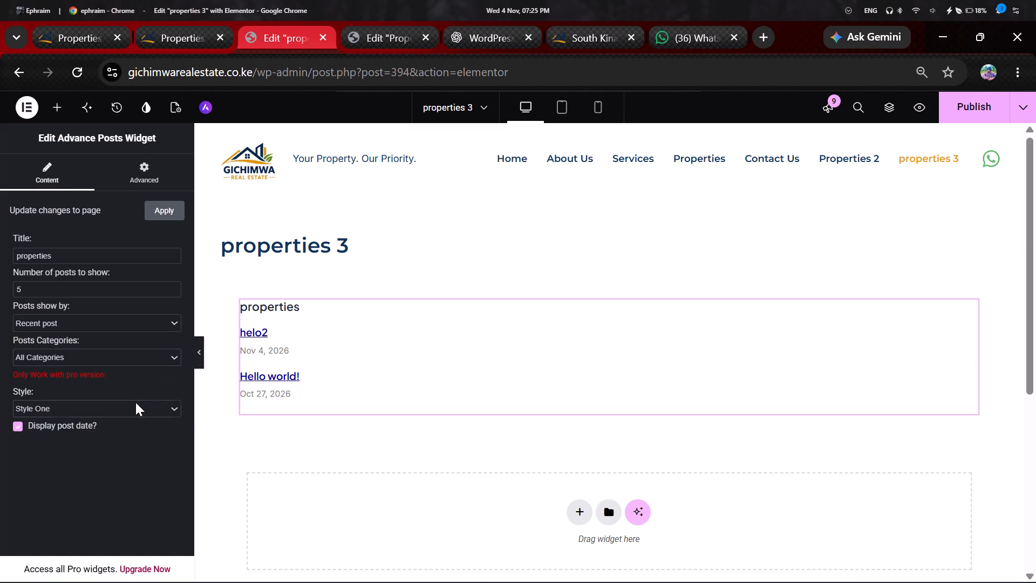
pyautogui.click(130, 463)
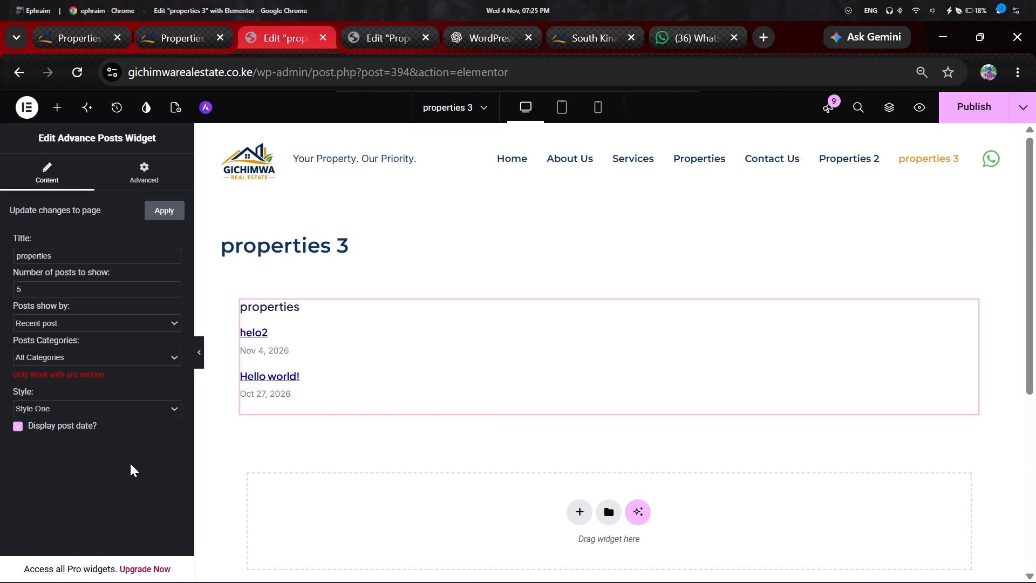
pyautogui.click(130, 463)
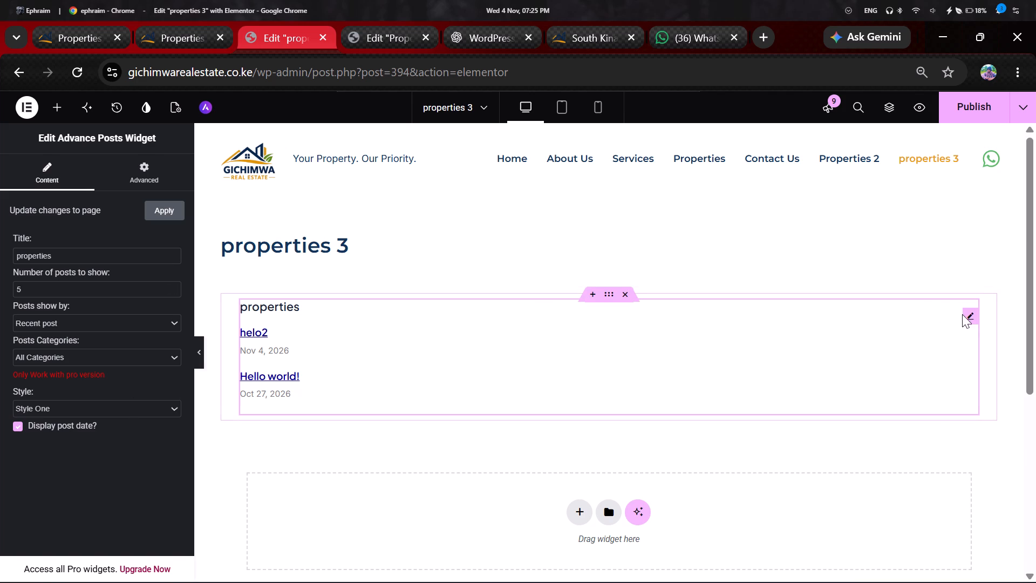
# Delete the Advance Posts Widget from the properties 3 page.
pyautogui.click(964, 314)
pyautogui.press('Delete')
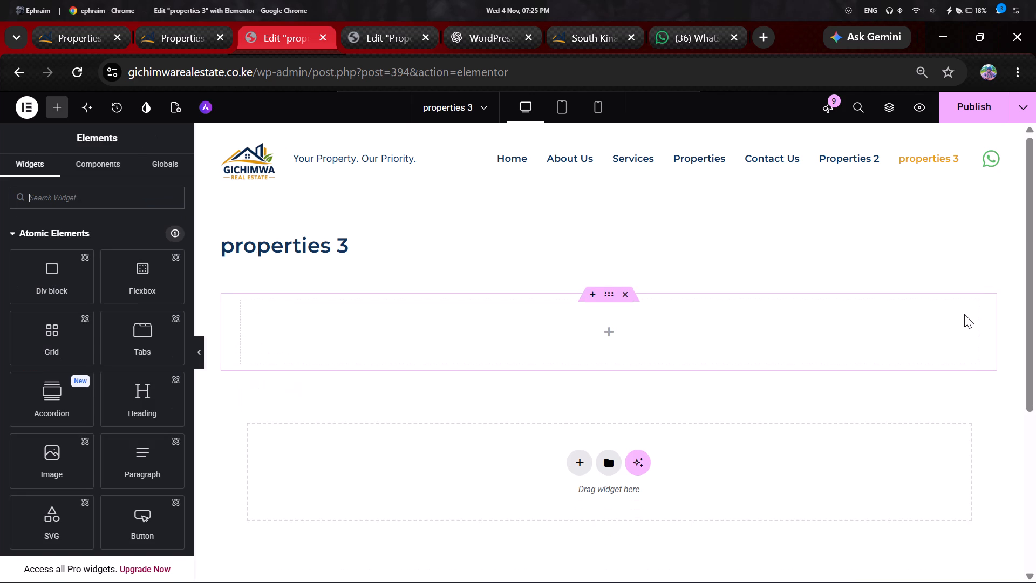
# Find the post widgets with the search "posts" and add the Magical Posts Grid to the empty container.
pyautogui.click(95, 196)
pyautogui.write('pos')
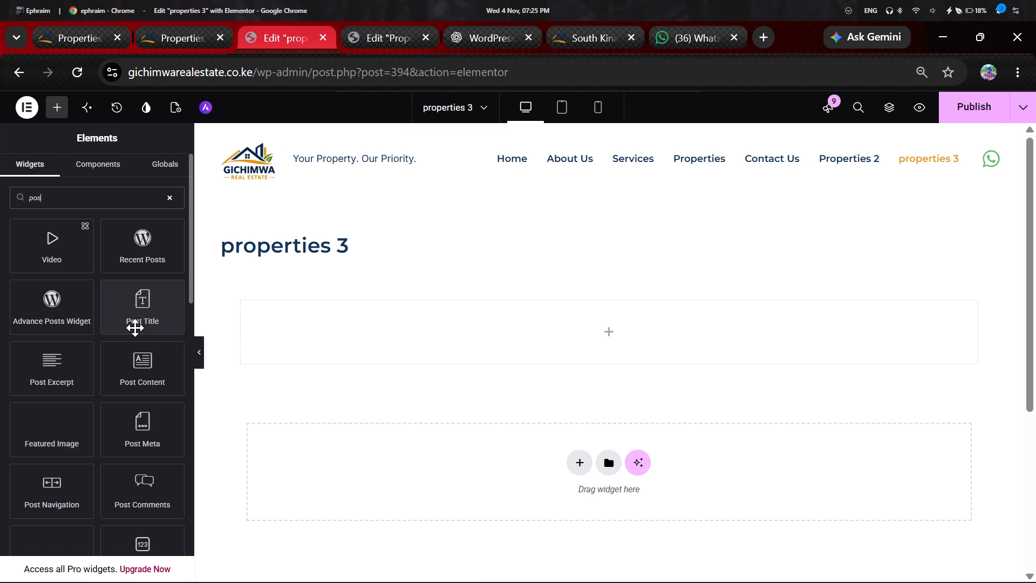
pyautogui.write('ts')
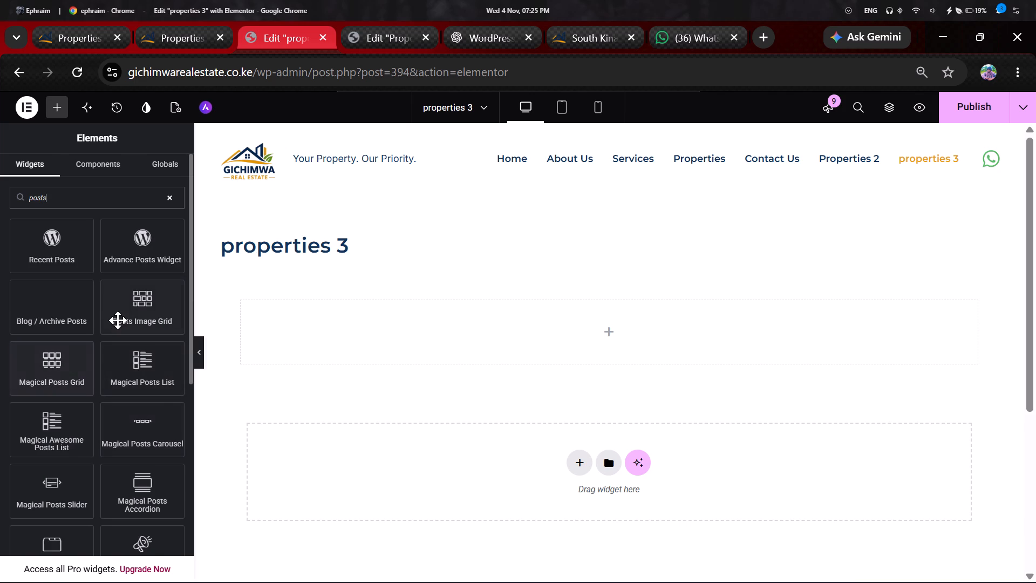
pyautogui.moveTo(75, 353); pyautogui.dragTo(355, 327)
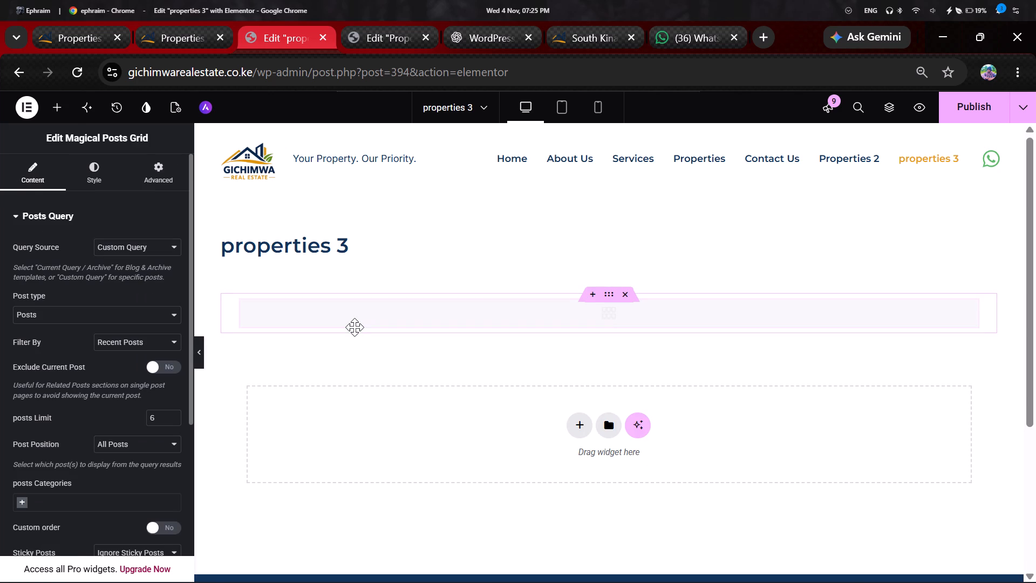
# Set the post type of the Magical Posts Grid to Properties (Pro Only).
pyautogui.click(169, 310)
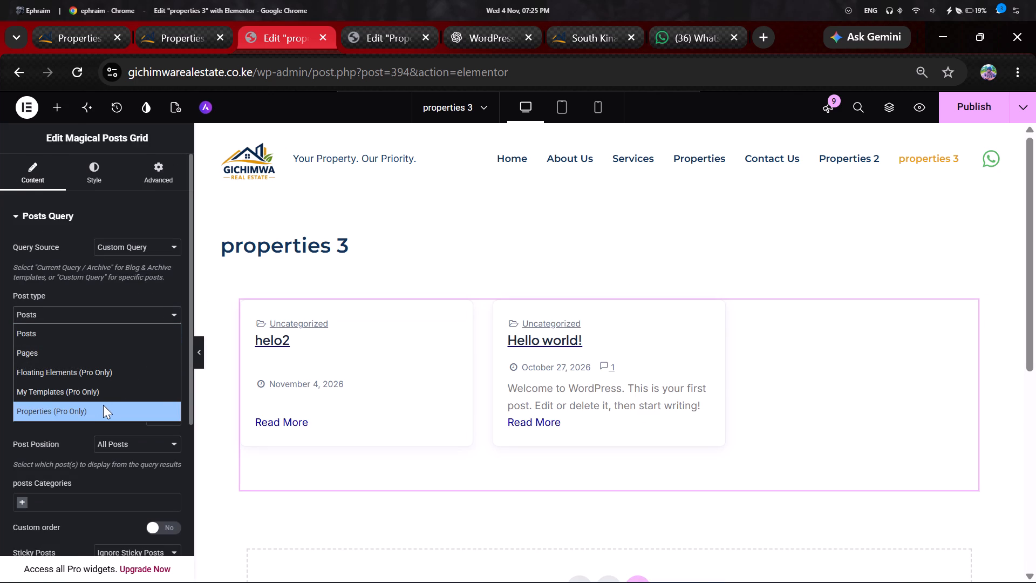
pyautogui.click(103, 405)
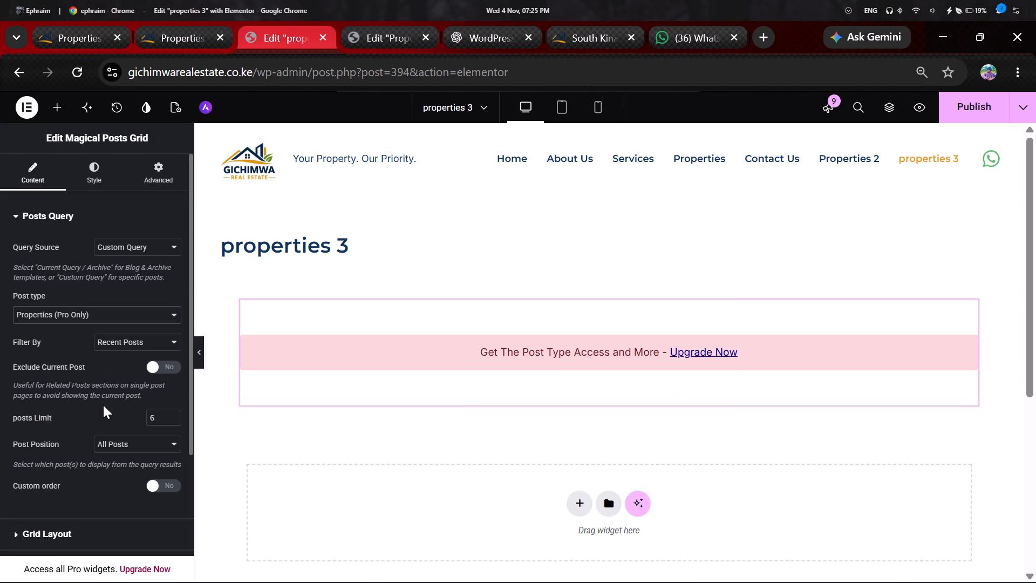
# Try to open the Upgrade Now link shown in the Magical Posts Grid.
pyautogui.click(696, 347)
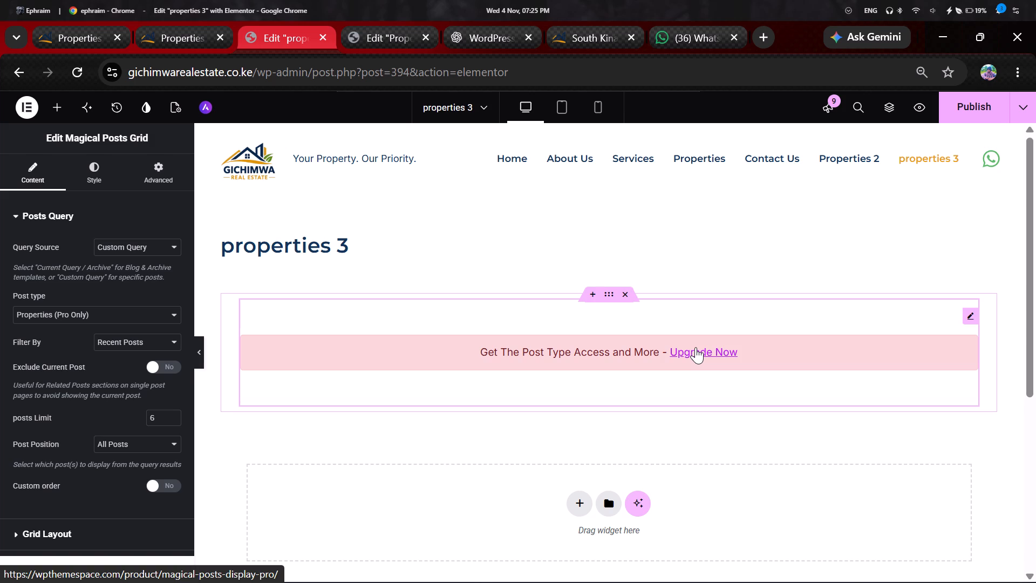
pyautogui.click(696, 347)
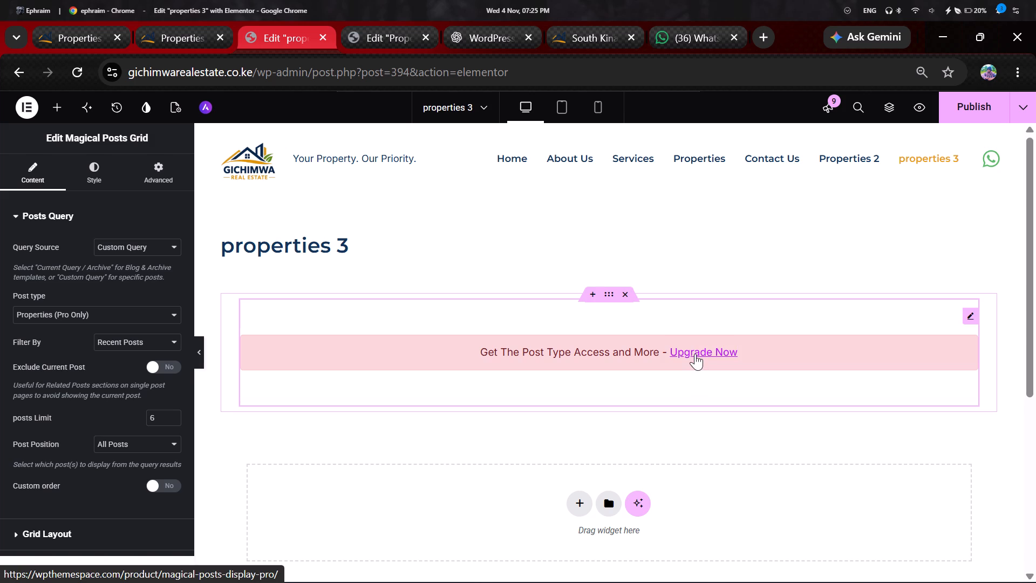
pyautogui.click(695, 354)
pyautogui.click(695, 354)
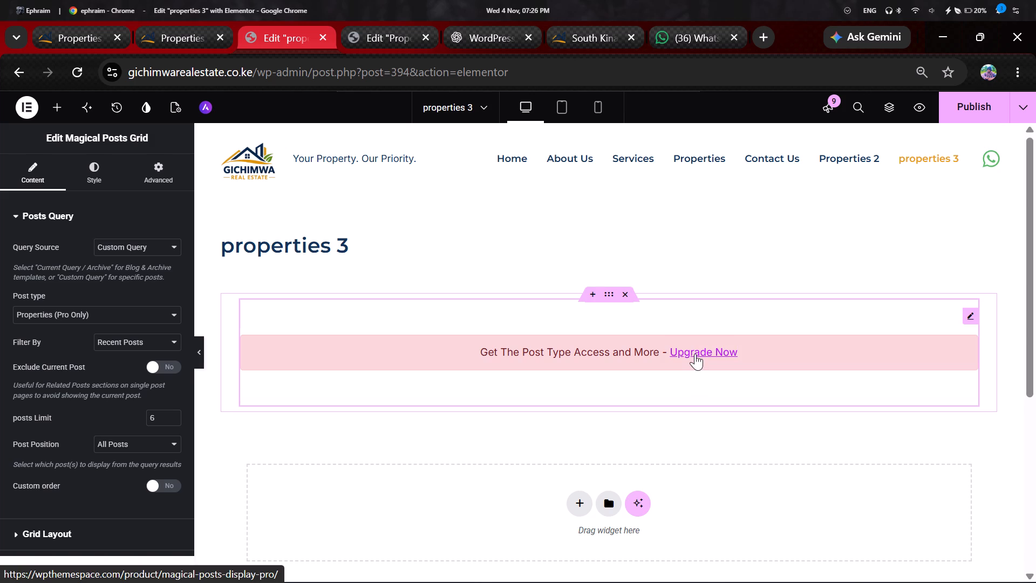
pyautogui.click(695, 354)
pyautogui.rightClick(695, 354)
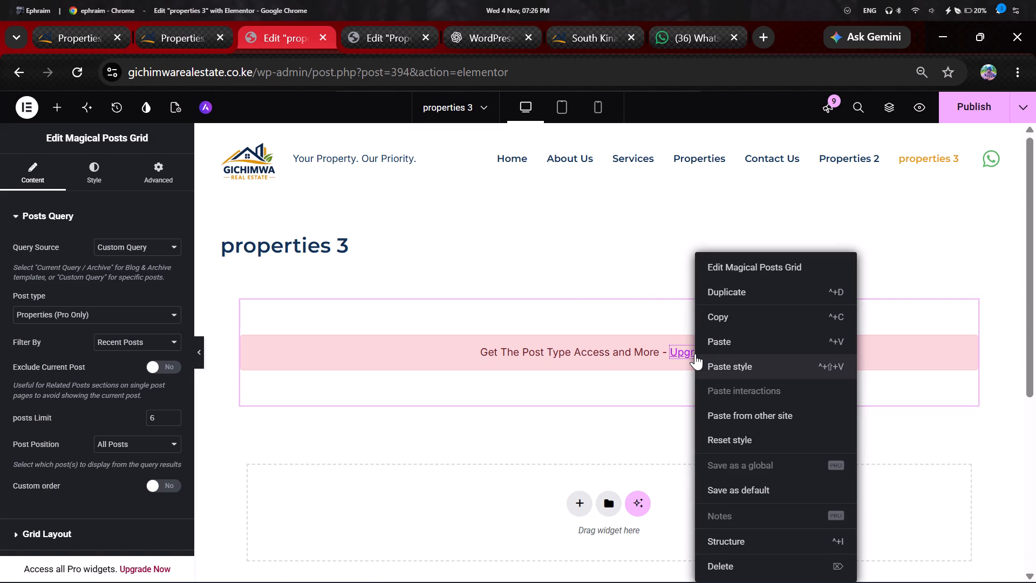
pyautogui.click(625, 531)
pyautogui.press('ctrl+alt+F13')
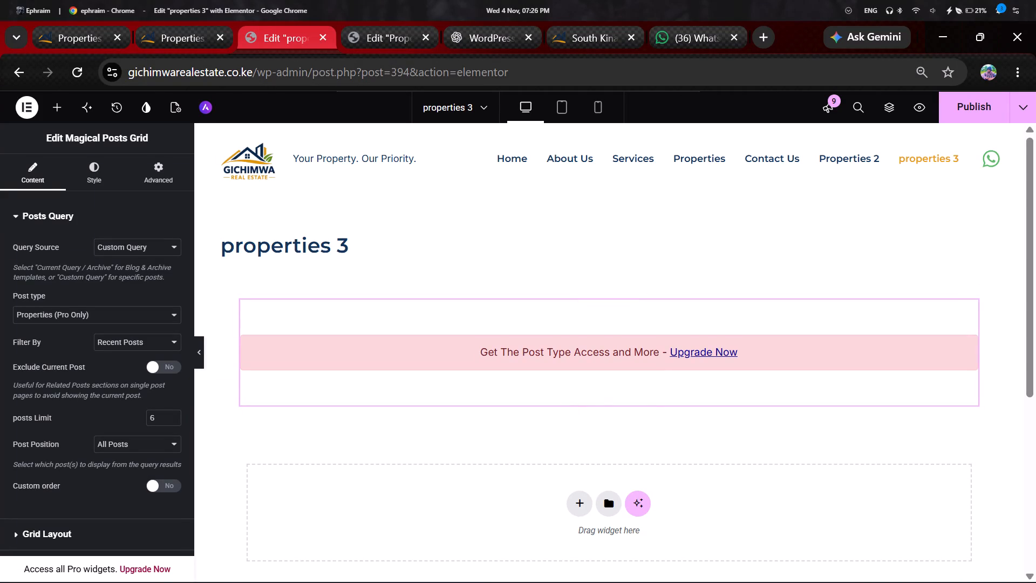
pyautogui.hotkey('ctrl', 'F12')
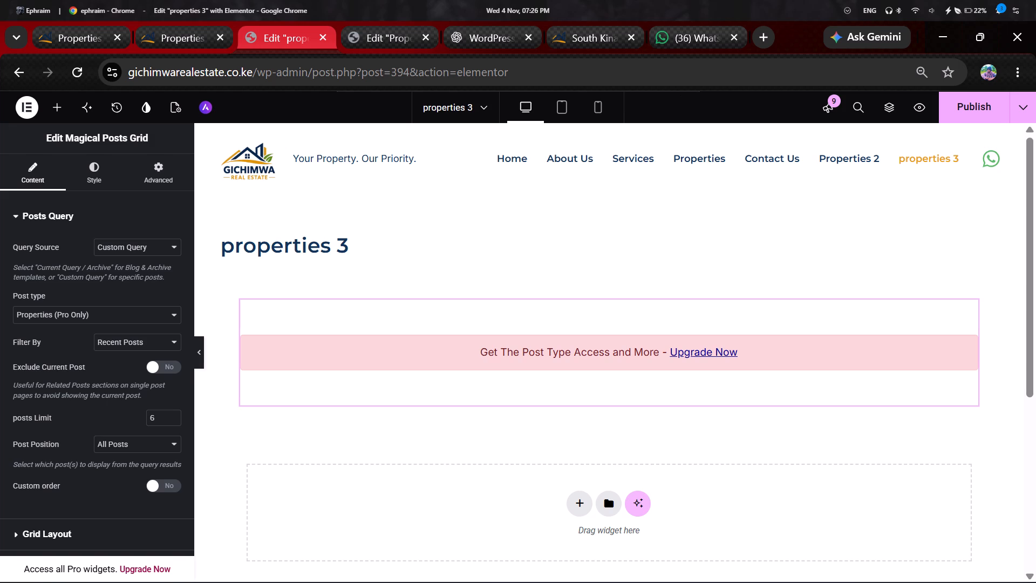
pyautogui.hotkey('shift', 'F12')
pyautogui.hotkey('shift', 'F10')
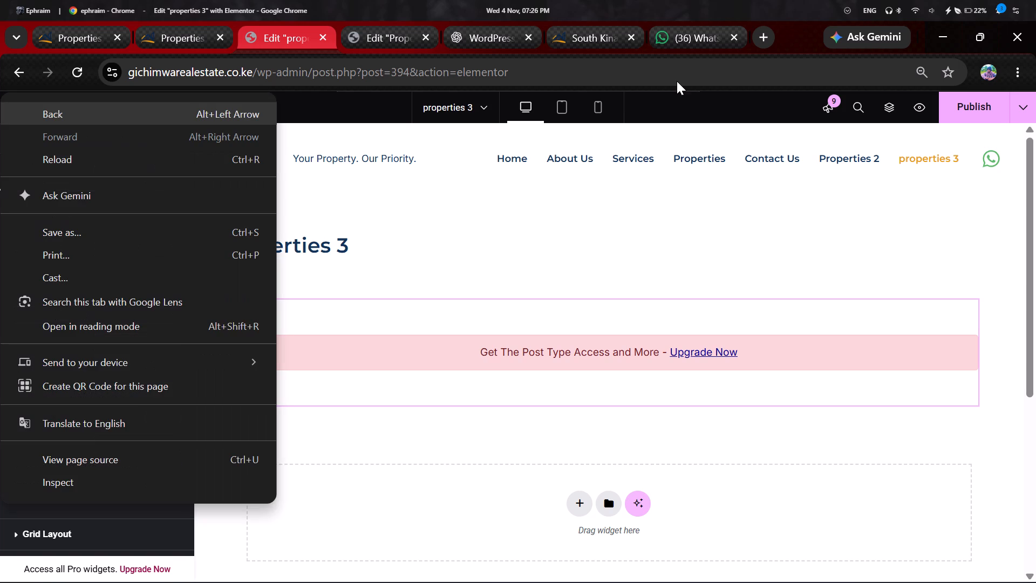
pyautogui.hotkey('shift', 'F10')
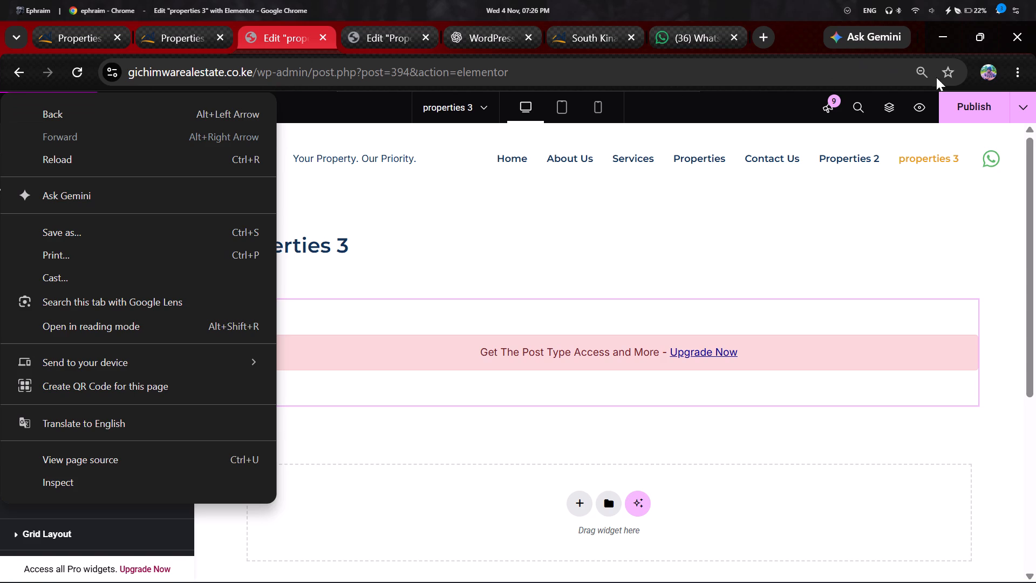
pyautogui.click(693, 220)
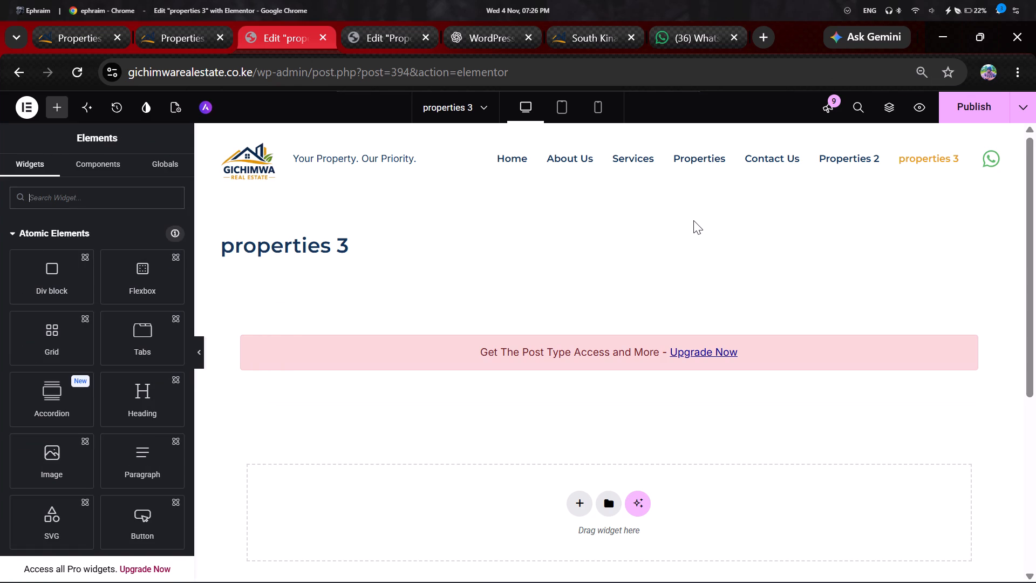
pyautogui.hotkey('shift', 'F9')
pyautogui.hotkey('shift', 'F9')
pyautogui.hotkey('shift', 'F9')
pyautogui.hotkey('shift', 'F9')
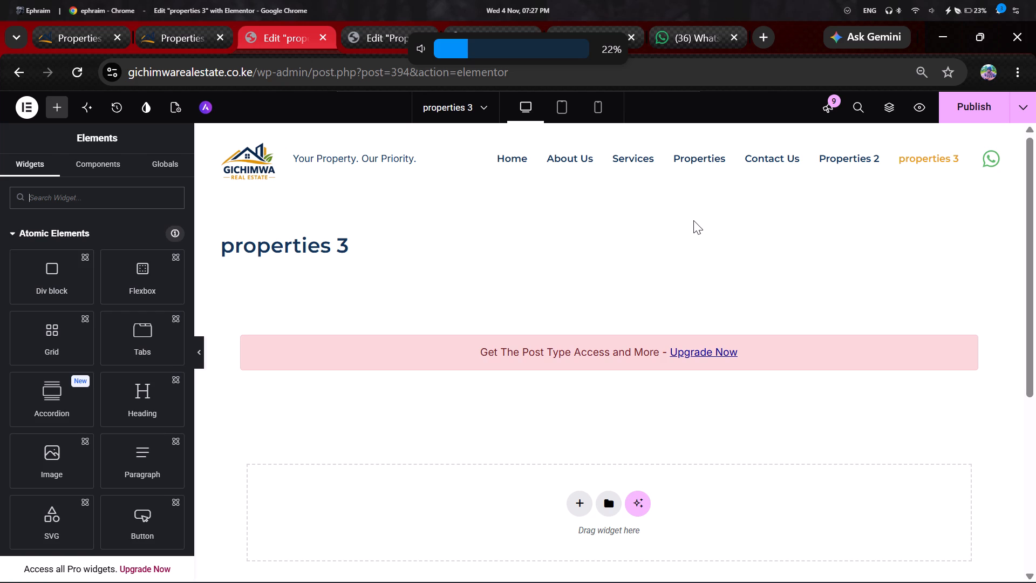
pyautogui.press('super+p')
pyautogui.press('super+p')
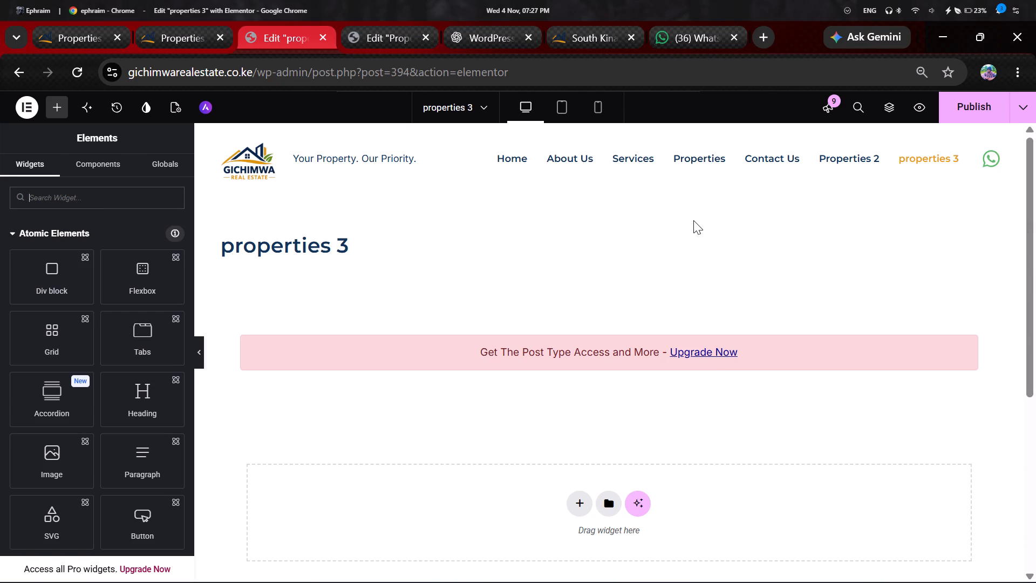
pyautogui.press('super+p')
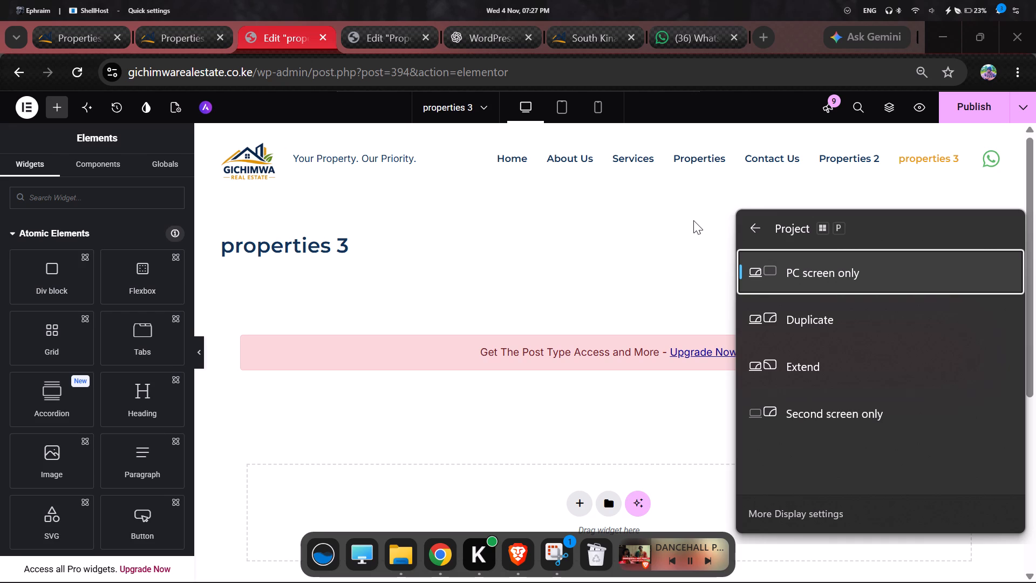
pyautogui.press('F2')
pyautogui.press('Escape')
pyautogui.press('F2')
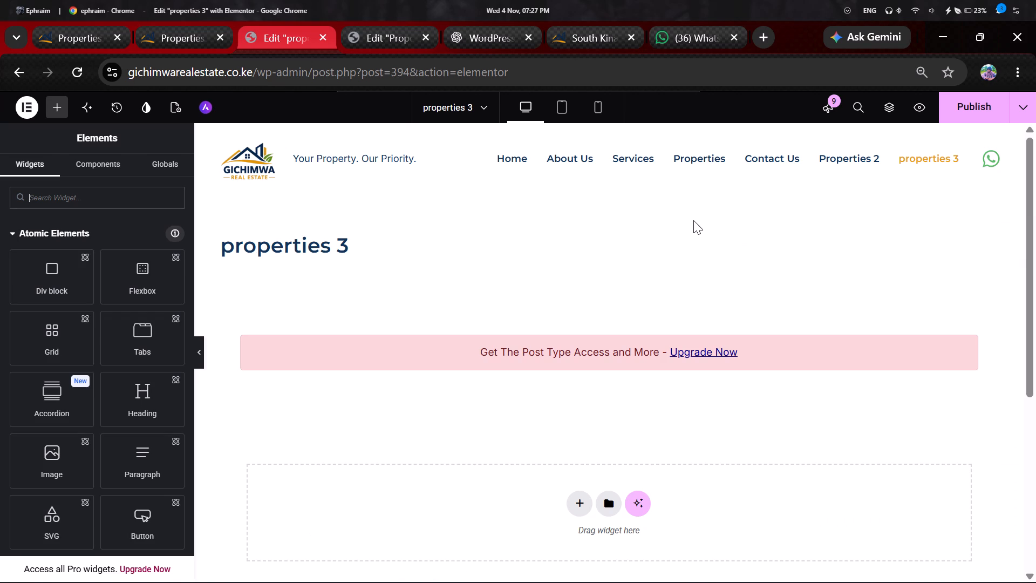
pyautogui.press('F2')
# Try once more to open the Upgrade Now link in the Magical Posts Grid notice.
pyautogui.press('F2')
pyautogui.click(714, 351)
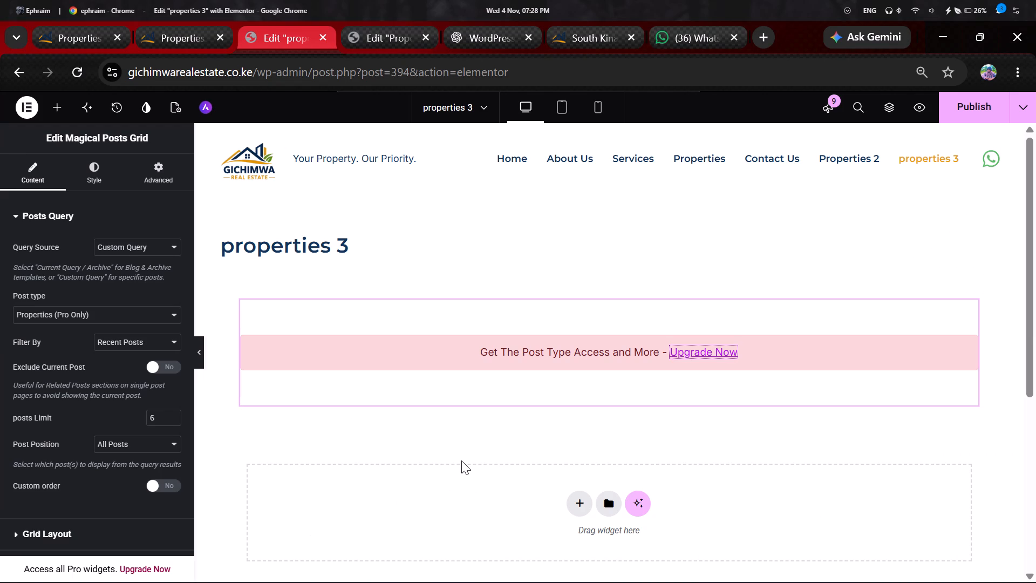
pyautogui.hotkey('ctrl', 'shift', 'i')
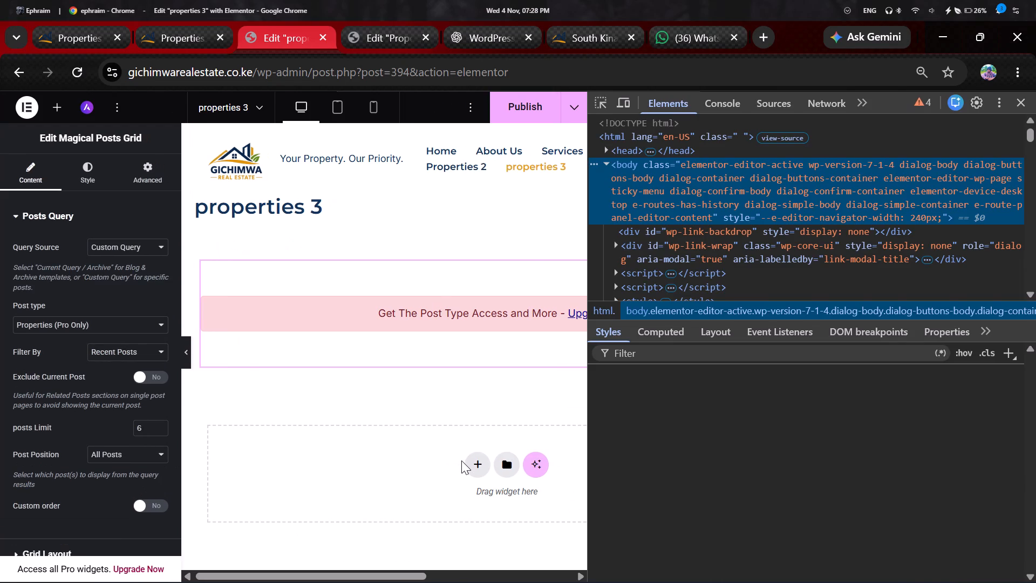
pyautogui.click(601, 104)
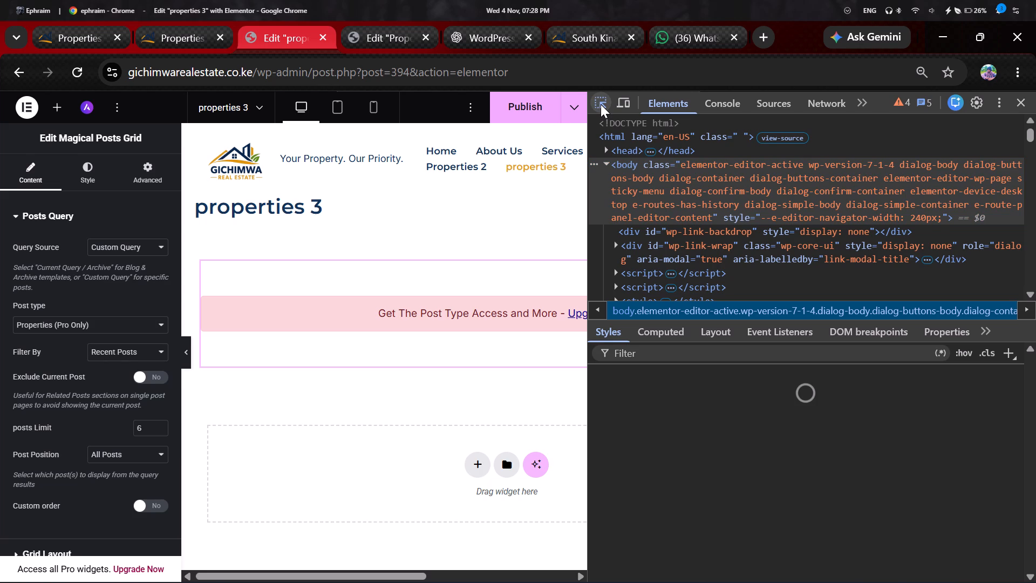
pyautogui.click(601, 104)
pyautogui.click(474, 315)
pyautogui.click(474, 315)
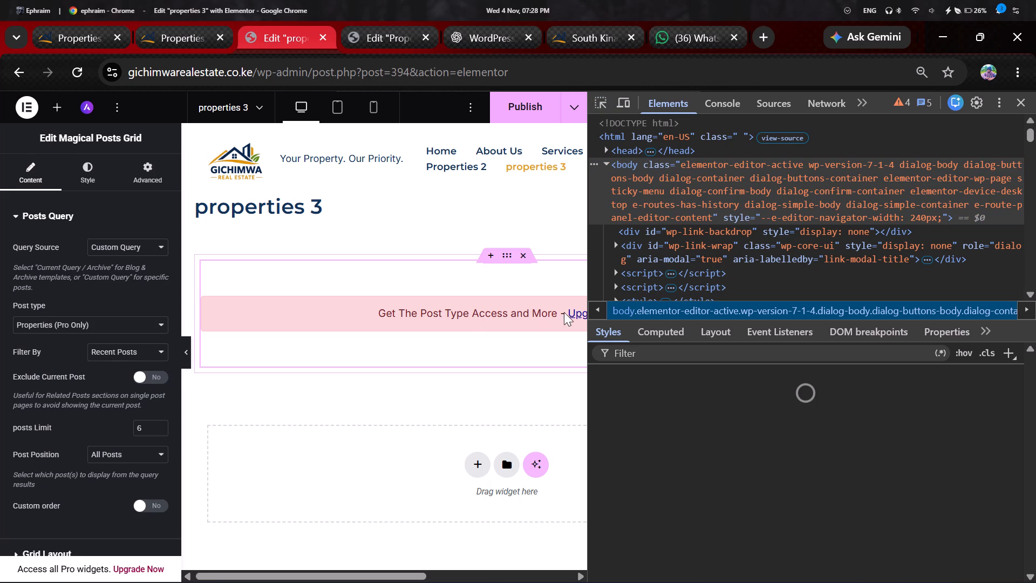
pyautogui.click(569, 309)
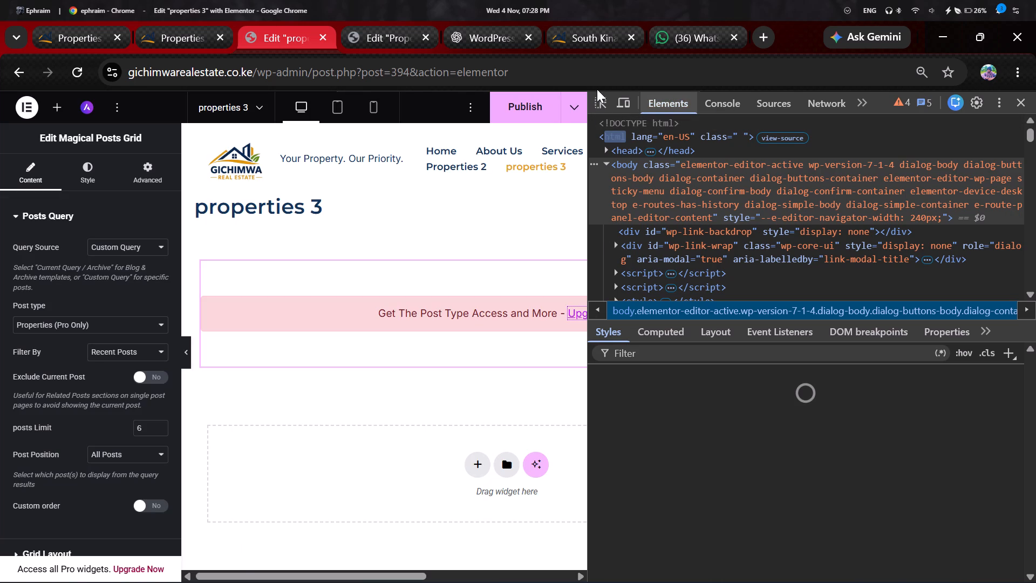
pyautogui.click(598, 89)
pyautogui.click(598, 100)
pyautogui.click(716, 101)
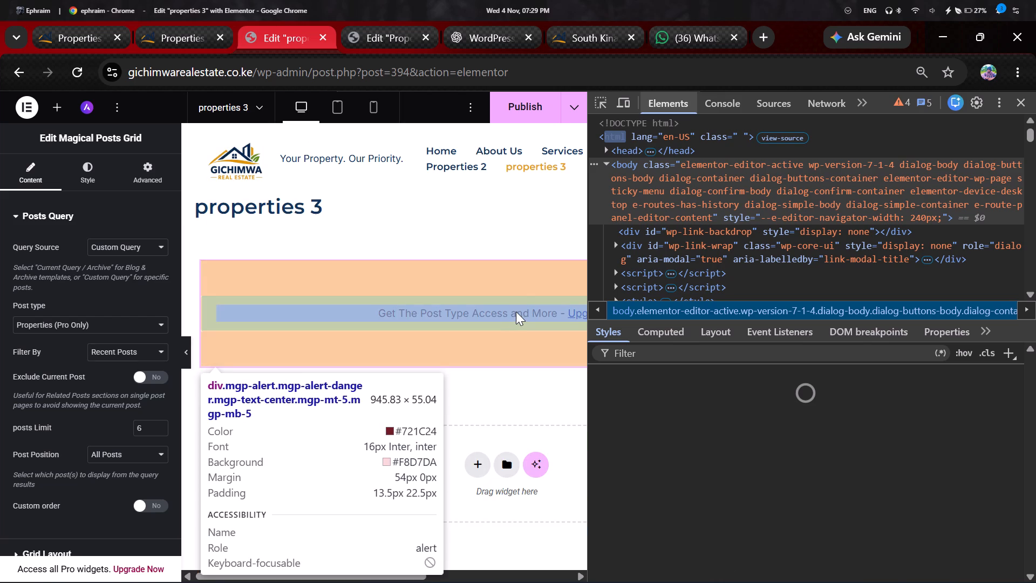
pyautogui.click(516, 311)
pyautogui.click(516, 311)
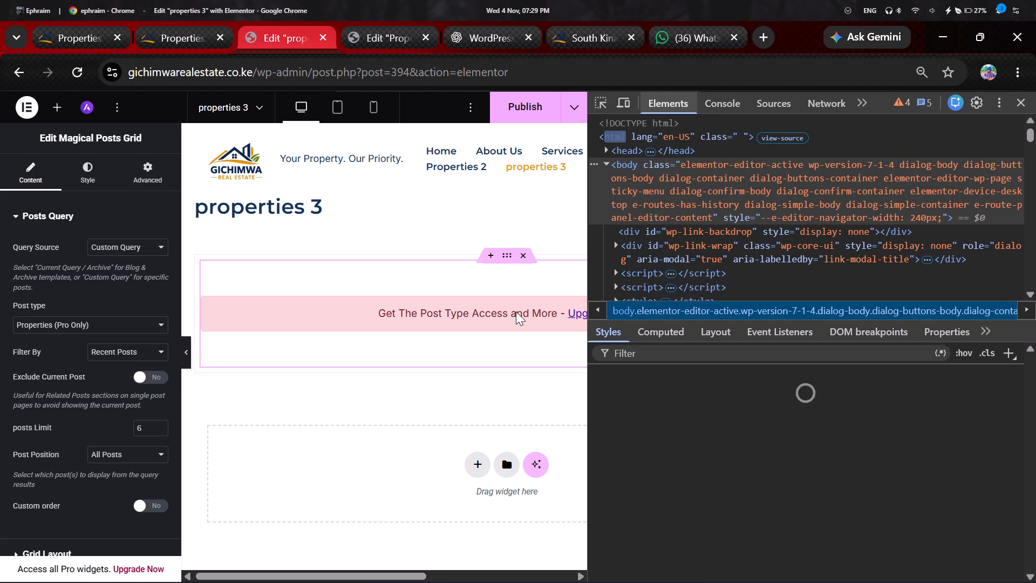
pyautogui.click(516, 311)
pyautogui.click(516, 311)
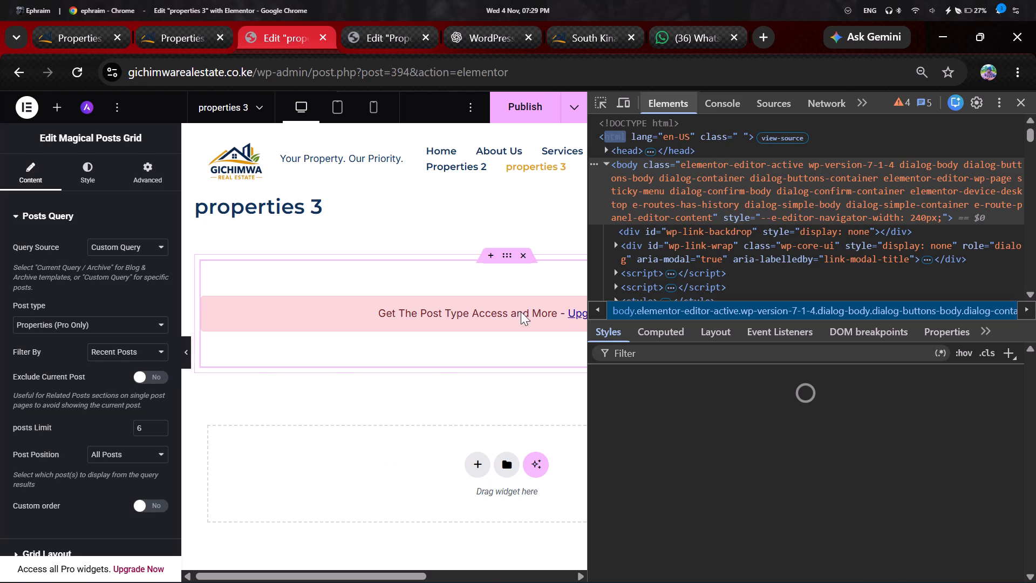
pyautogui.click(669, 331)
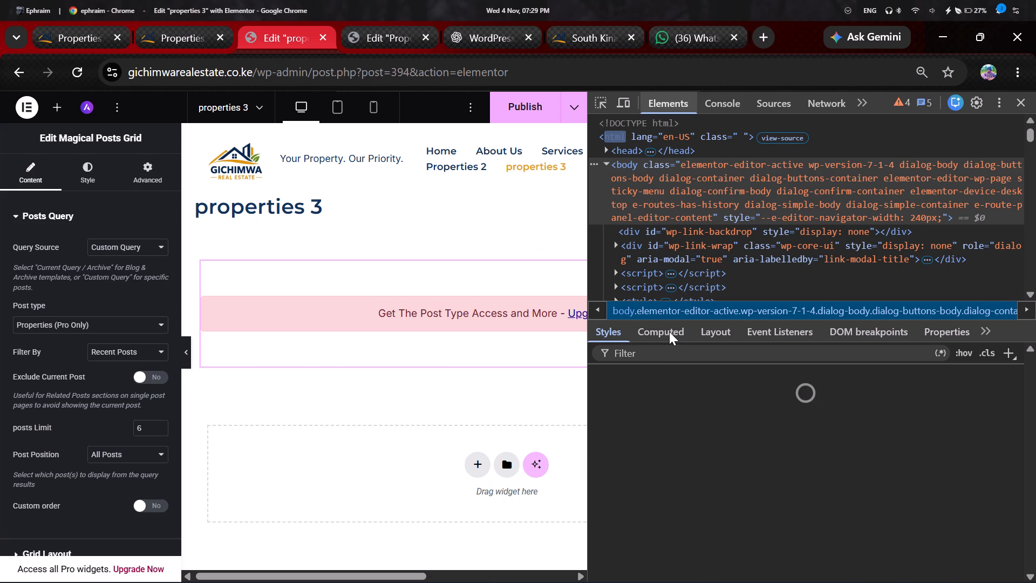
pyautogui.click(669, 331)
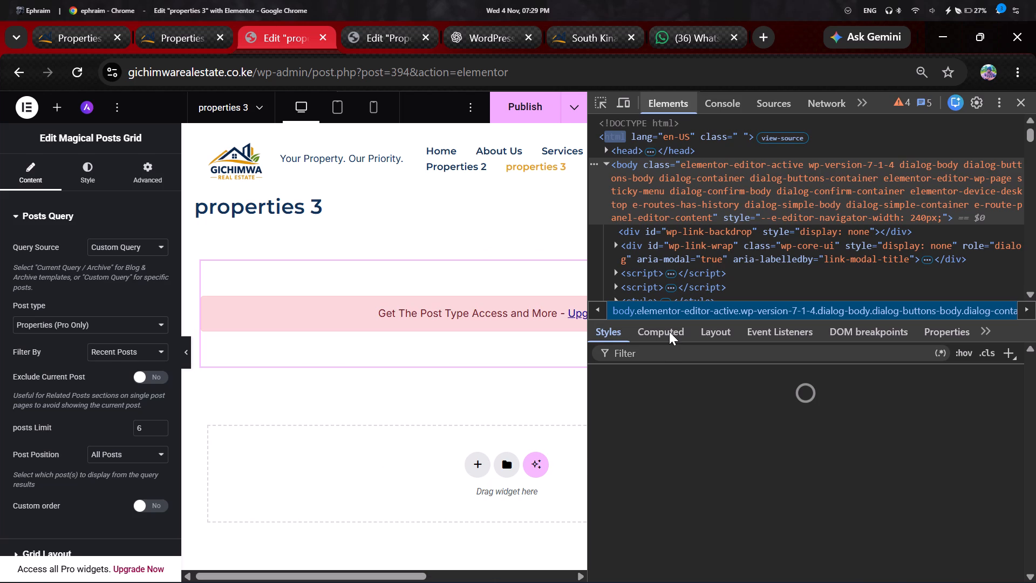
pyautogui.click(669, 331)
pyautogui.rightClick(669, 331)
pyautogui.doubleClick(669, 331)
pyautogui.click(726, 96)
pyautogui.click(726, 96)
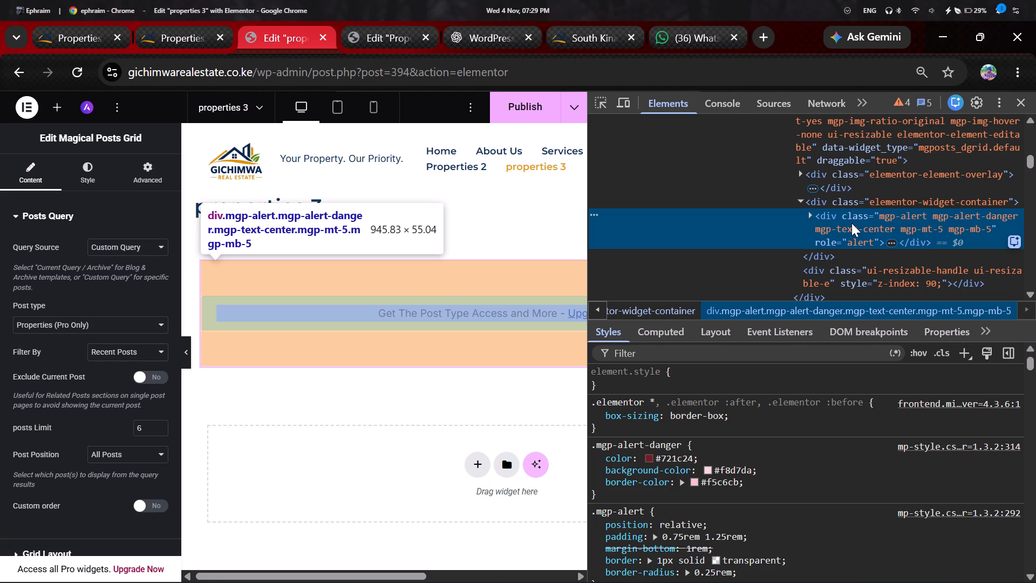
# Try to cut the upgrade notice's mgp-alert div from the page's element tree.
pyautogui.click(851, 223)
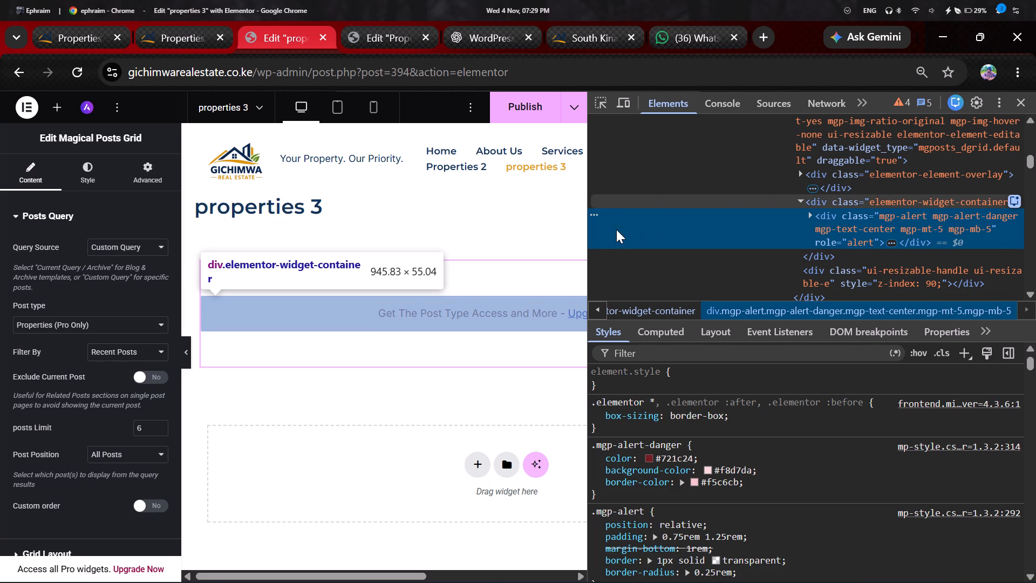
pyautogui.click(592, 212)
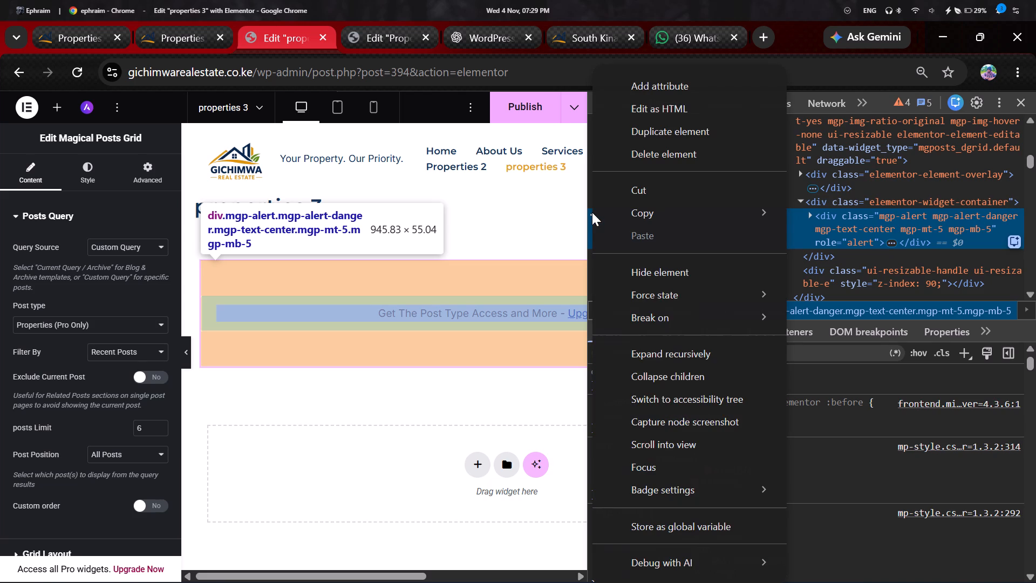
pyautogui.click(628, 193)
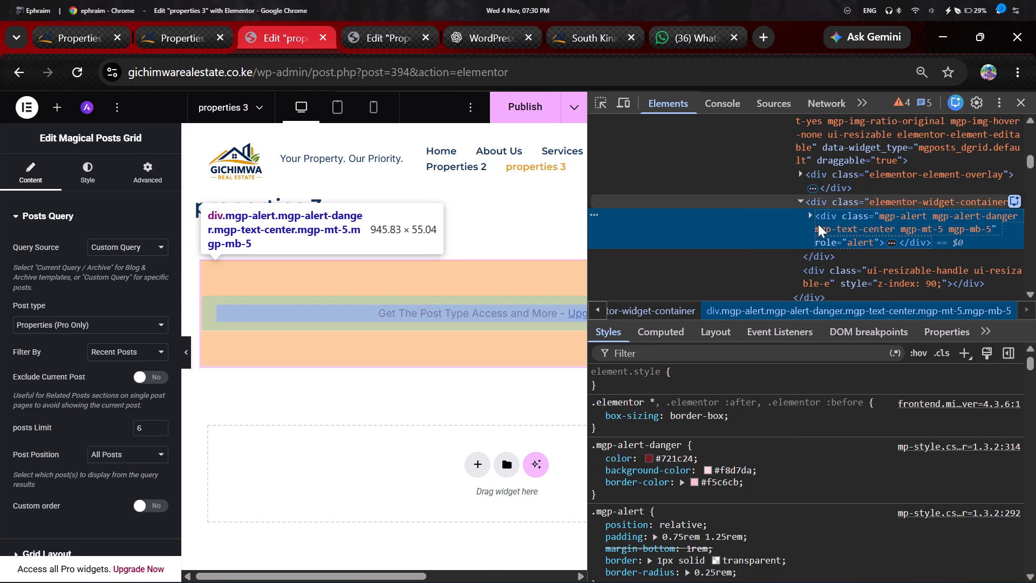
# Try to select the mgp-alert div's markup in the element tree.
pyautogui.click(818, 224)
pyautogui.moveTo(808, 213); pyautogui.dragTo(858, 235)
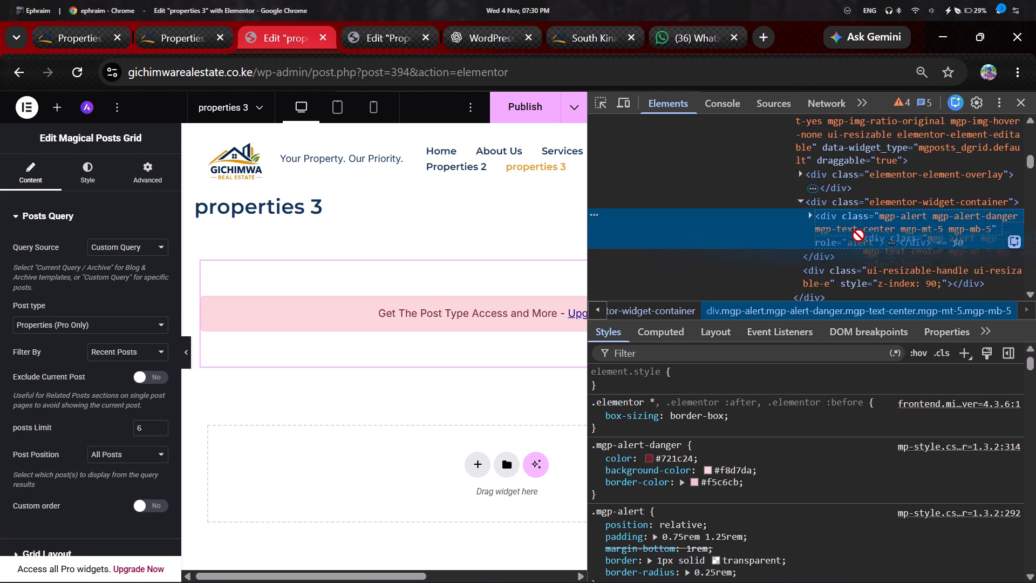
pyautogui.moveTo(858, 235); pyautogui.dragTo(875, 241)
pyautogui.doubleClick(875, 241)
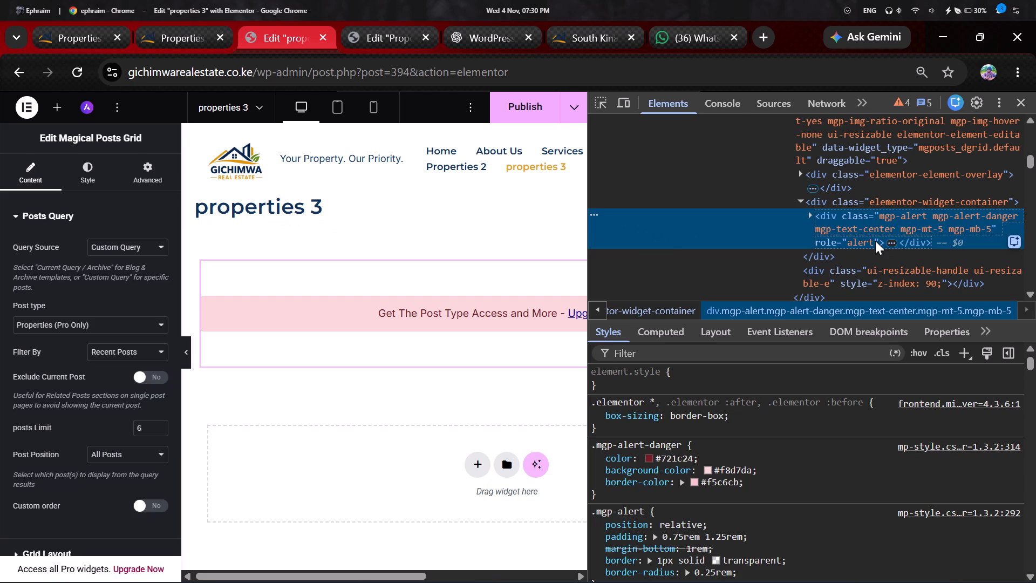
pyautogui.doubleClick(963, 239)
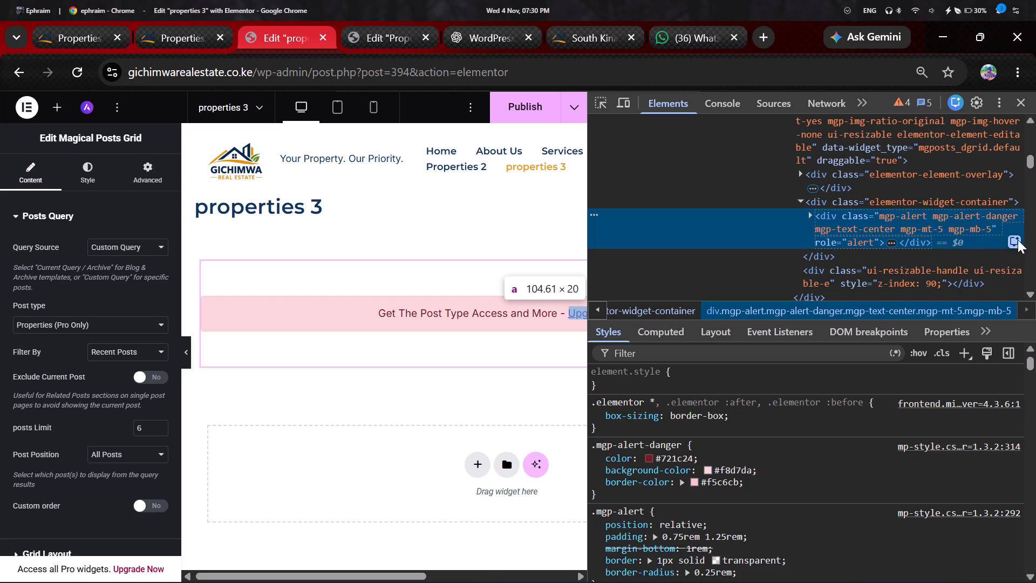
# Open AI assistance for the mgp-alert div and enlarge the element tree area.
pyautogui.click(1018, 240)
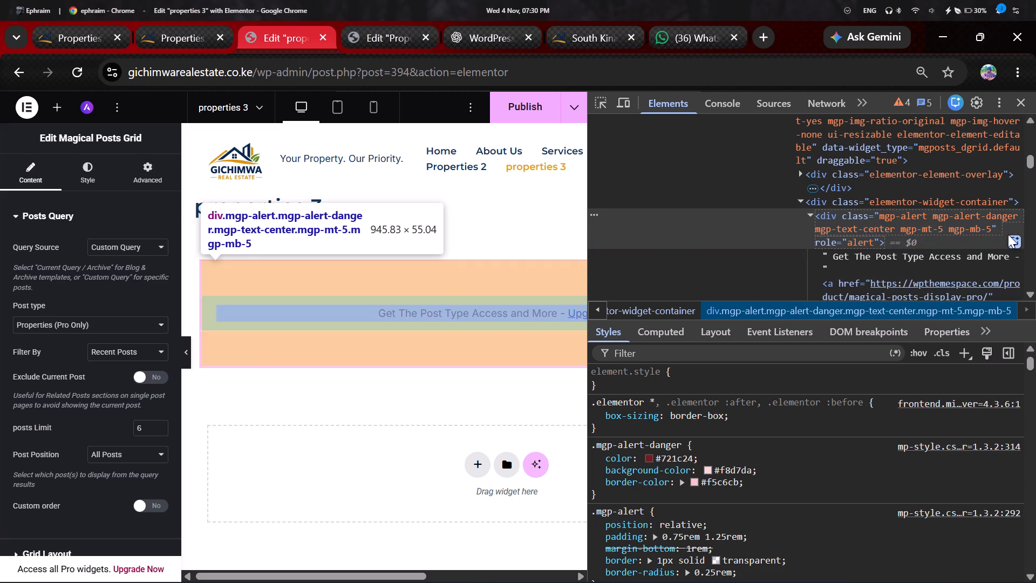
pyautogui.click(1008, 234)
pyautogui.moveTo(1008, 234); pyautogui.dragTo(902, 229)
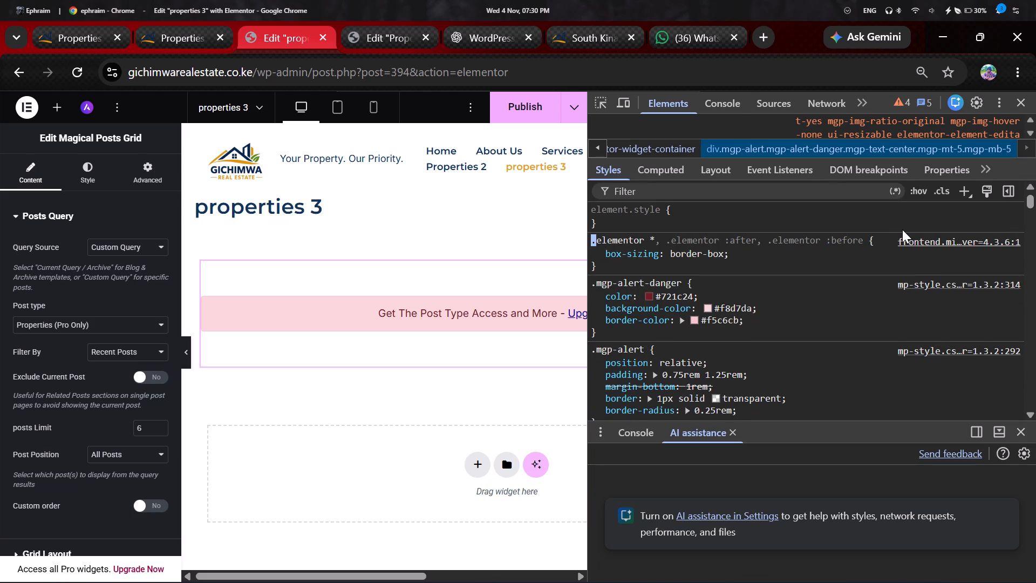
pyautogui.scroll(4, 902, 229)
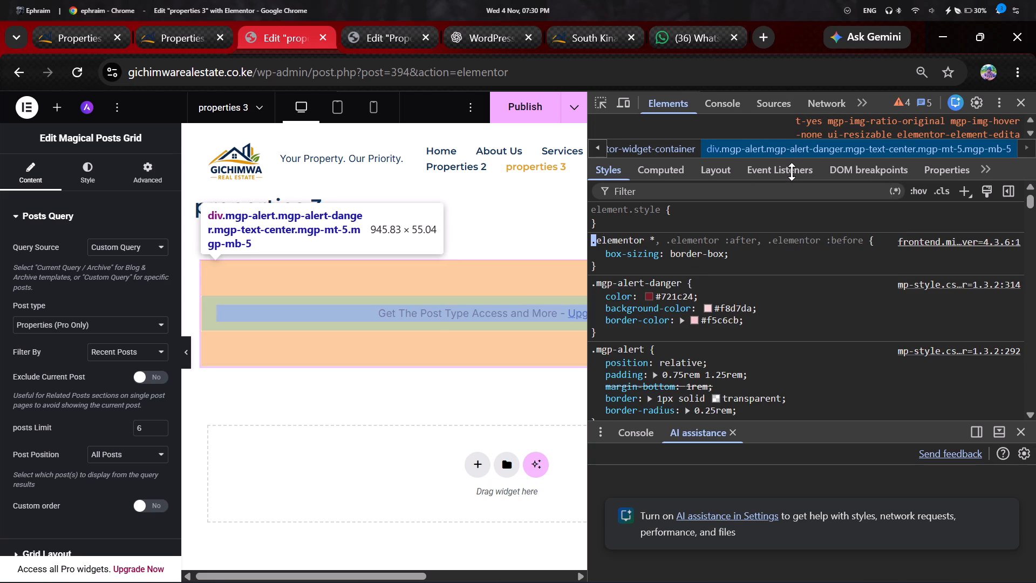
pyautogui.moveTo(792, 158); pyautogui.dragTo(807, 291)
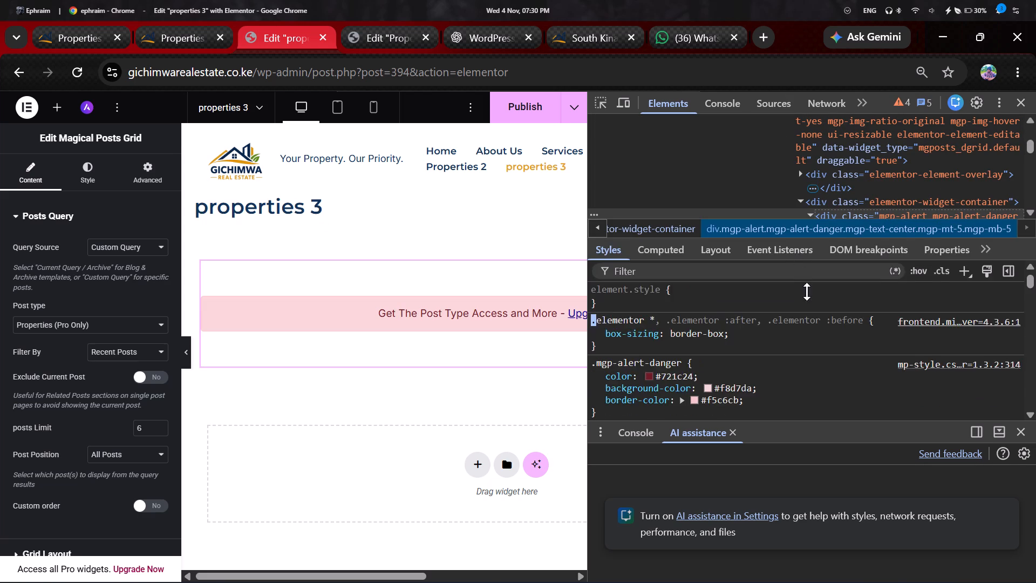
# Enlarge the element tree and try to open the "Get The Post Type Access and More -" text inside the mgp-alert div for editing.
pyautogui.moveTo(807, 291); pyautogui.dragTo(814, 486)
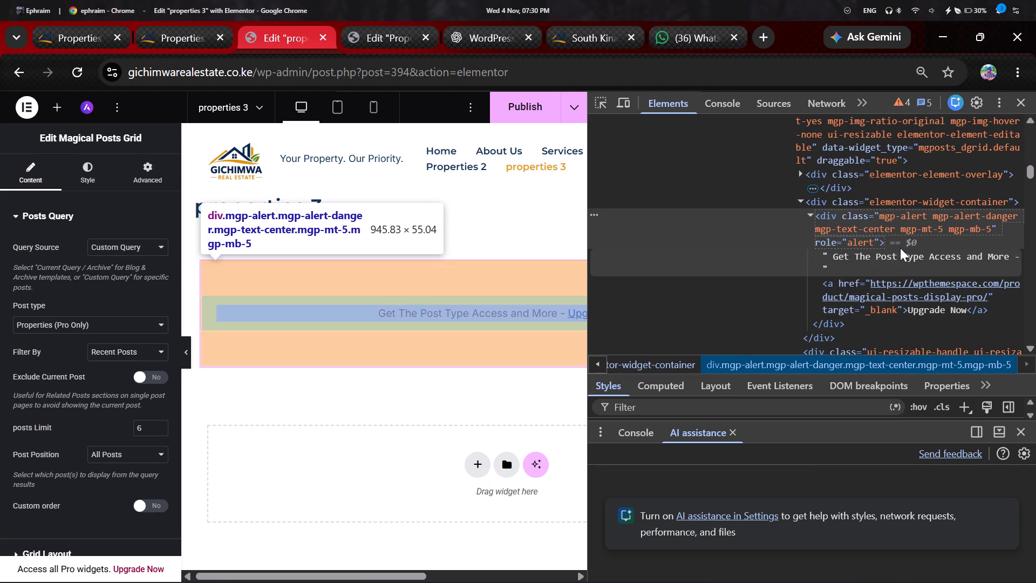
pyautogui.click(900, 248)
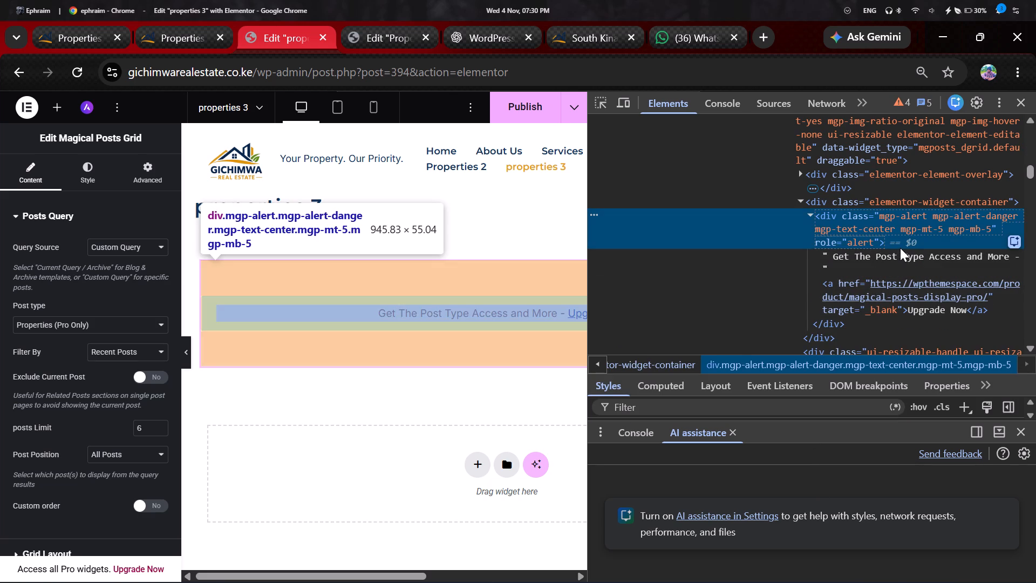
pyautogui.click(907, 260)
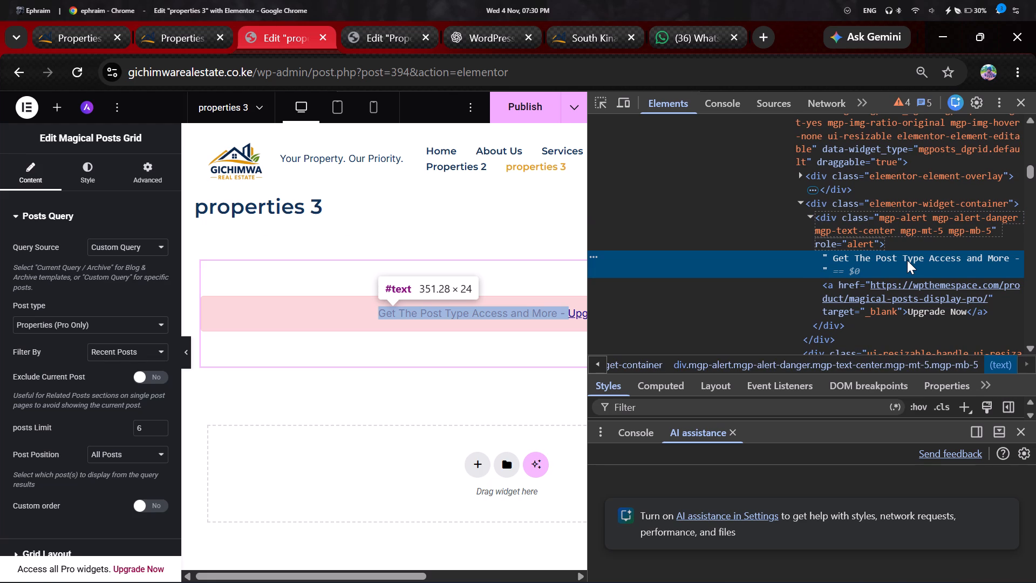
pyautogui.click(858, 274)
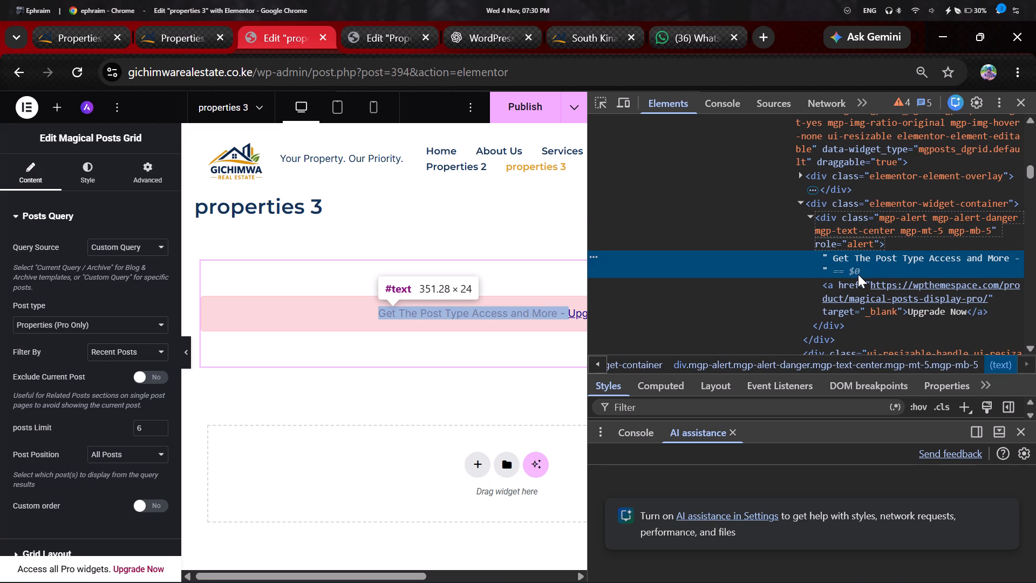
pyautogui.click(858, 274)
pyautogui.click(857, 274)
pyautogui.doubleClick(855, 268)
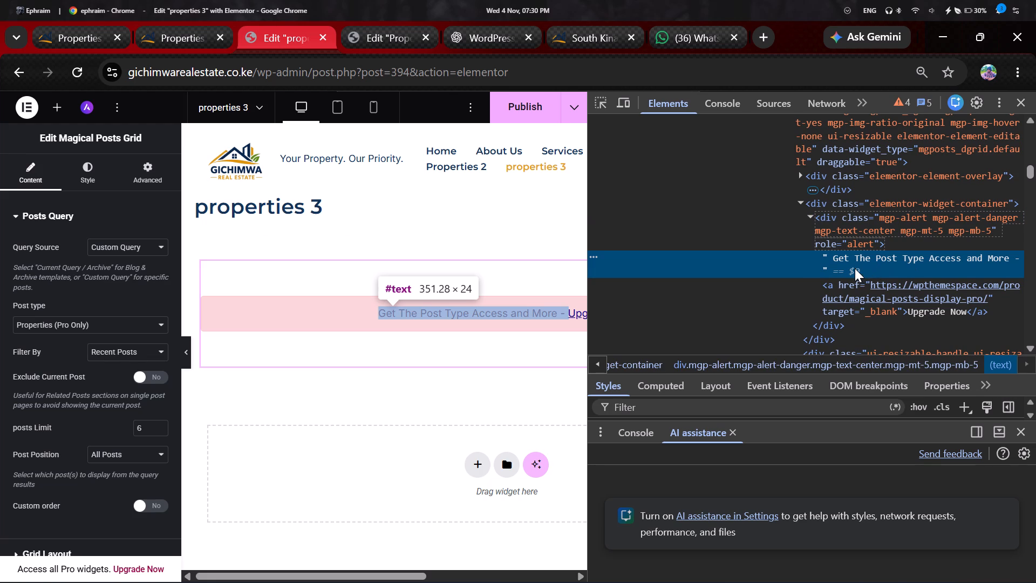
pyautogui.click(855, 268)
# Turn off the ad badge in the element tree's badge settings.
pyautogui.click(587, 256)
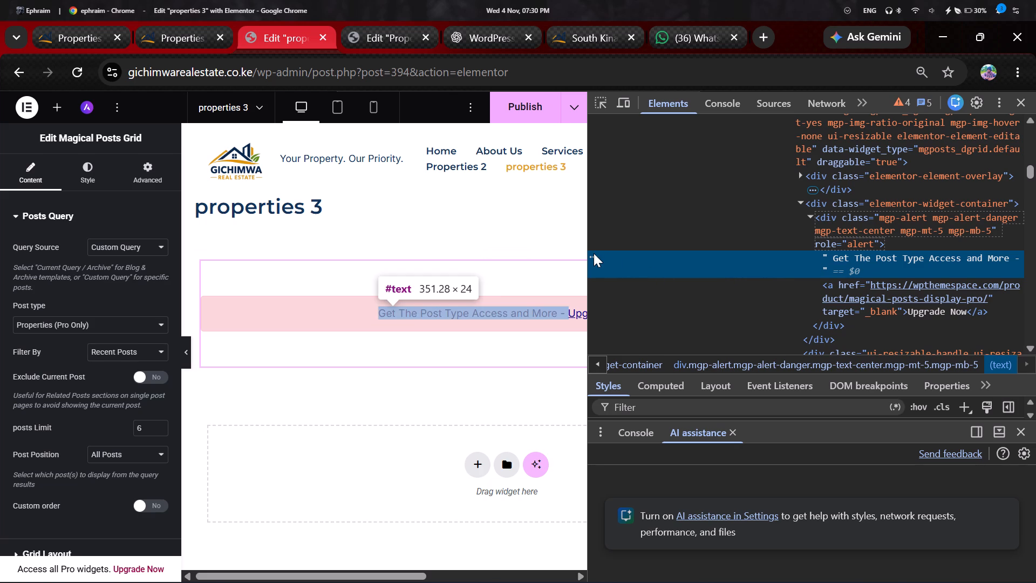
pyautogui.click(594, 253)
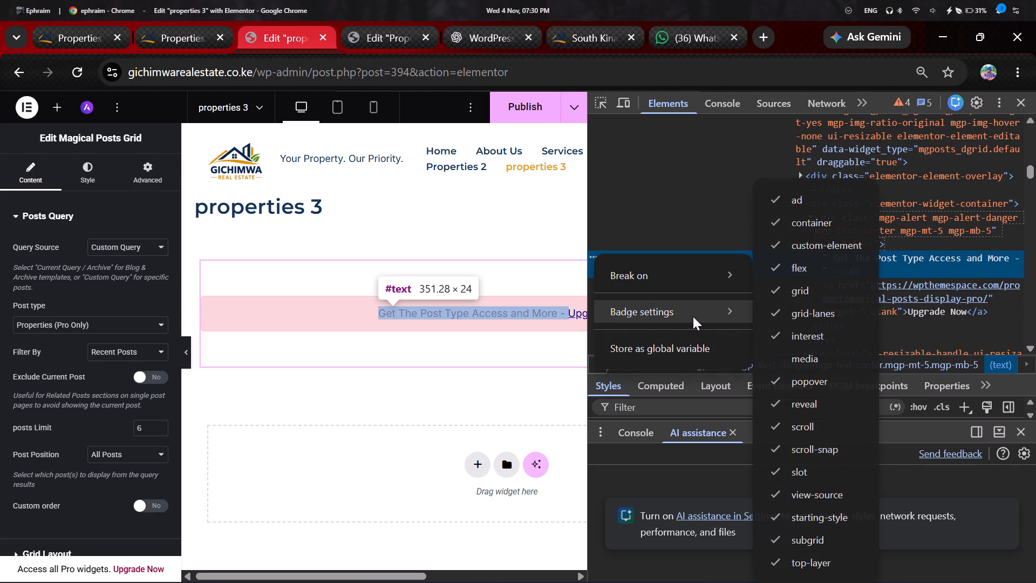
pyautogui.click(782, 203)
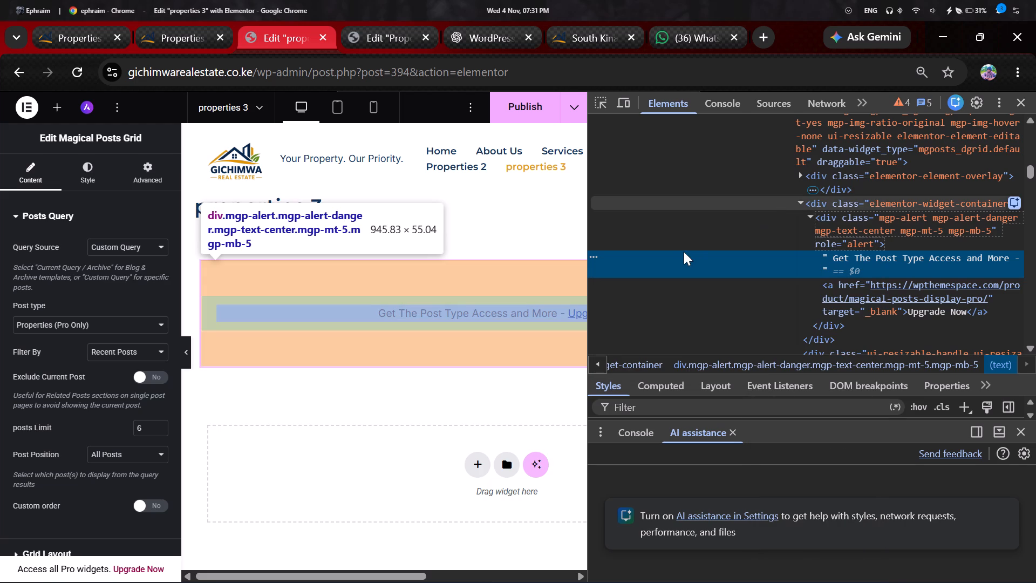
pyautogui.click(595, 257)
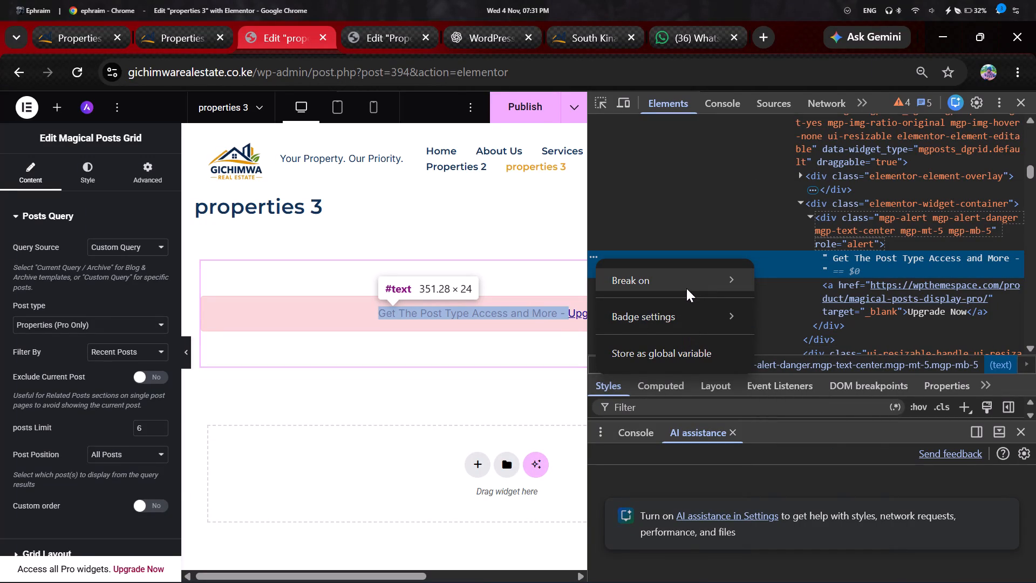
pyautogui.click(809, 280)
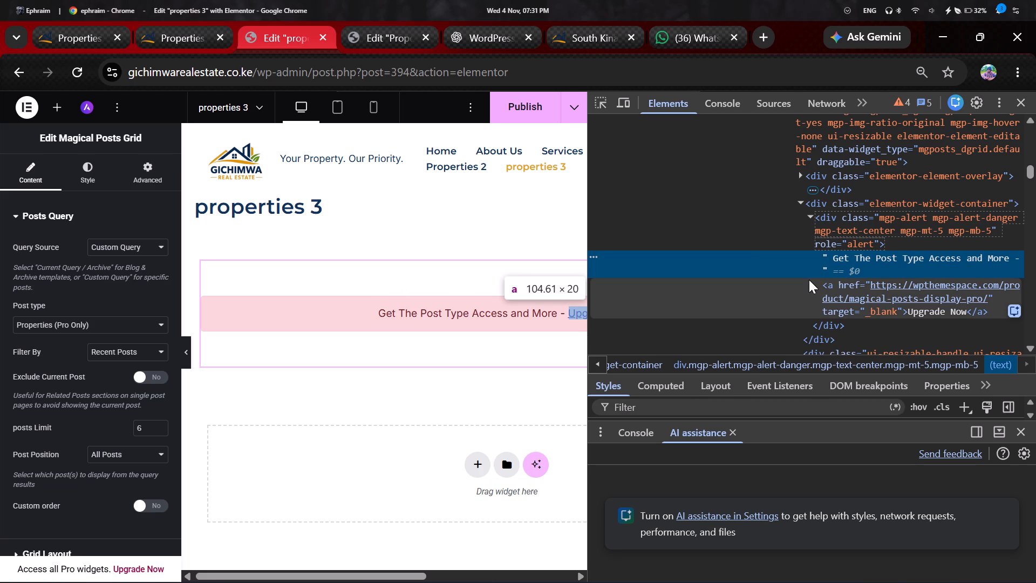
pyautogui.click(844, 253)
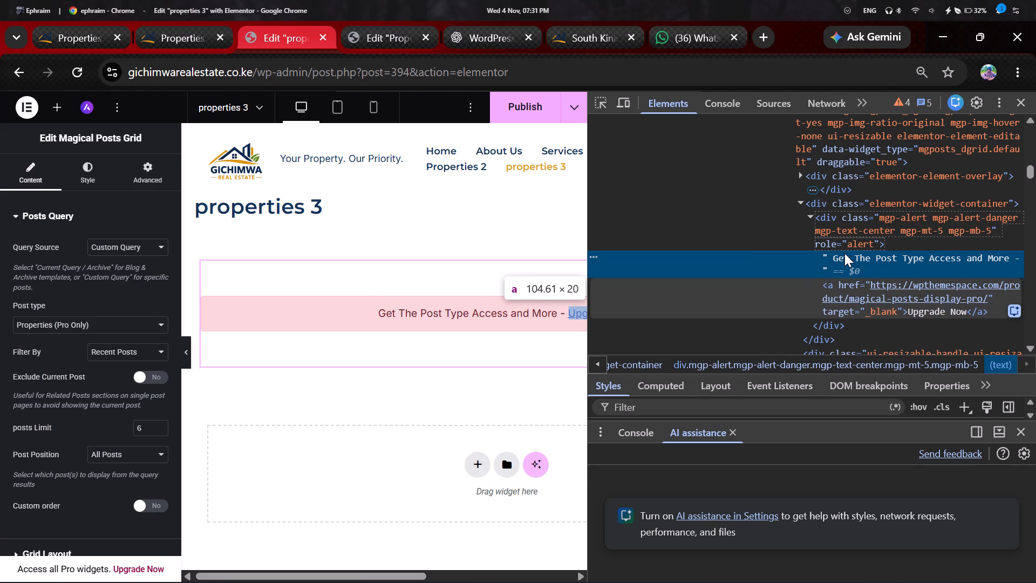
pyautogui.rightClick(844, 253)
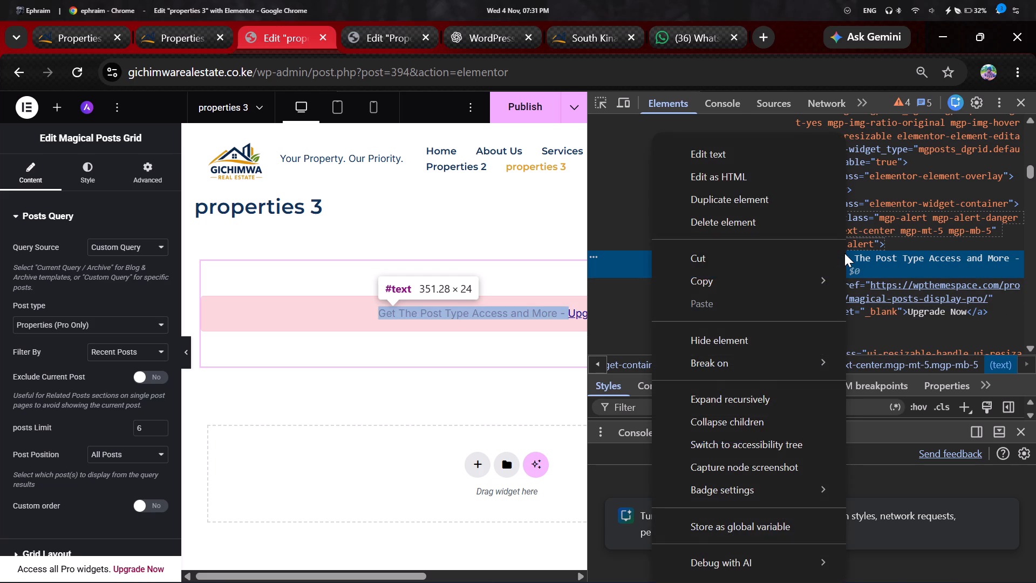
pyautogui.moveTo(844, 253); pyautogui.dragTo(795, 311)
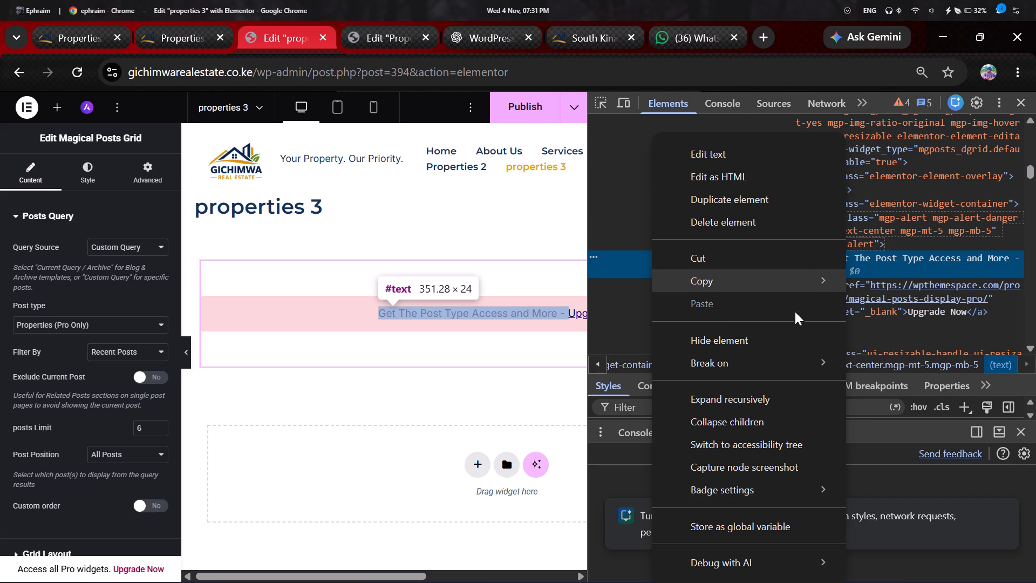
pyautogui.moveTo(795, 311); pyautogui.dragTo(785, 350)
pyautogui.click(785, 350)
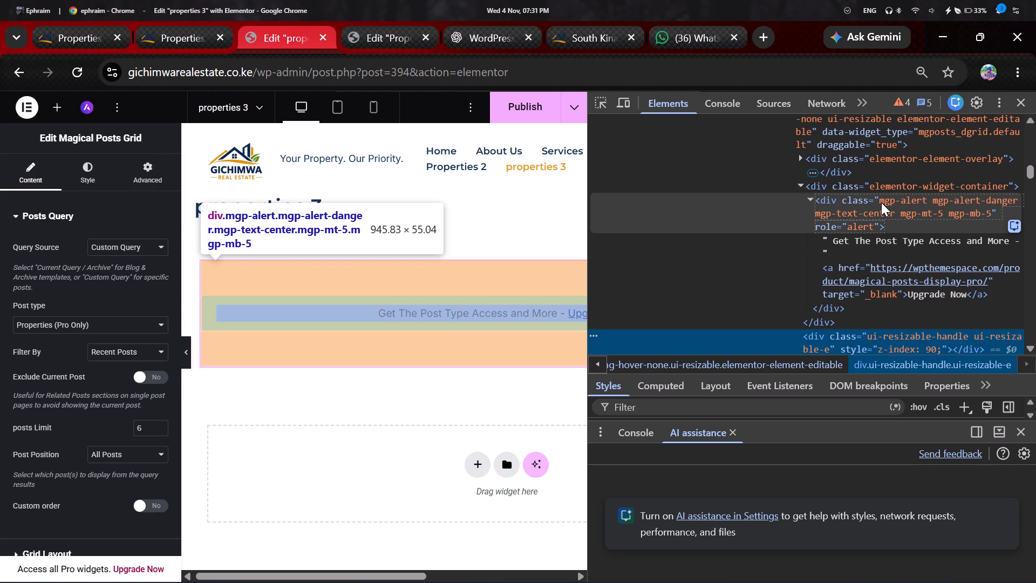
# Force the :active state on the mgp-alert div of the upgrade notice.
pyautogui.rightClick(881, 202)
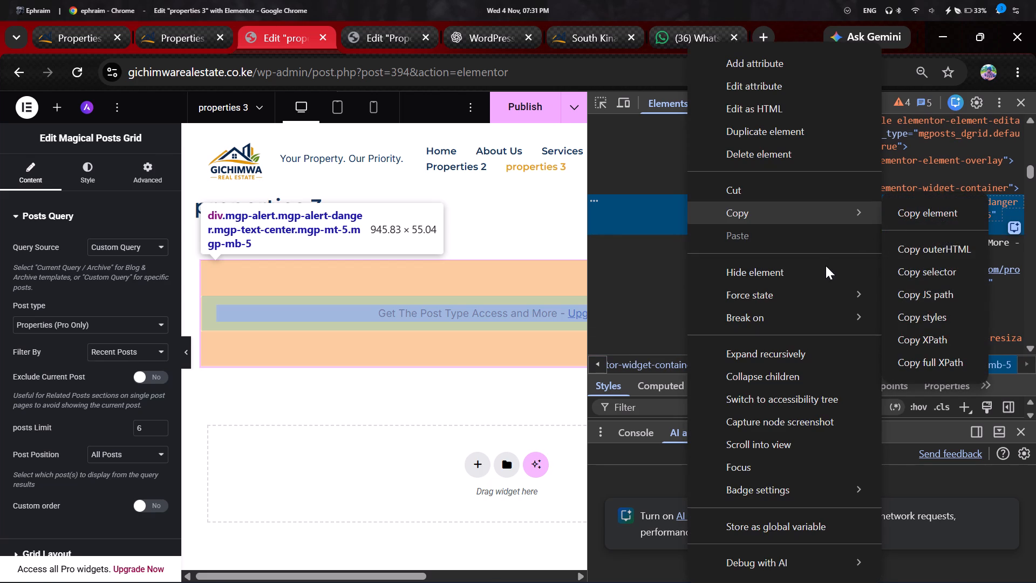
pyautogui.click(796, 301)
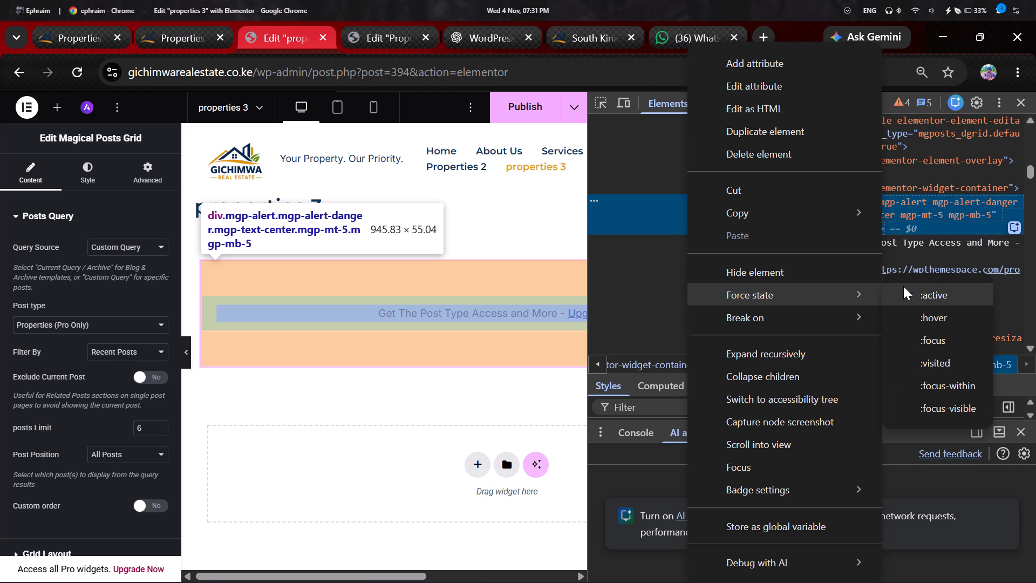
pyautogui.click(936, 292)
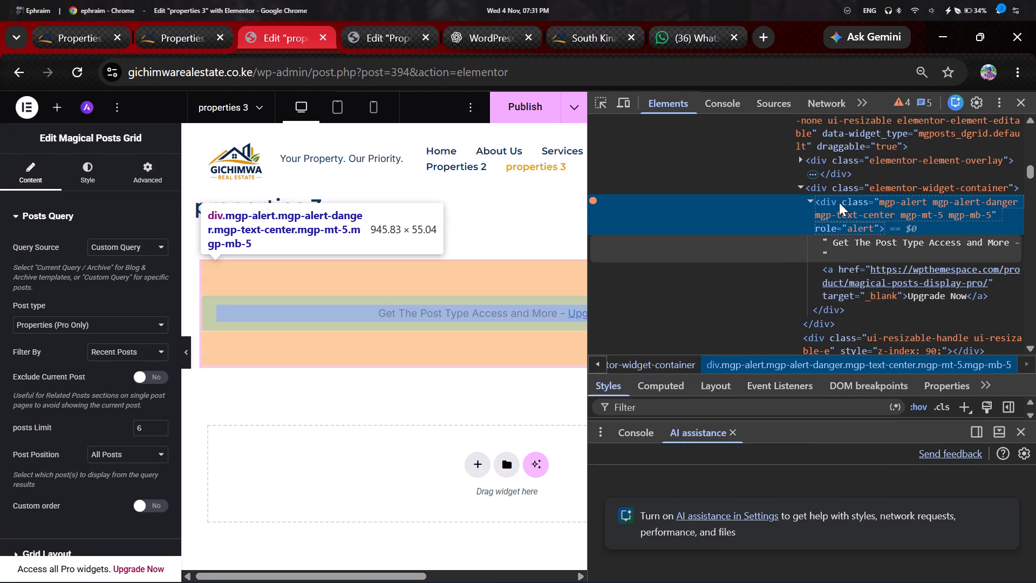
# Hide the mgp-alert div of the upgrade notice and the Upgrade Now link inside it on the page.
pyautogui.rightClick(839, 202)
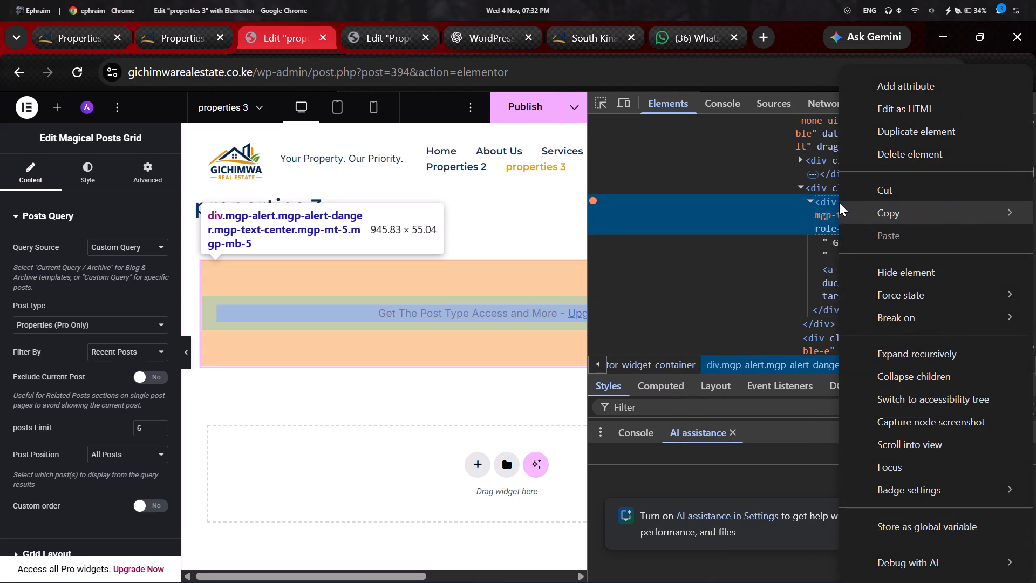
pyautogui.click(868, 268)
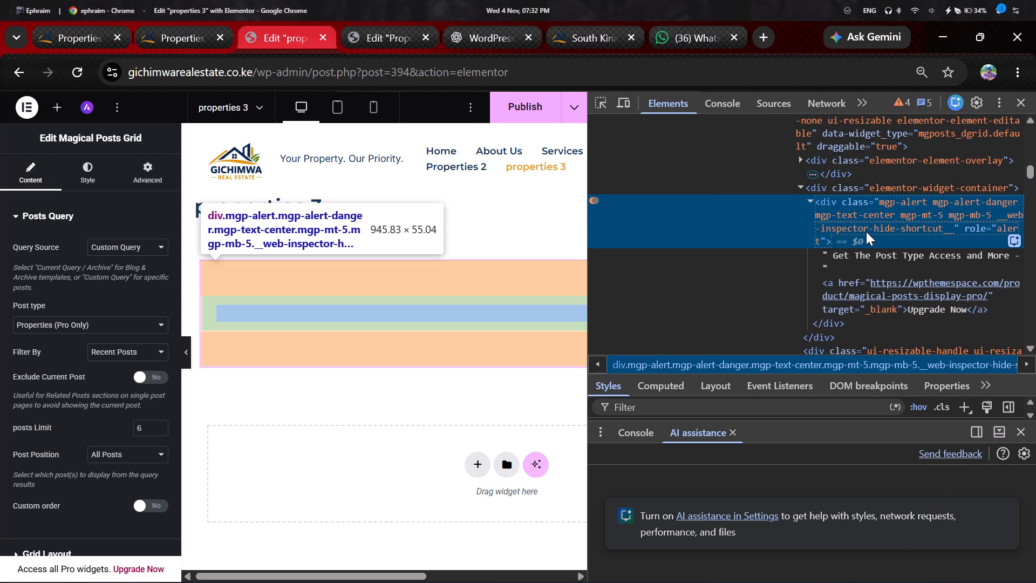
pyautogui.rightClick(866, 232)
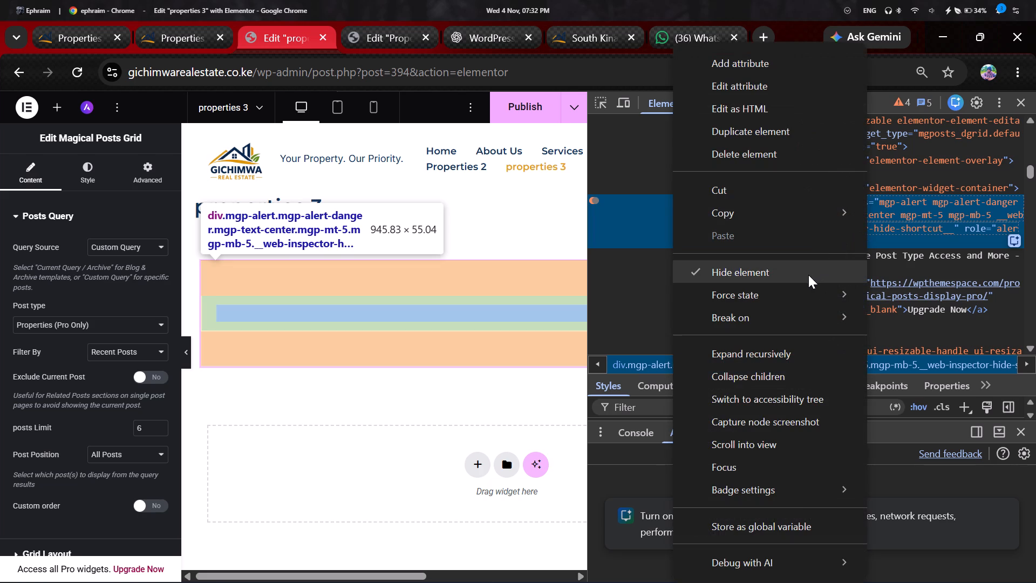
pyautogui.rightClick(918, 256)
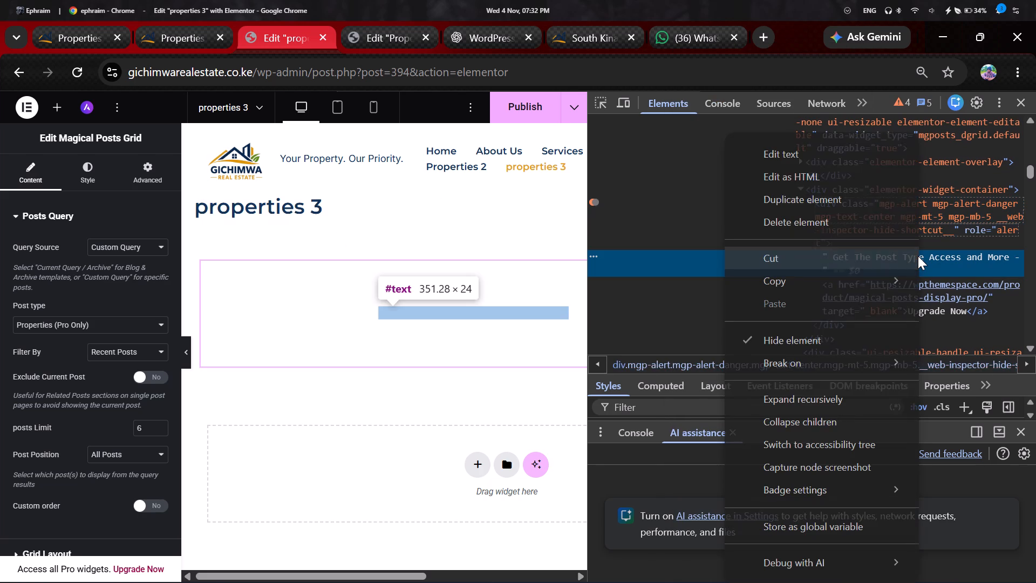
pyautogui.rightClick(953, 292)
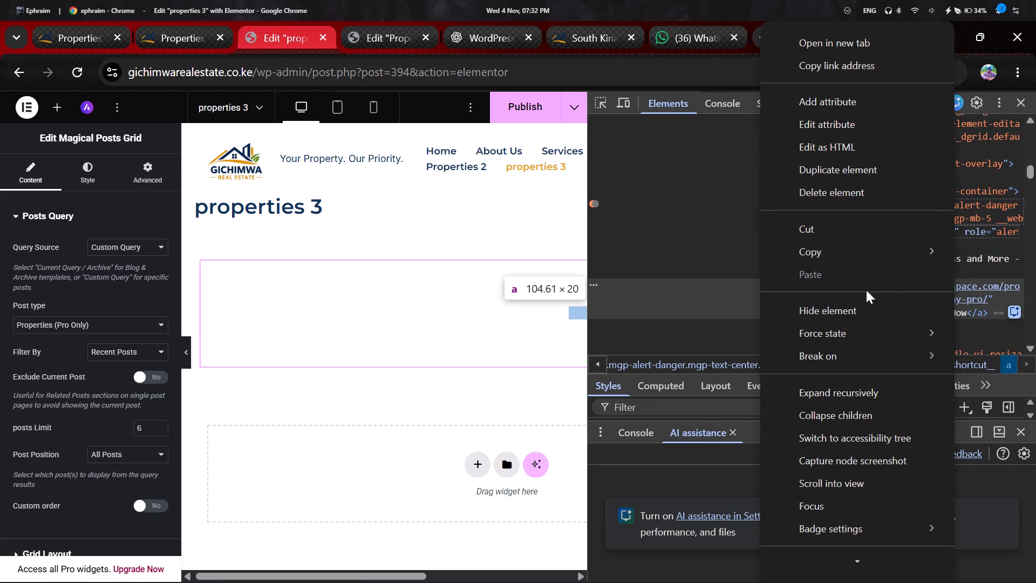
pyautogui.click(862, 317)
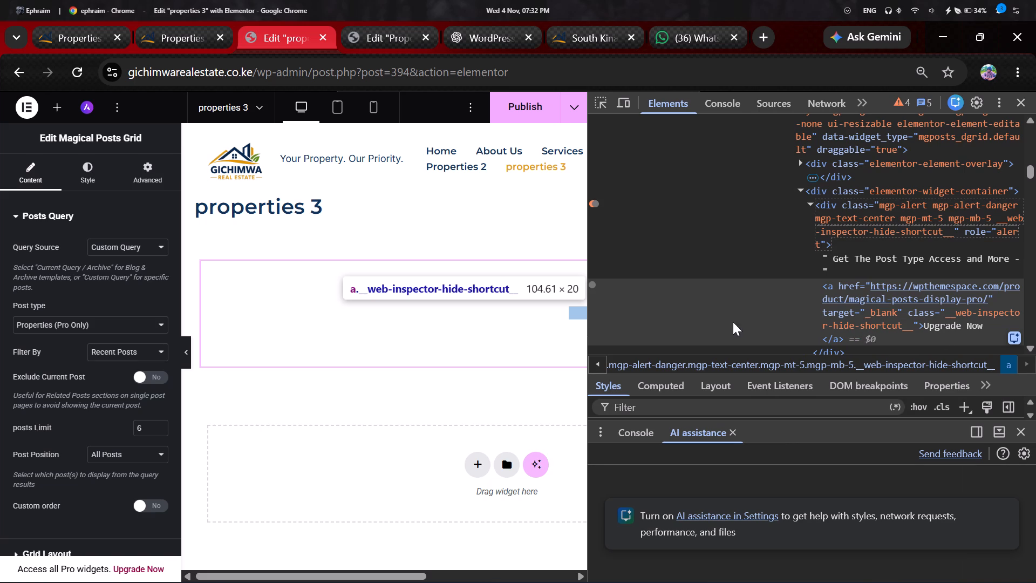
pyautogui.click(469, 321)
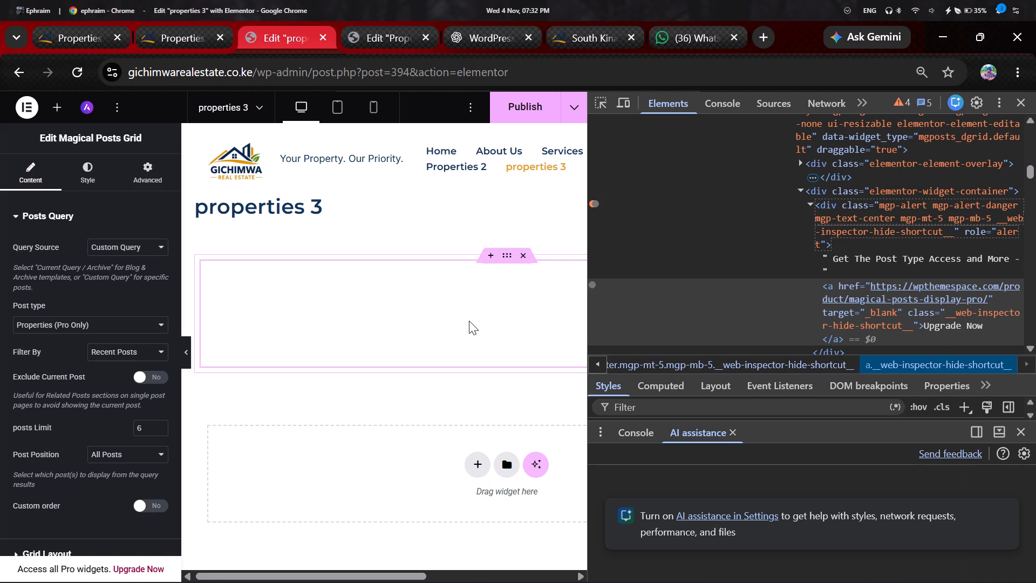
# Close the developer tools to restore the full editor view.
pyautogui.click(1017, 104)
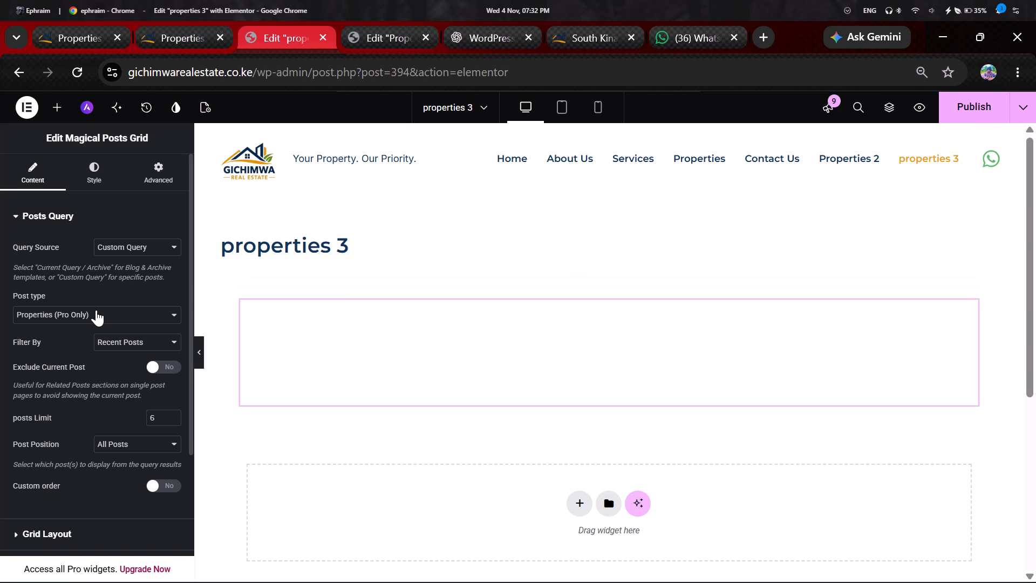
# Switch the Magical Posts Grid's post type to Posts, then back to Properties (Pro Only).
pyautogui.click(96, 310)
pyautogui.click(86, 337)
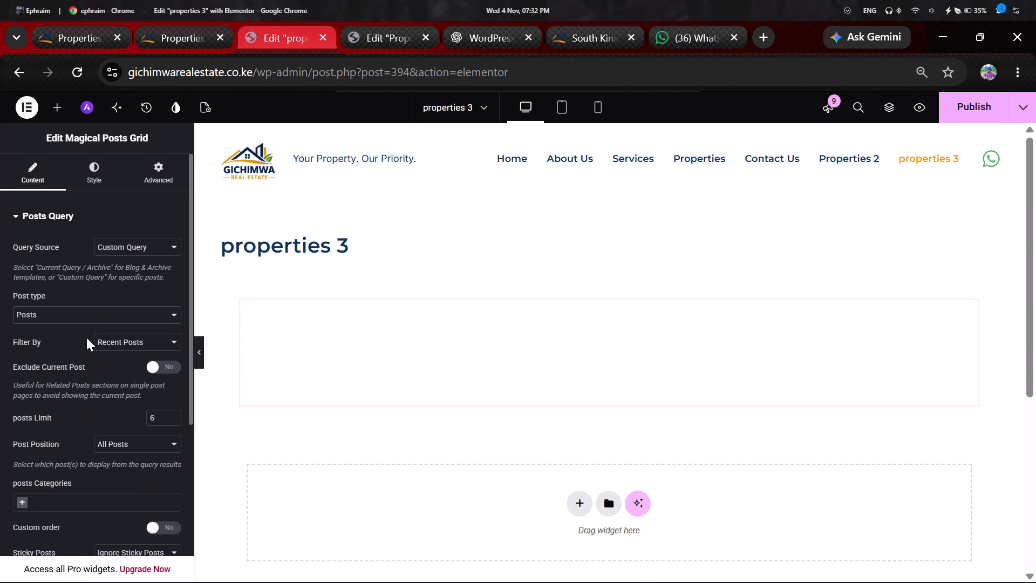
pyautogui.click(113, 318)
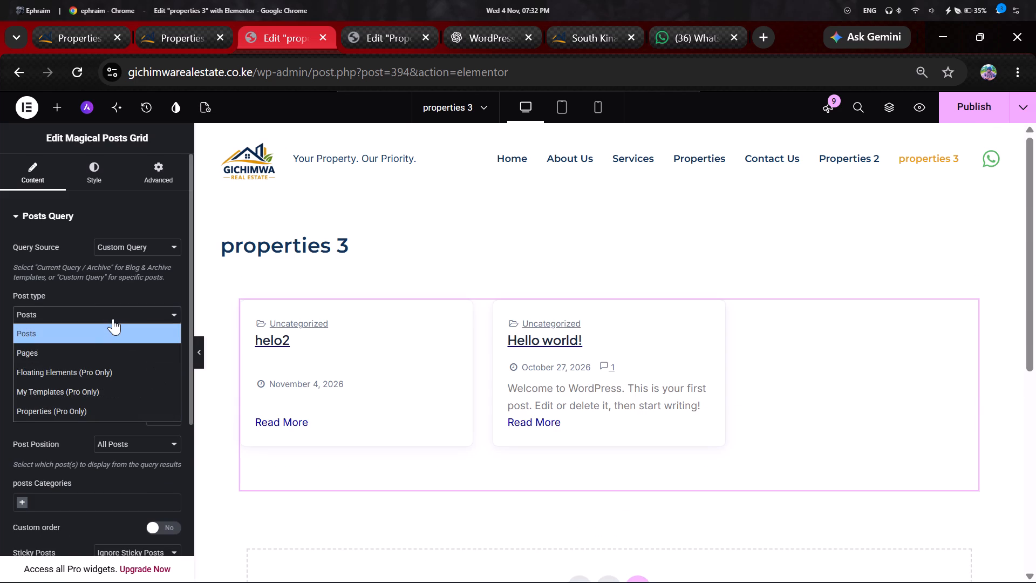
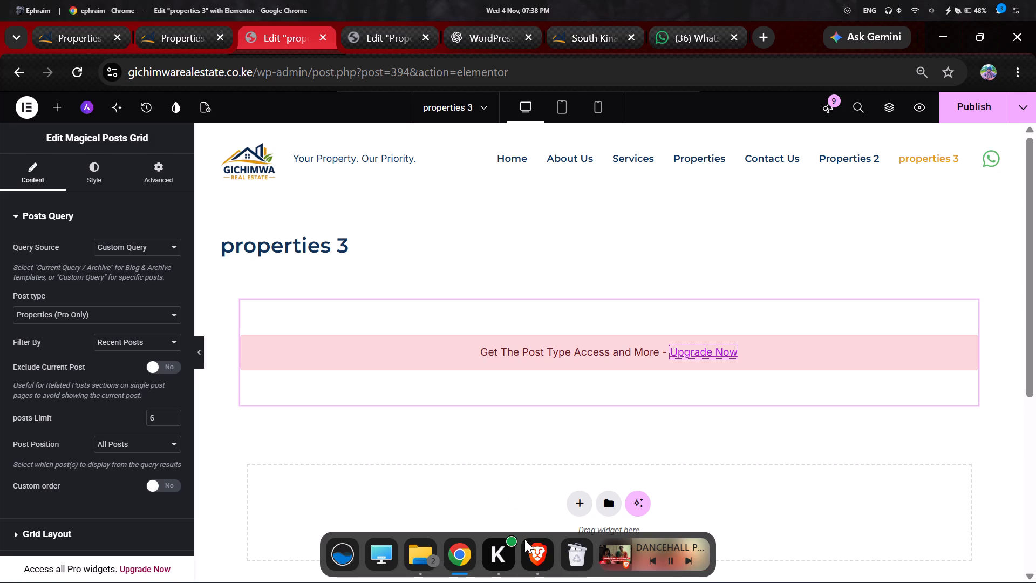
# Minimize the Chrome window with the properties 3 editor and the Recycle Bin window behind it.
pyautogui.click(524, 539)
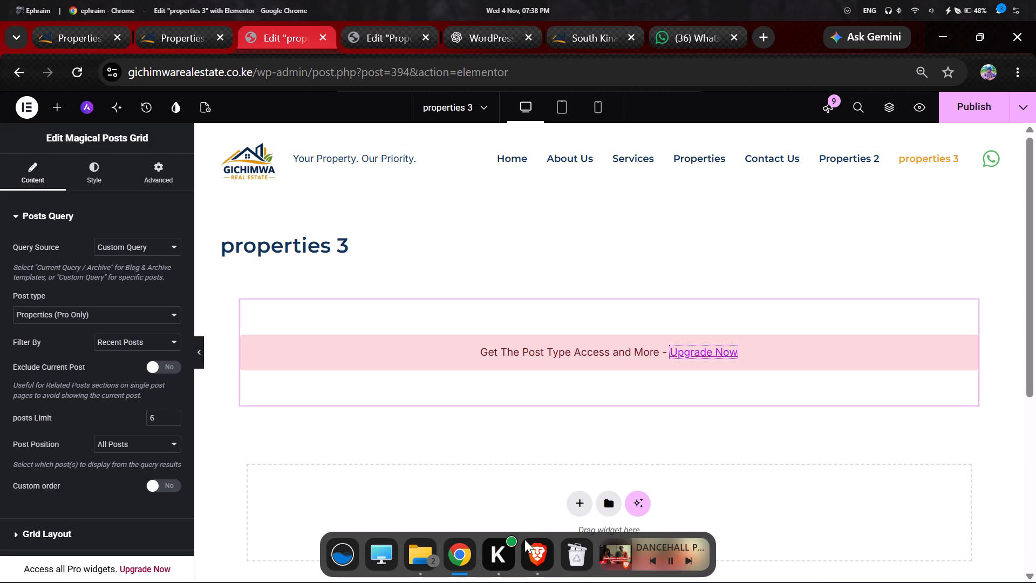
pyautogui.click(524, 539)
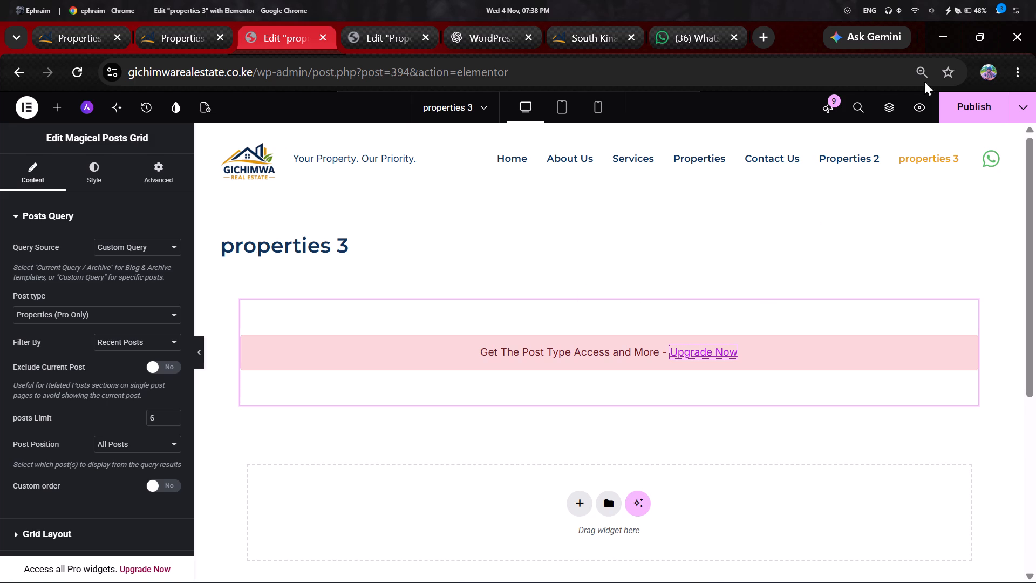
pyautogui.click(942, 42)
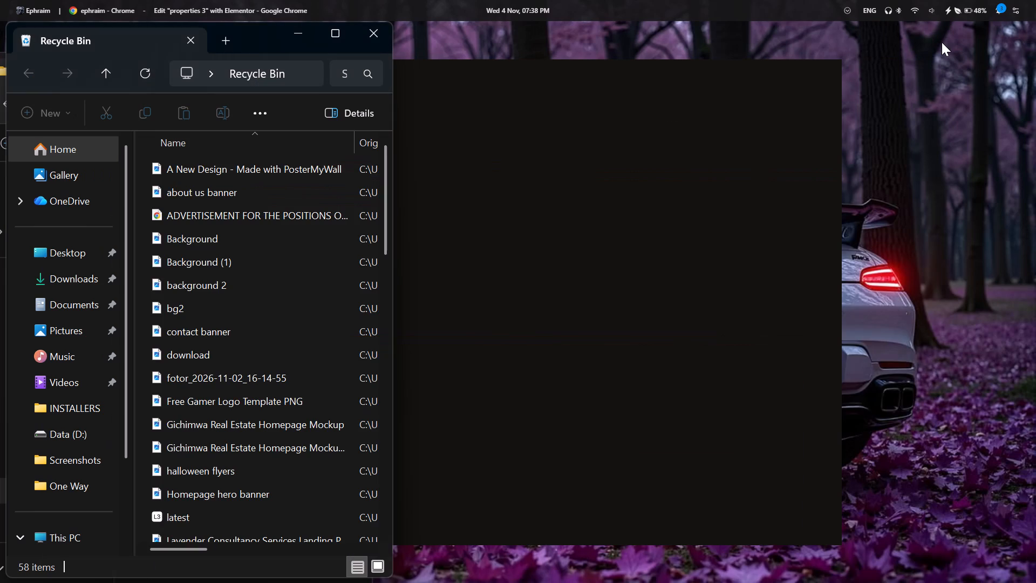
pyautogui.click(298, 33)
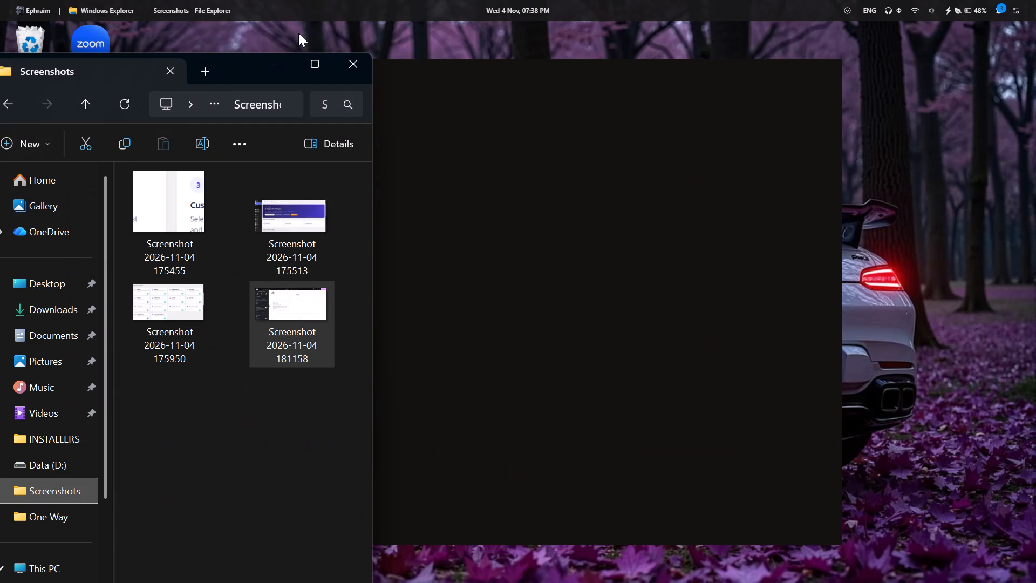
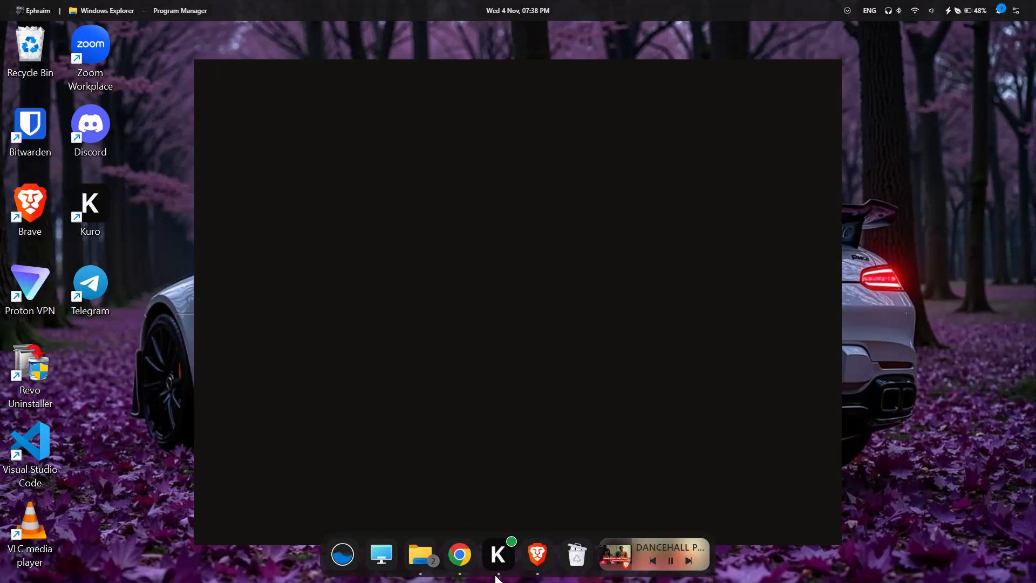
# Switch to the running Kuro app.
pyautogui.click(495, 575)
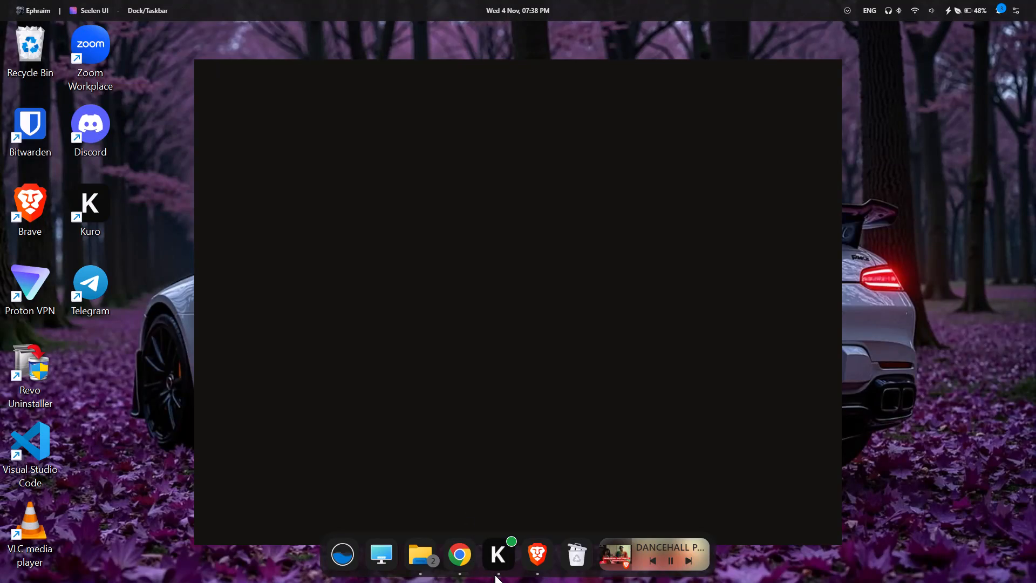